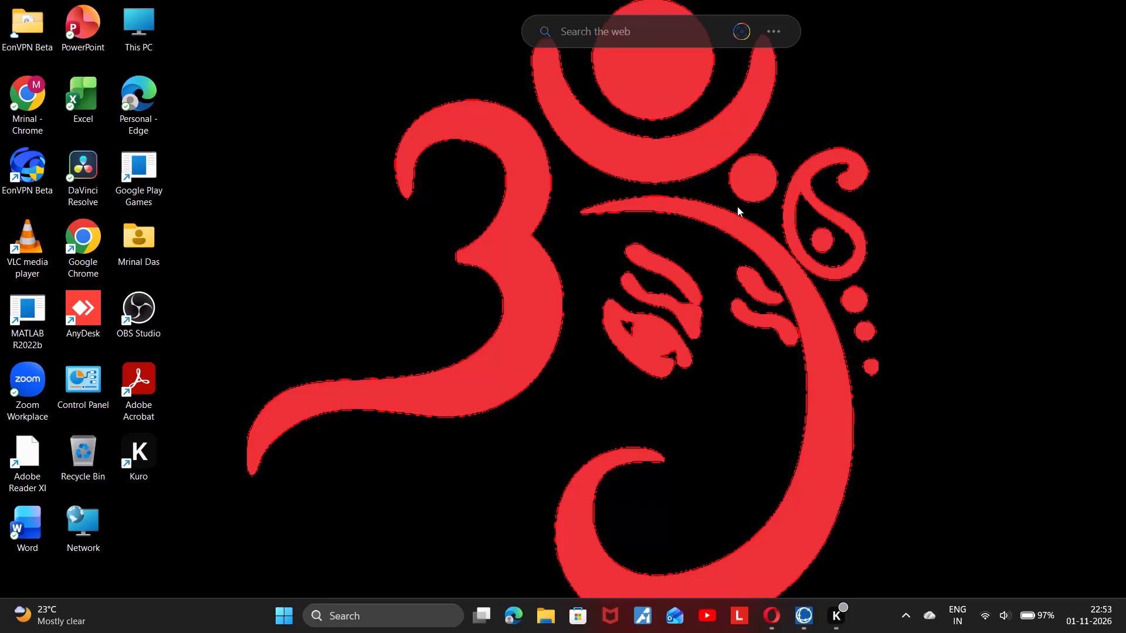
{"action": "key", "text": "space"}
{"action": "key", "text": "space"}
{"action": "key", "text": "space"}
Bring up the context options for the empty desktop area.
{"action": "right_click", "coordinate": [663, 164]}
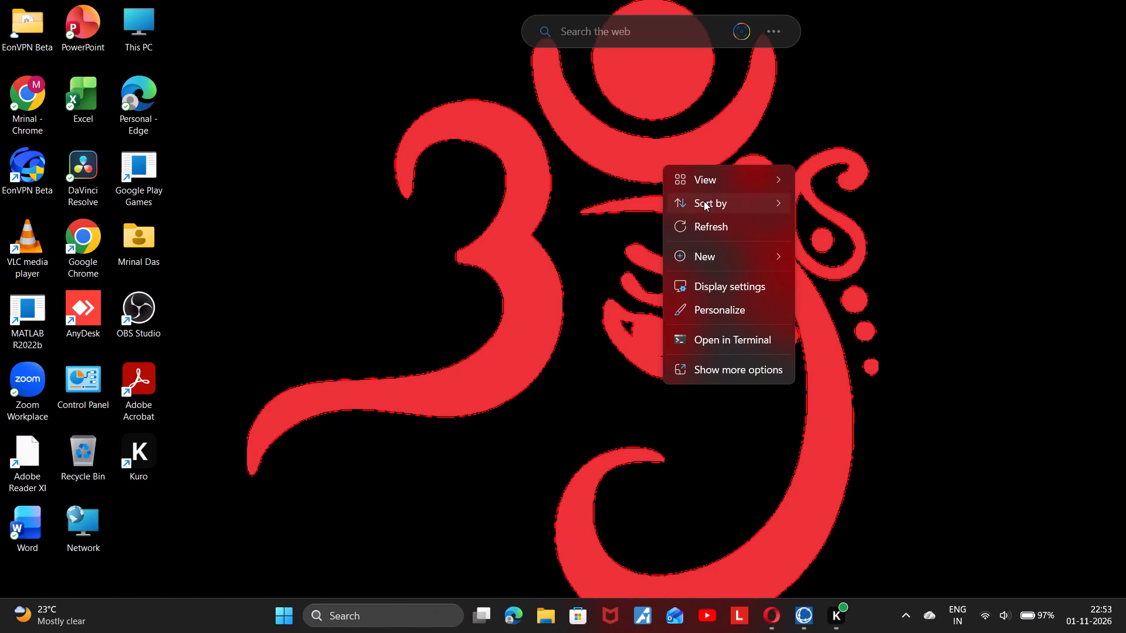
Refresh the desktop.
{"action": "left_click", "coordinate": [718, 223]}
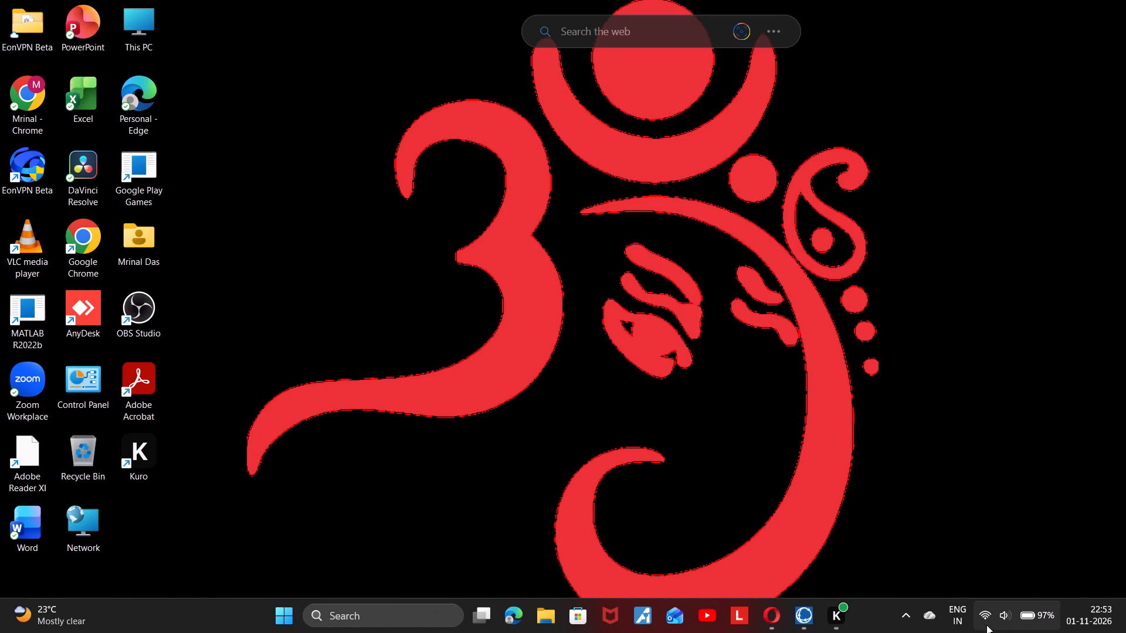
Switch to PowerWorld Simulator and start the solution animation for the four-bus NewOne1 case.
{"action": "left_click", "coordinate": [799, 610]}
{"action": "scroll", "coordinate": [564, 372], "scroll_direction": "down", "scroll_amount": 1}
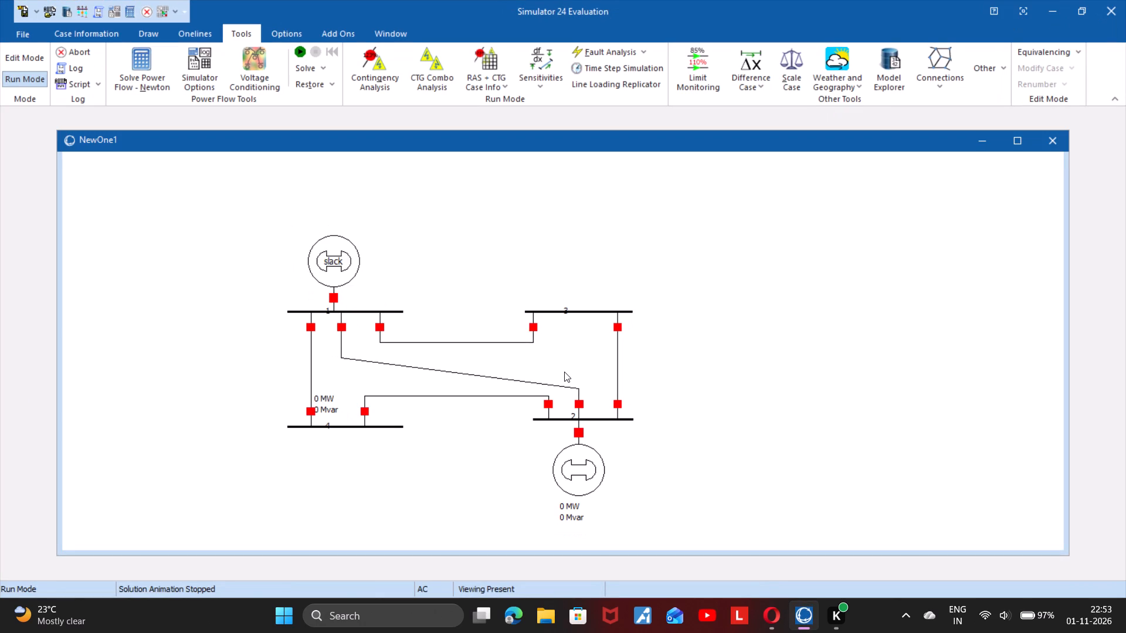
{"action": "scroll", "coordinate": [564, 372], "scroll_direction": "down", "scroll_amount": 1}
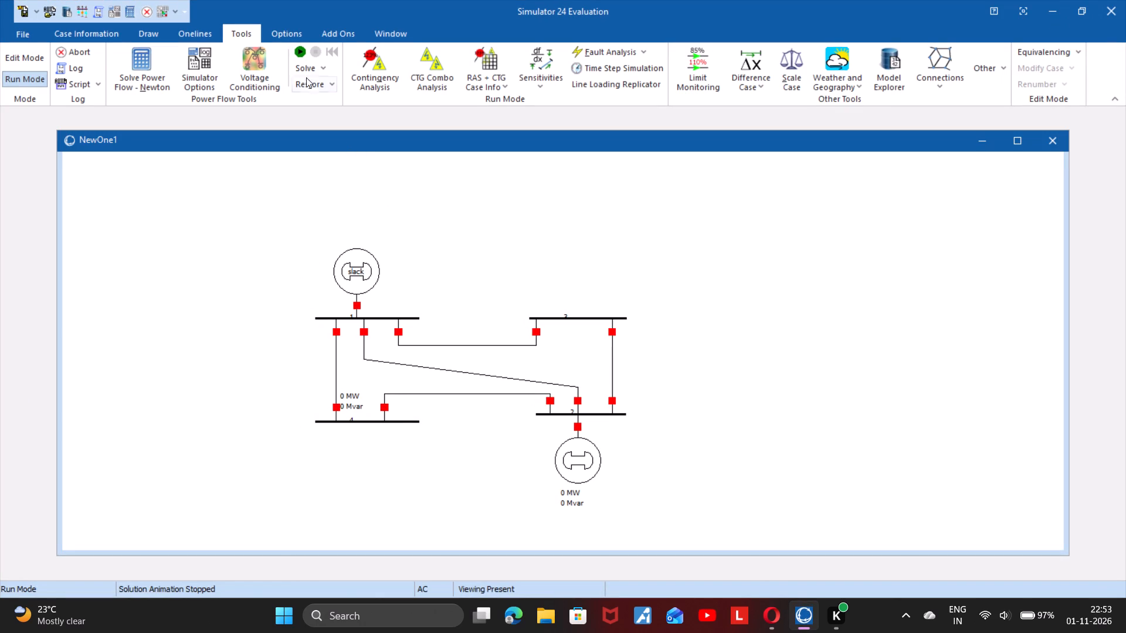
{"action": "left_click", "coordinate": [303, 57]}
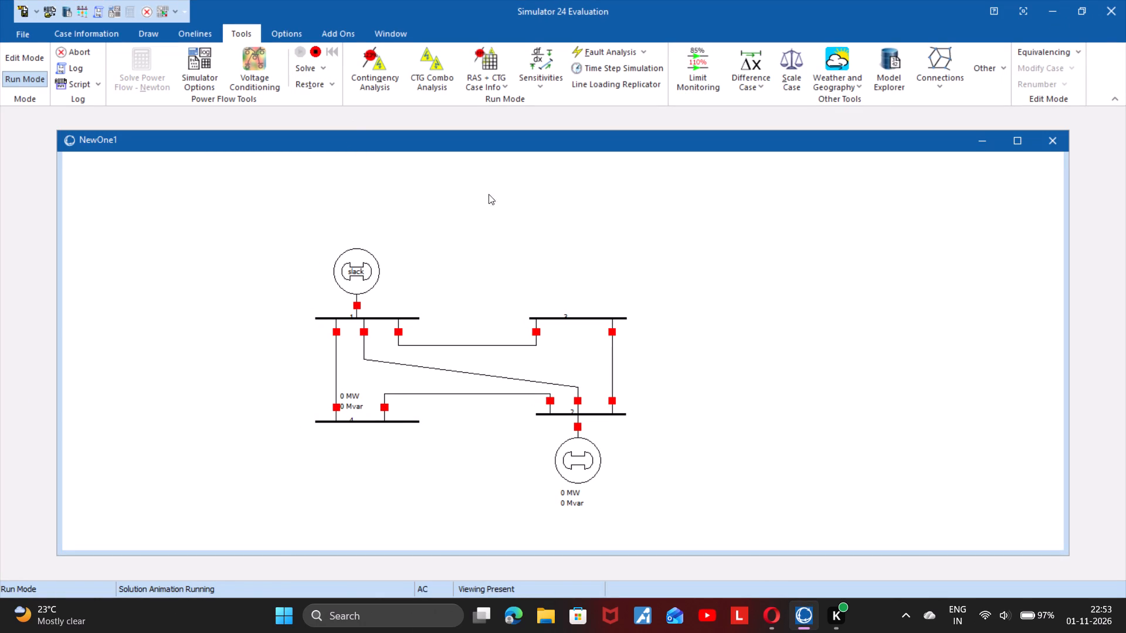
Close Simulator without saving the existing case.
{"action": "left_click", "coordinate": [1125, 0]}
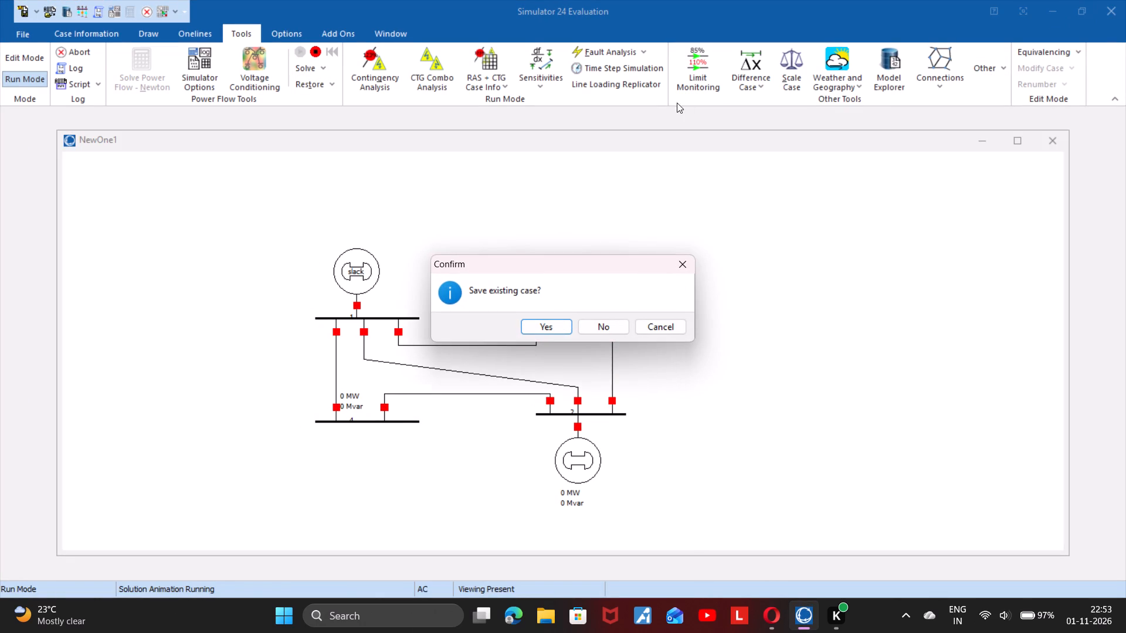
{"action": "left_click", "coordinate": [611, 322]}
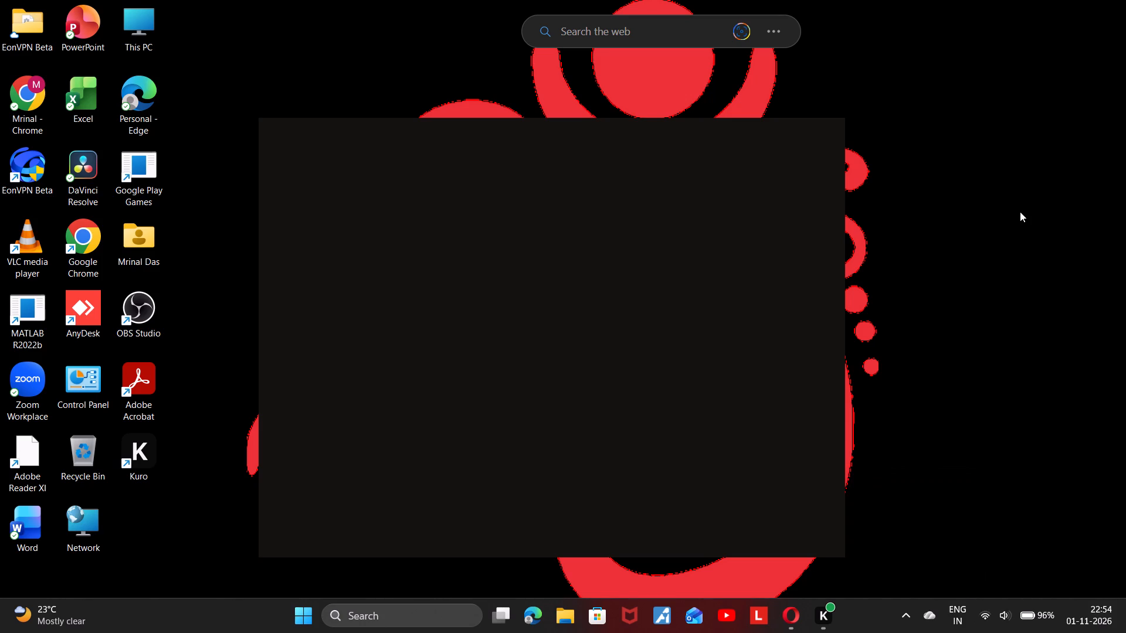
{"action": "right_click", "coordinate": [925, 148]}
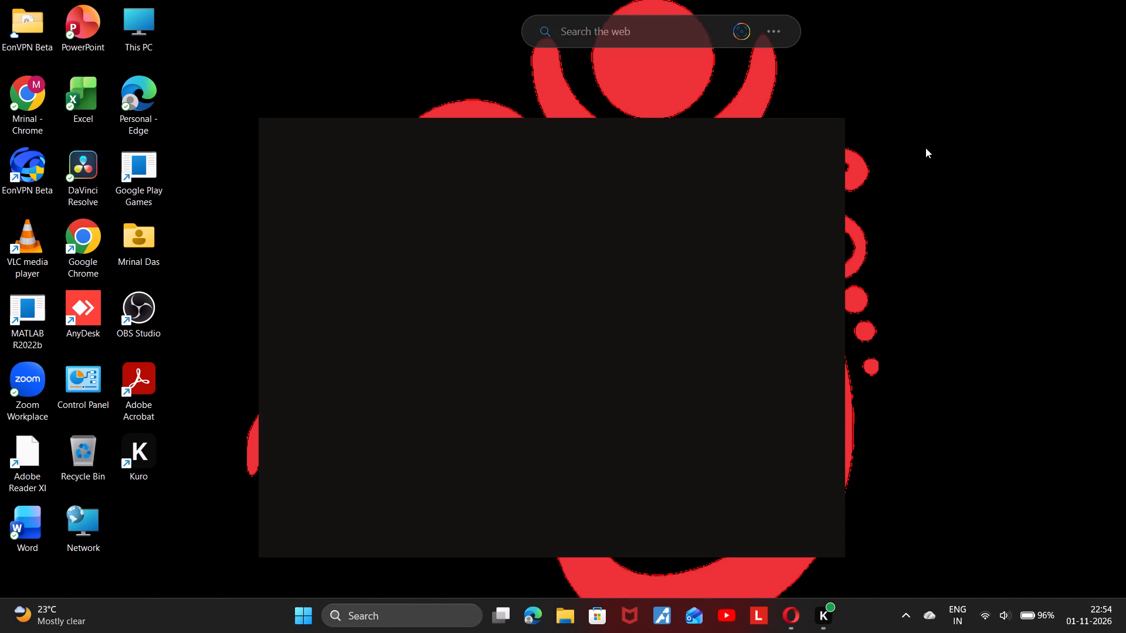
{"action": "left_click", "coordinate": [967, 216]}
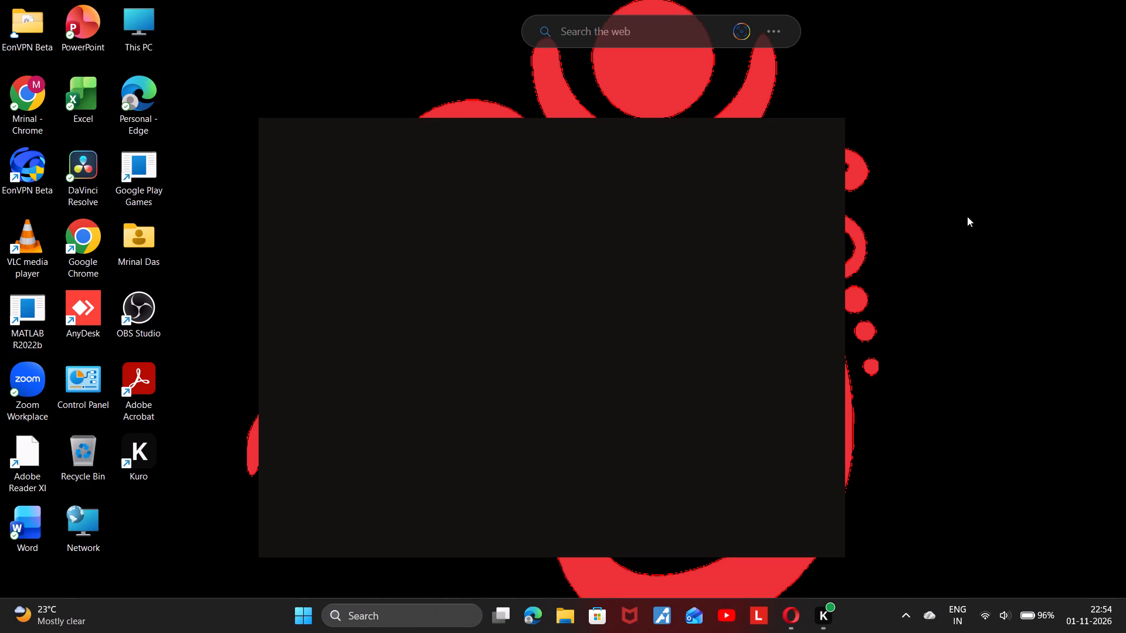
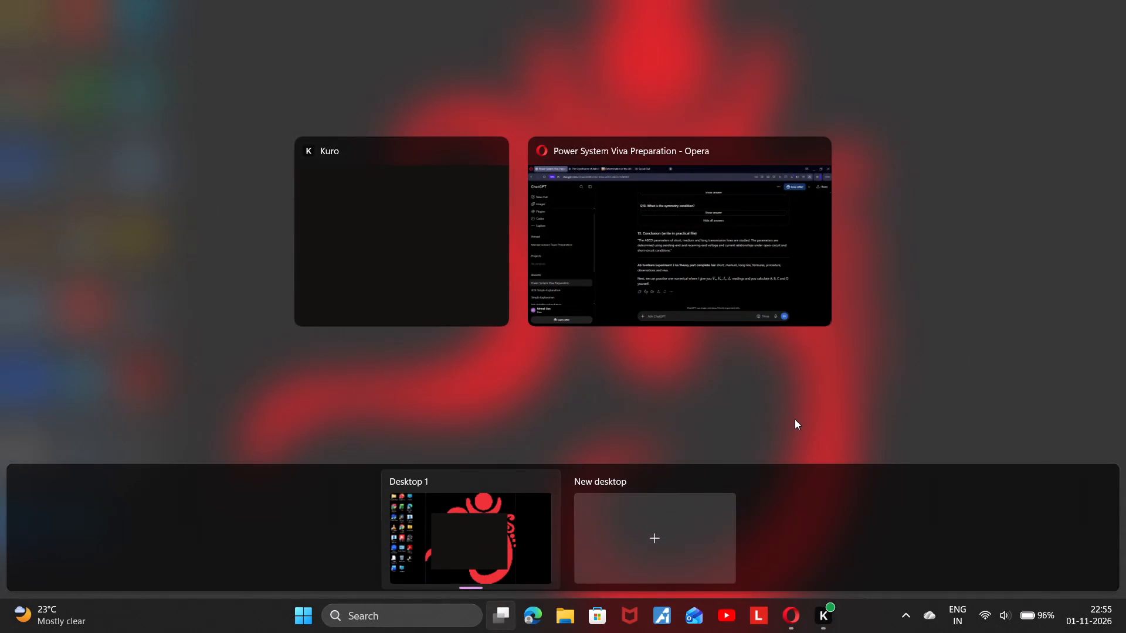
Refresh the Windows desktop.
{"action": "right_click", "coordinate": [778, 206]}
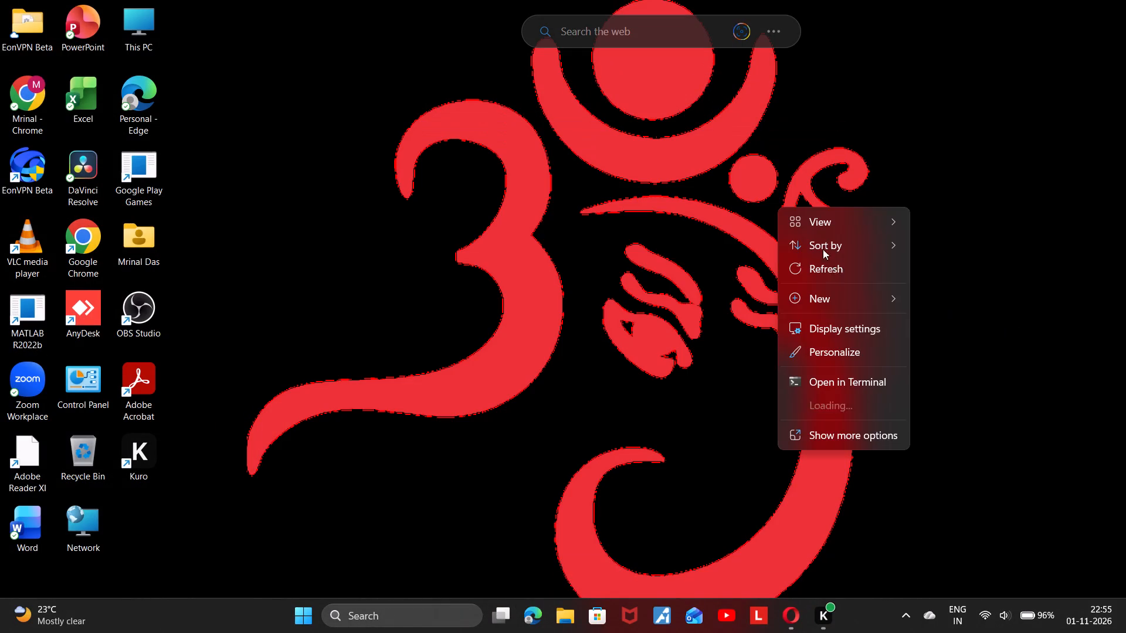
{"action": "left_click", "coordinate": [836, 274]}
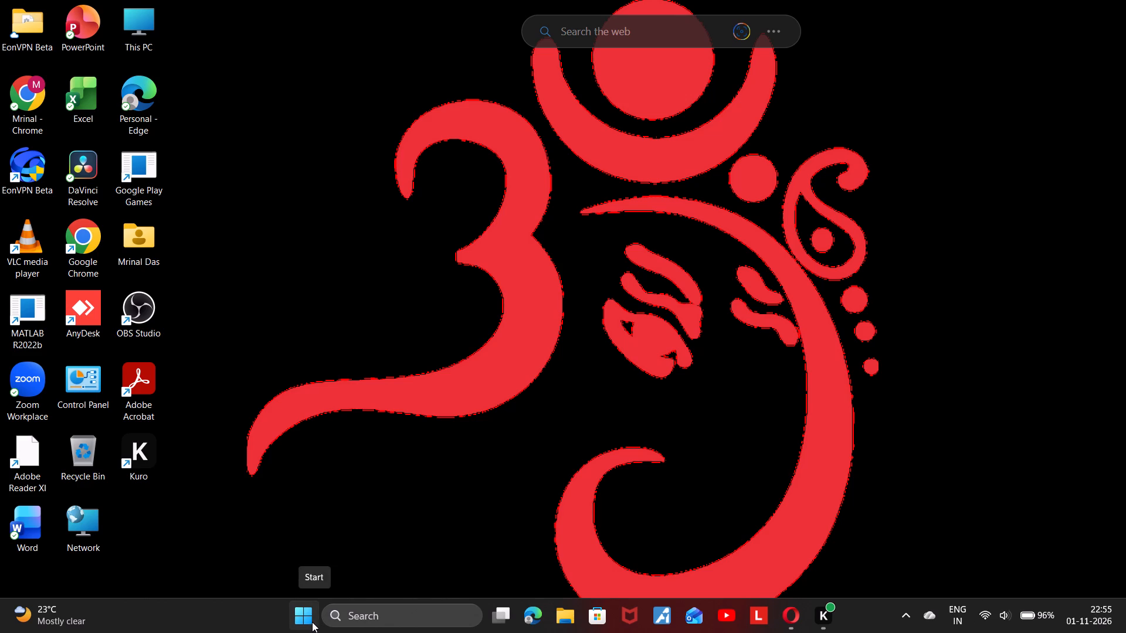
Launch the recently added Simulator Education-Evaluation 24 application.
{"action": "left_click", "coordinate": [312, 622]}
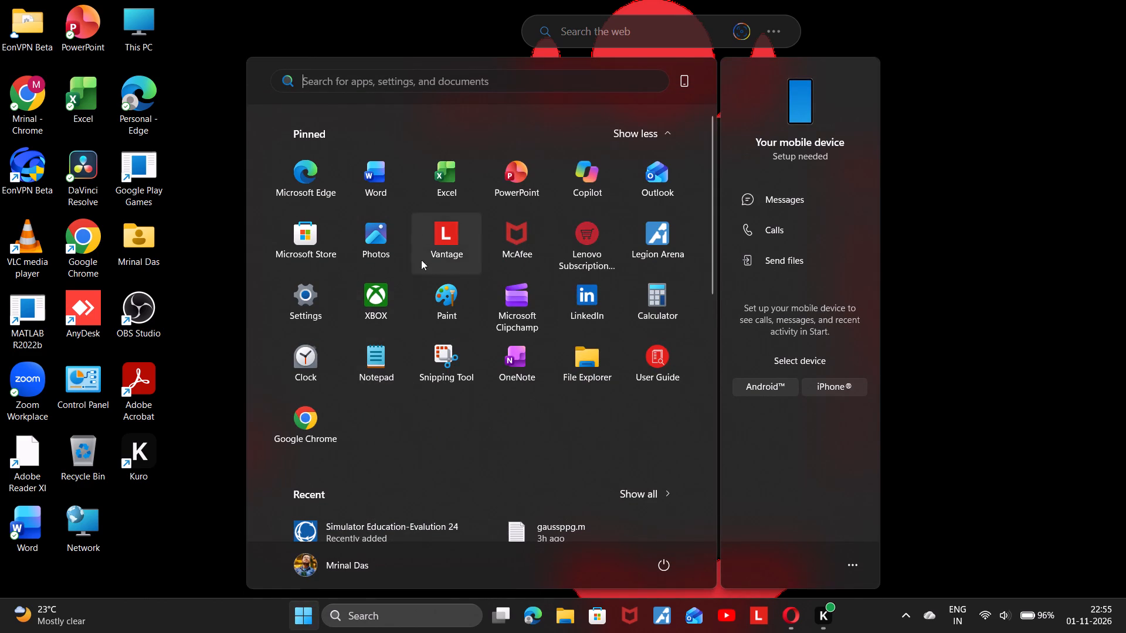
{"action": "double_click", "coordinate": [376, 536]}
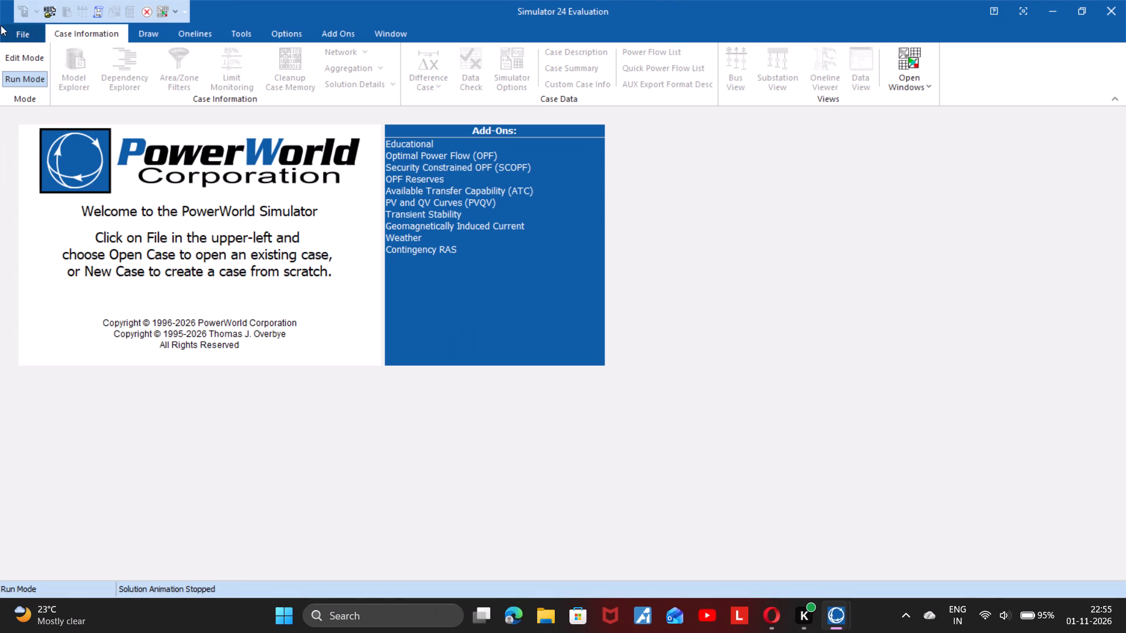
Create a new case with a blank oneline diagram, replacing the first blank one with another new case.
{"action": "left_click", "coordinate": [16, 32]}
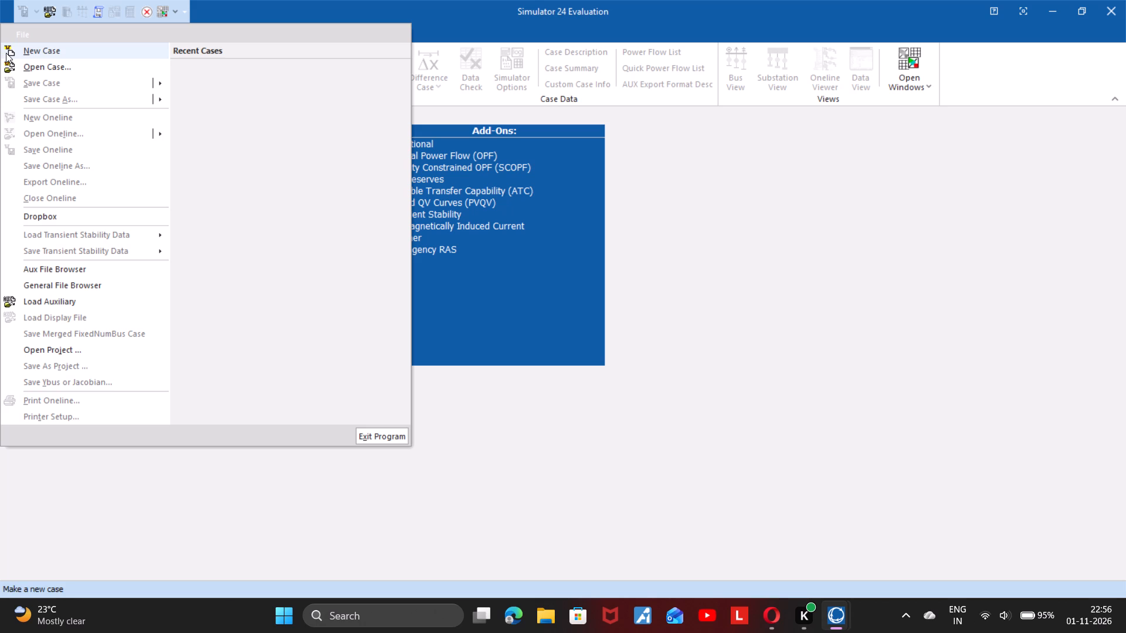
{"action": "left_click", "coordinate": [6, 53]}
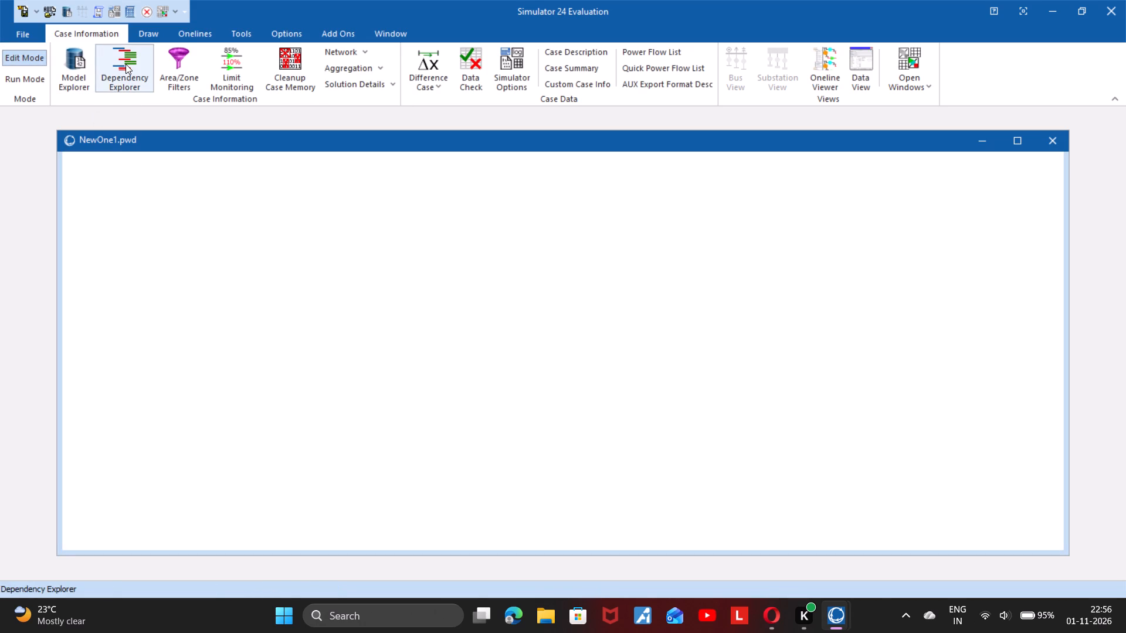
{"action": "left_click", "coordinate": [32, 30]}
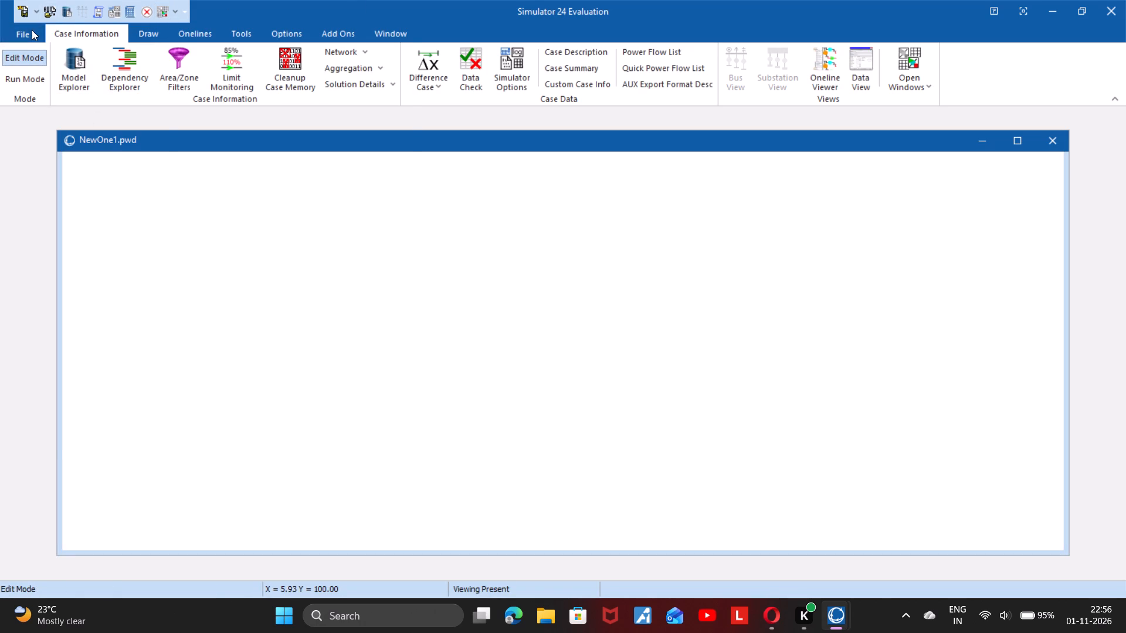
{"action": "left_click", "coordinate": [74, 56]}
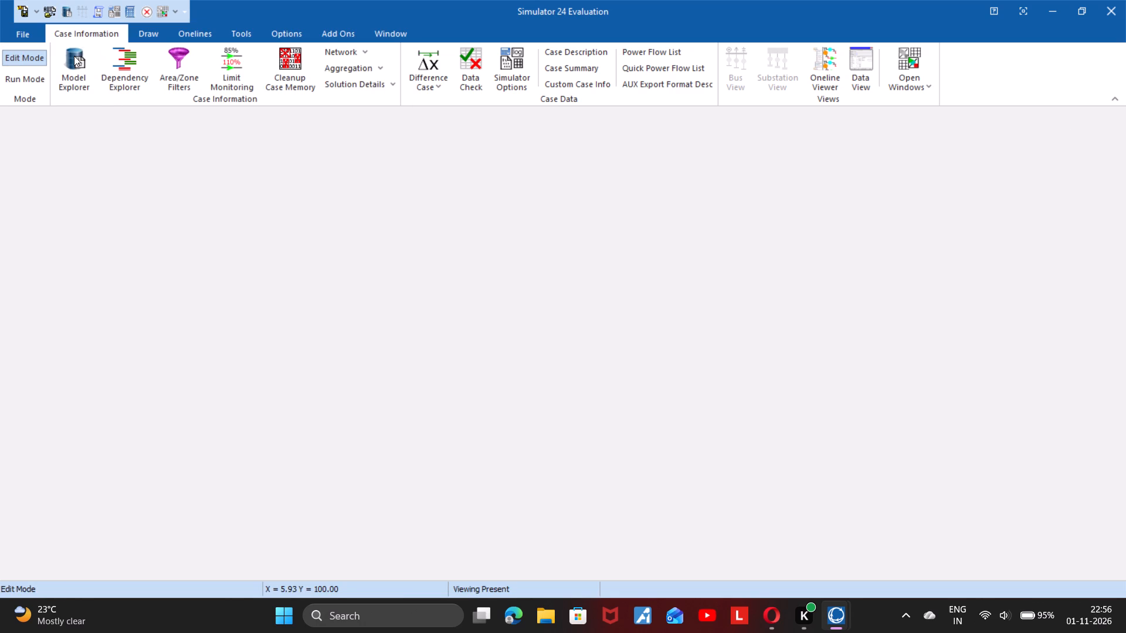
Place a new bus on the blank oneline at about X 17, Y 93.
{"action": "left_click", "coordinate": [157, 33]}
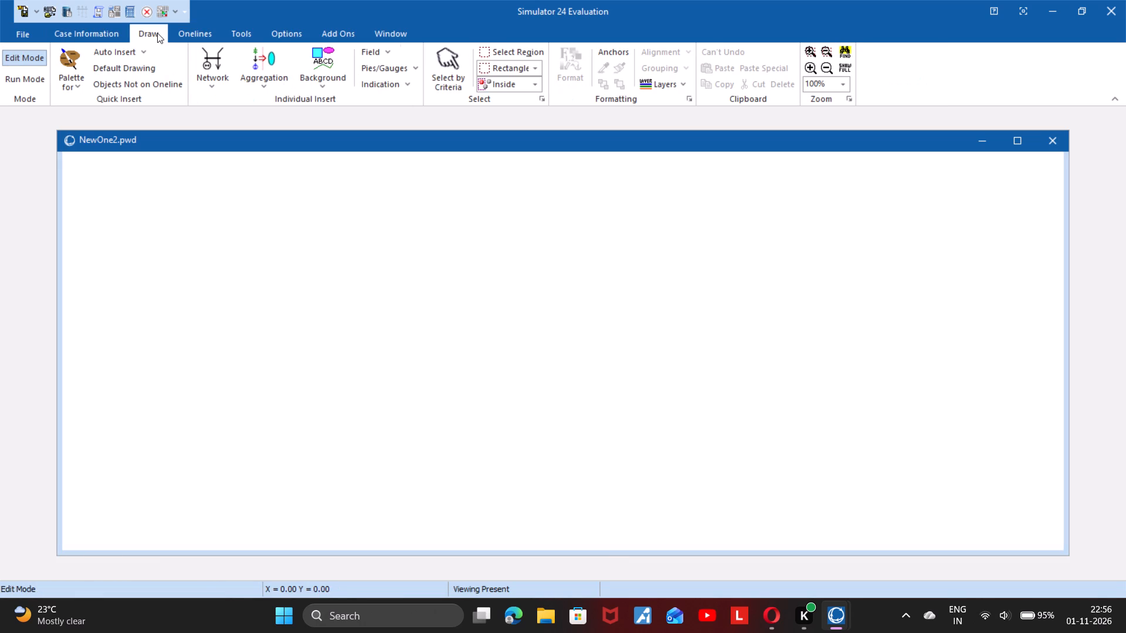
{"action": "left_click", "coordinate": [223, 69]}
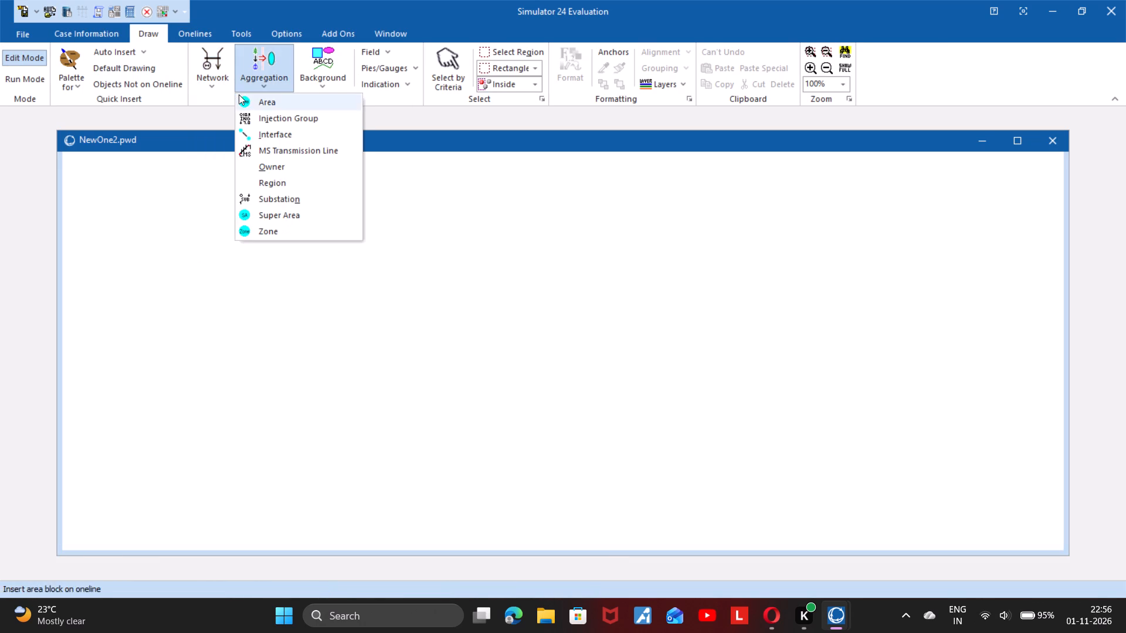
{"action": "left_click", "coordinate": [218, 81]}
{"action": "left_click", "coordinate": [218, 81]}
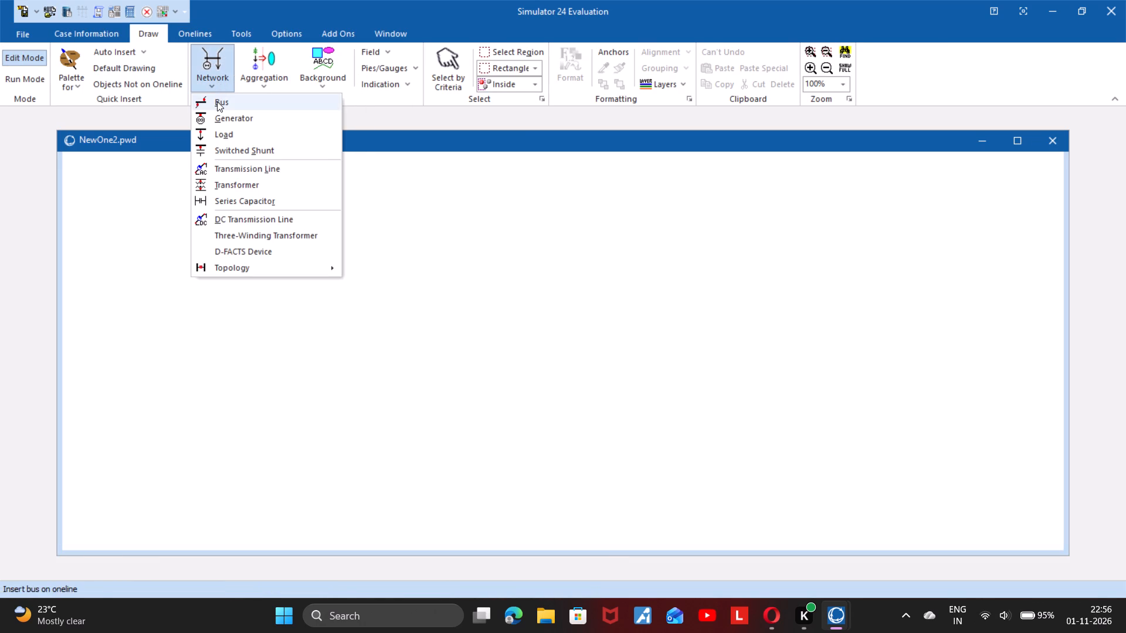
{"action": "left_click", "coordinate": [217, 101]}
{"action": "left_click", "coordinate": [234, 226]}
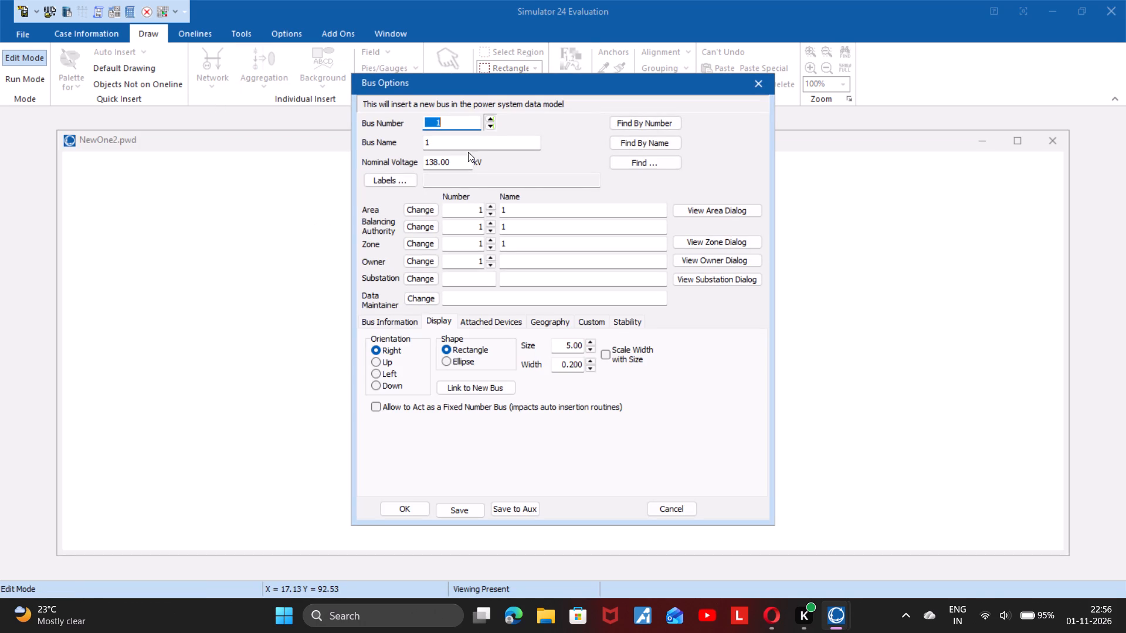
Set the nominal voltage of new bus 1 to 100 kV and accept its options.
{"action": "left_click_drag", "start_coordinate": [457, 152], "coordinate": [453, 166]}
{"action": "left_click", "coordinate": [453, 166]}
{"action": "key", "text": "BackSpace"}
{"action": "key", "text": "BackSpace"}
{"action": "key", "text": "BackSpace"}
{"action": "key", "text": "BackSpace"}
{"action": "key", "text": "BackSpace"}
{"action": "key", "text": "BackSpace"}
{"action": "key", "text": "BackSpace"}
{"action": "key", "text": "BackSpace"}
{"action": "key", "text": "BackSpace"}
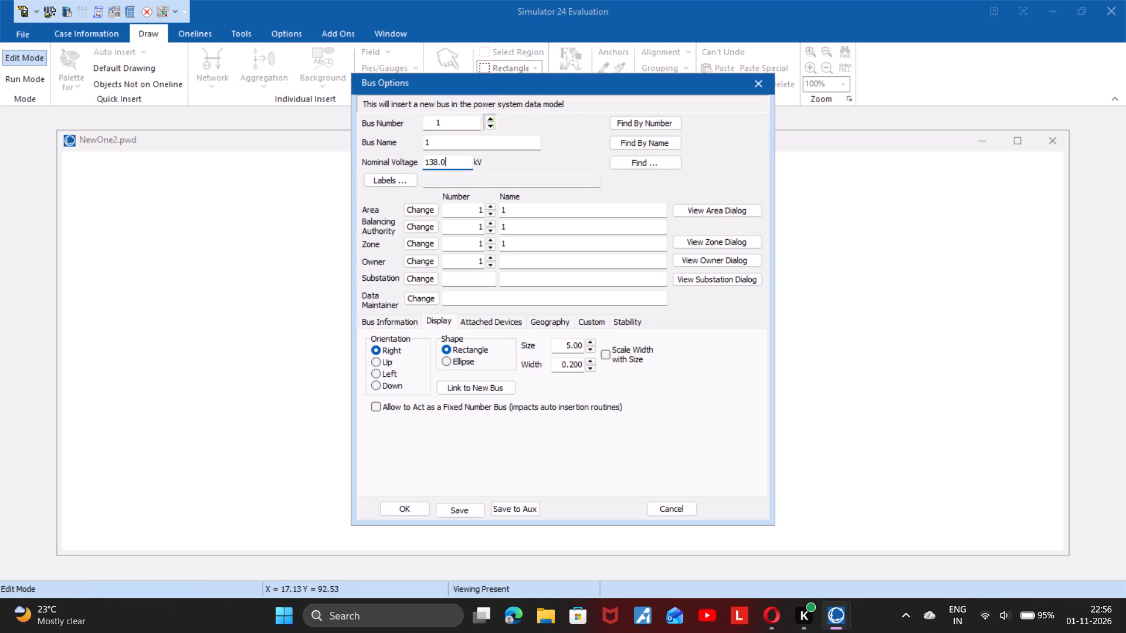
{"action": "type", "text": "1000"}
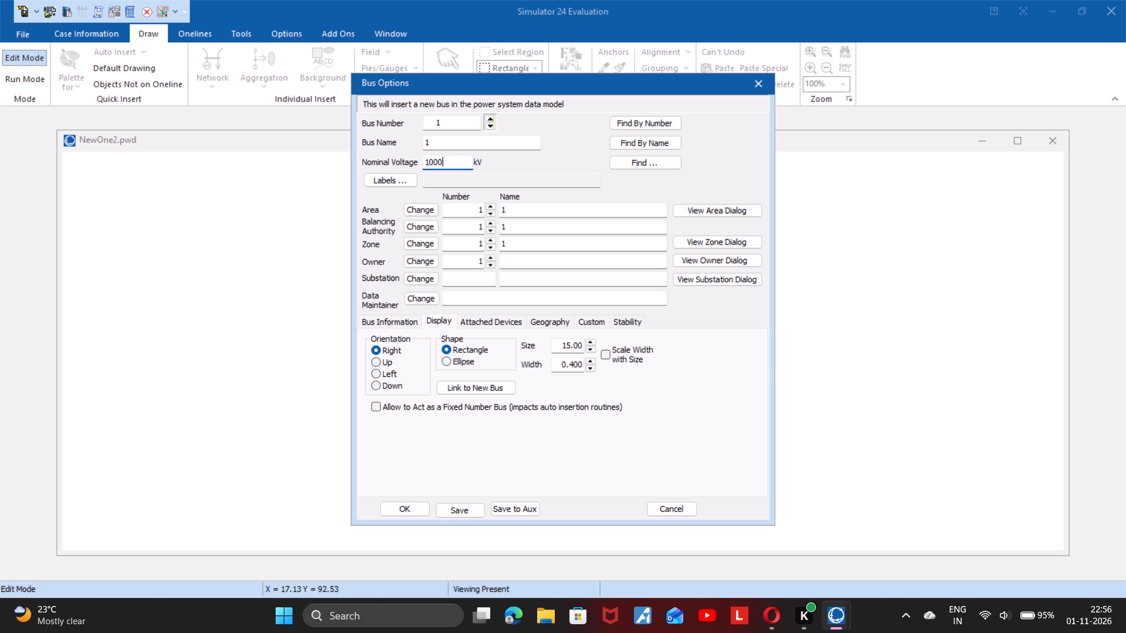
{"action": "key", "text": "BackSpace"}
{"action": "left_click", "coordinate": [424, 509]}
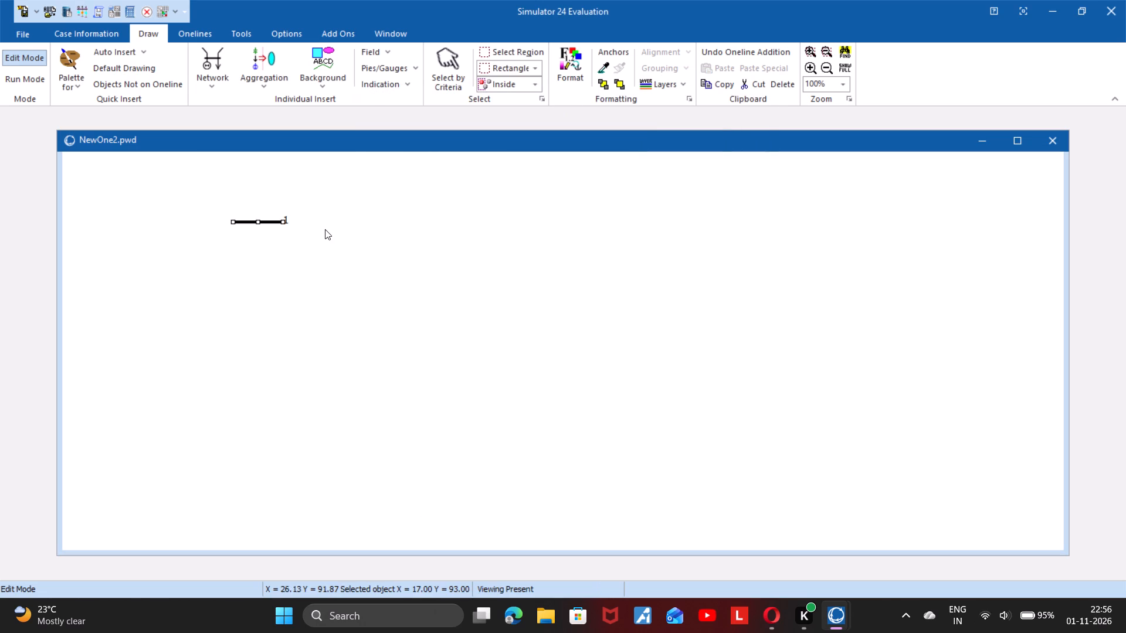
Stretch bus 1 horizontally to about four times its inserted length.
{"action": "left_click_drag", "start_coordinate": [283, 223], "coordinate": [434, 212]}
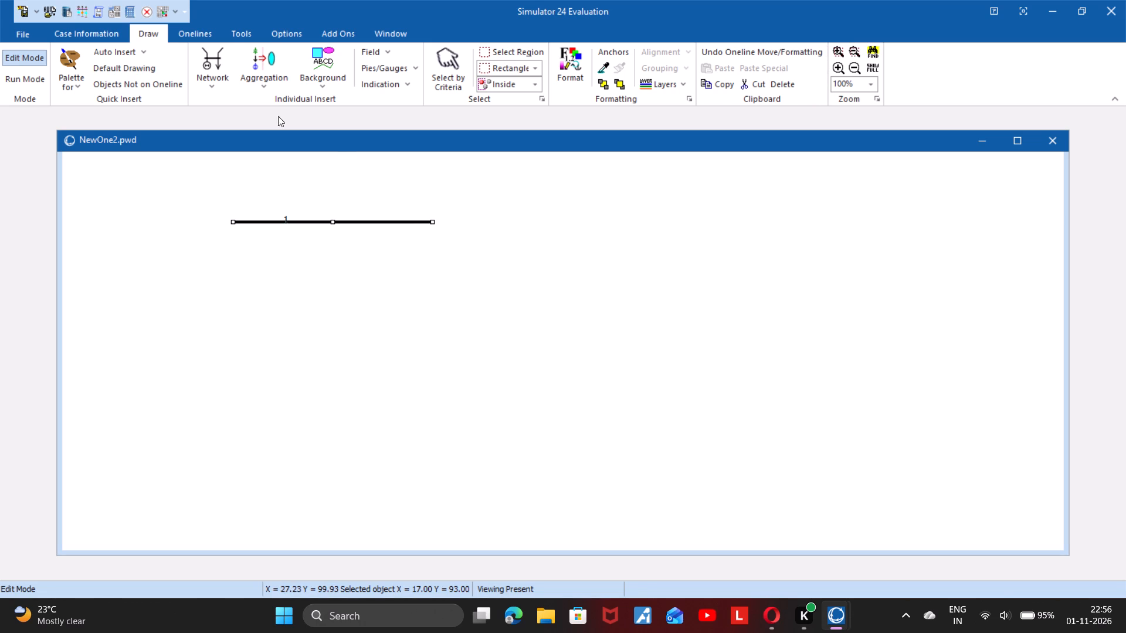
Insert bus 2 at 100 kV in line with bus 1, at about X 40, Y 93.
{"action": "left_click", "coordinate": [219, 82]}
{"action": "left_click", "coordinate": [230, 101]}
{"action": "left_click", "coordinate": [460, 221]}
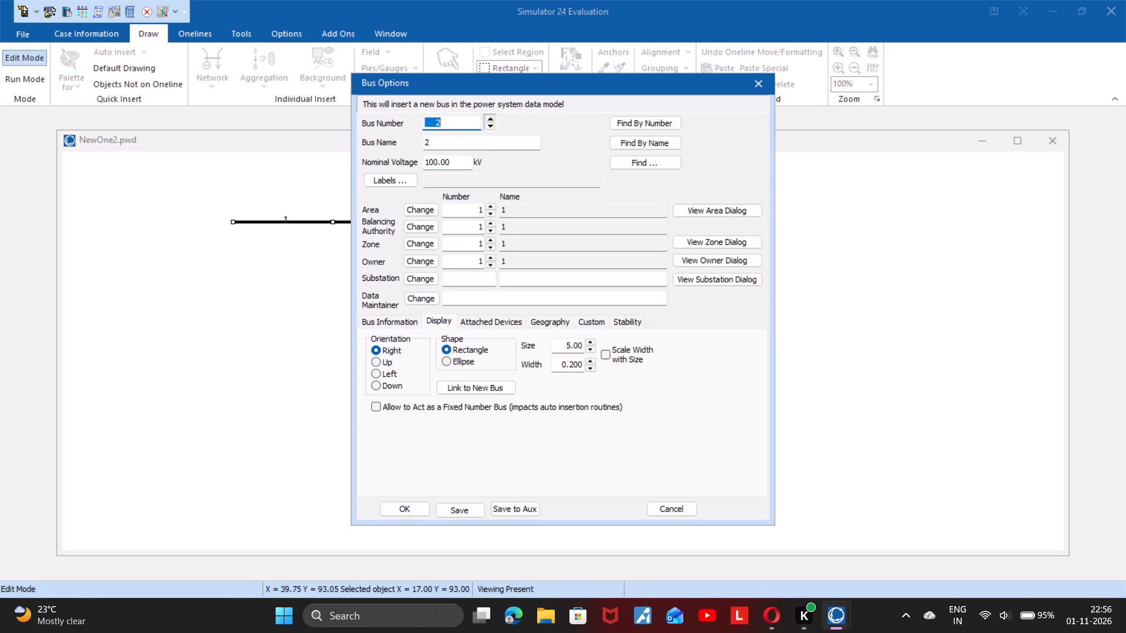
{"action": "left_click", "coordinate": [402, 508]}
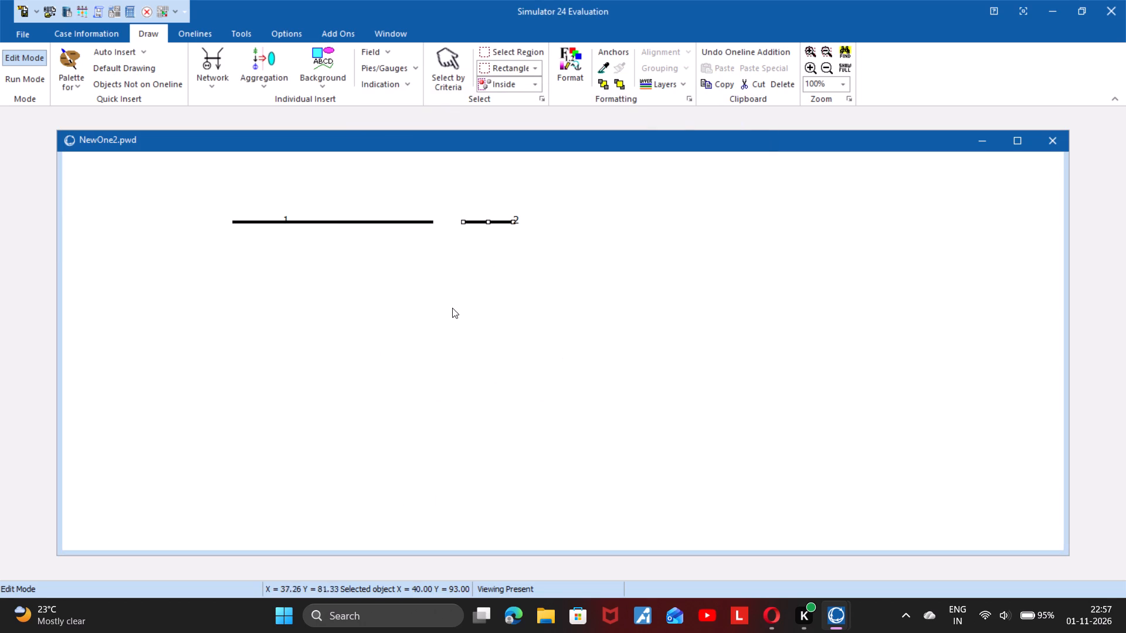
Move bus 2 horizontally farther from bus 1, to about X 57, Y 93.
{"action": "left_click_drag", "start_coordinate": [491, 223], "coordinate": [546, 230]}
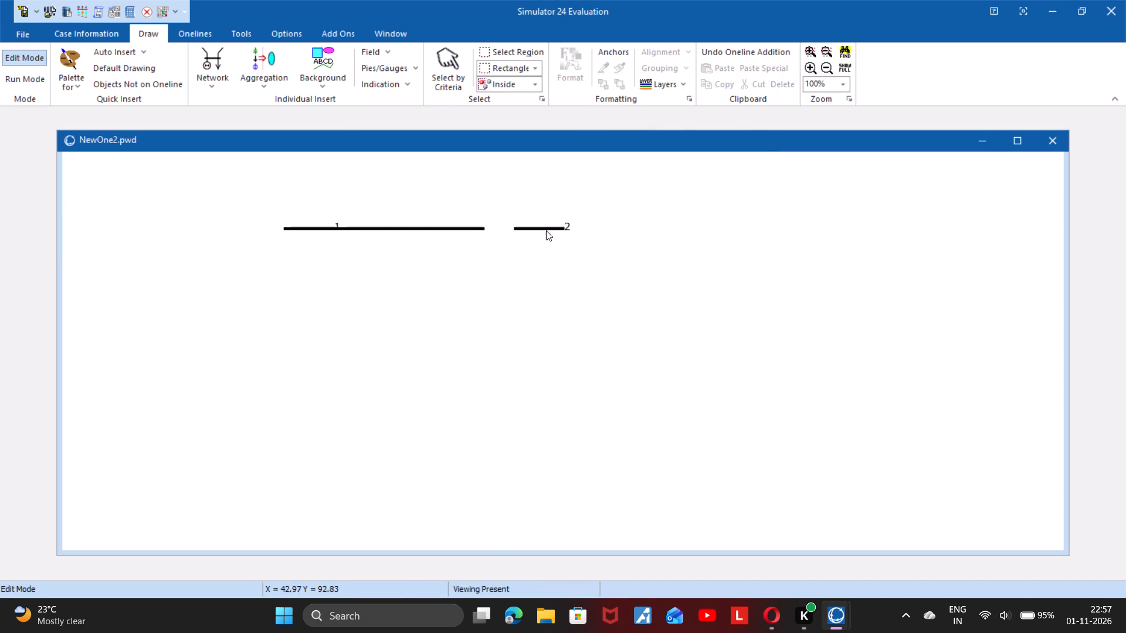
{"action": "left_click_drag", "start_coordinate": [546, 230], "coordinate": [550, 225]}
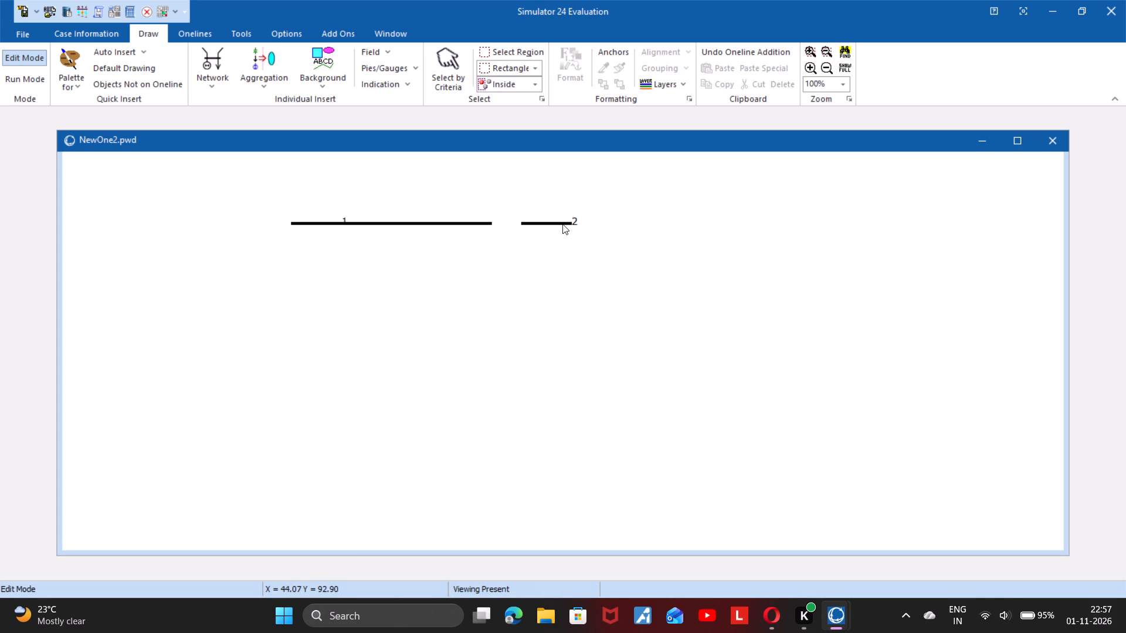
{"action": "left_click", "coordinate": [562, 224]}
{"action": "left_click_drag", "start_coordinate": [562, 224], "coordinate": [705, 224]}
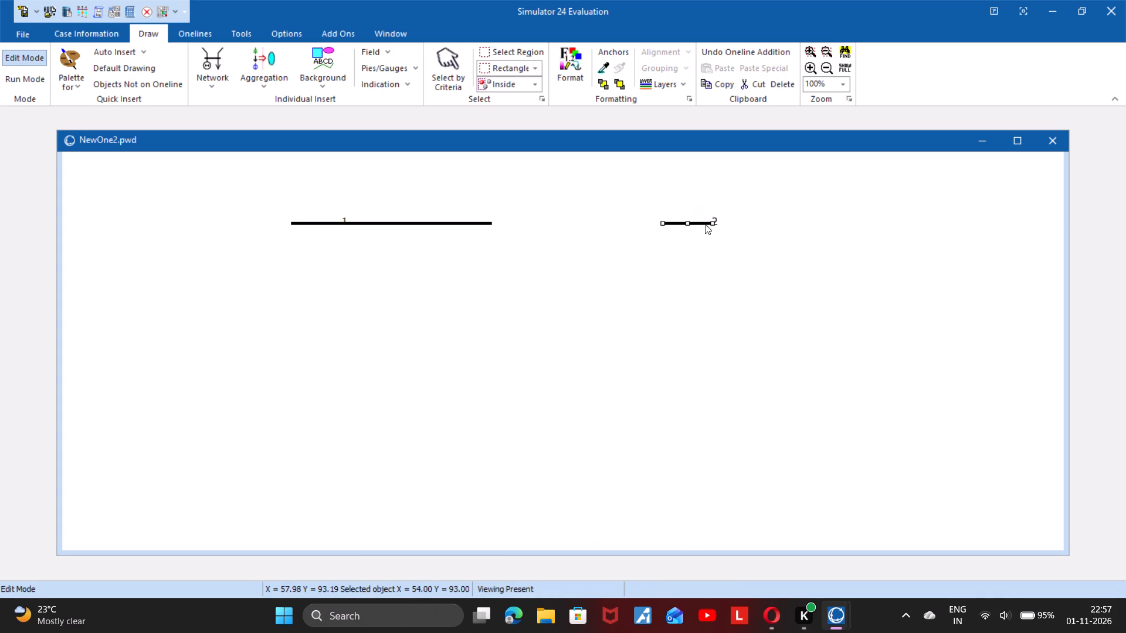
{"action": "left_click_drag", "start_coordinate": [705, 224], "coordinate": [732, 224]}
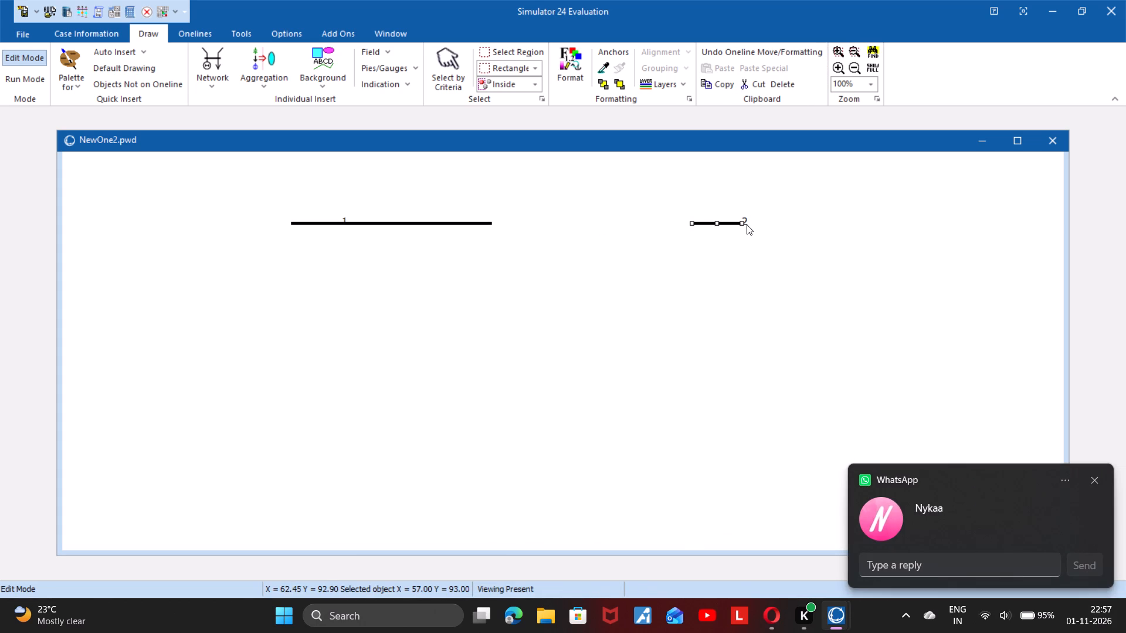
Stretch bus 2 horizontally to nearly the same length as bus 1.
{"action": "left_click_drag", "start_coordinate": [744, 222], "coordinate": [873, 220]}
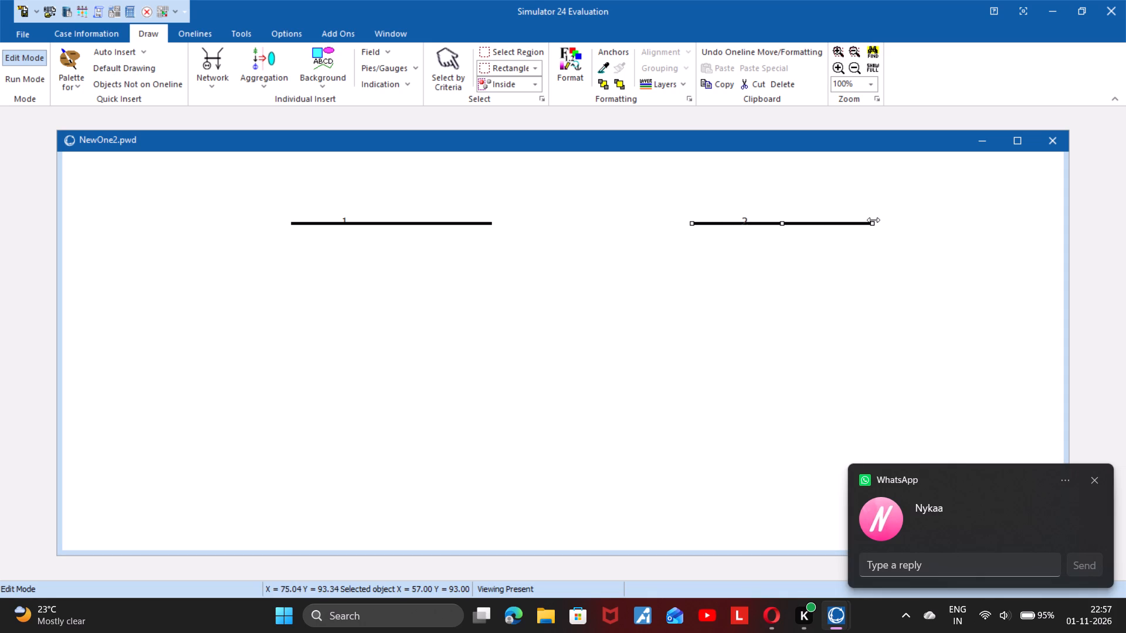
{"action": "left_click_drag", "start_coordinate": [873, 220], "coordinate": [884, 219]}
{"action": "left_click", "coordinate": [822, 336]}
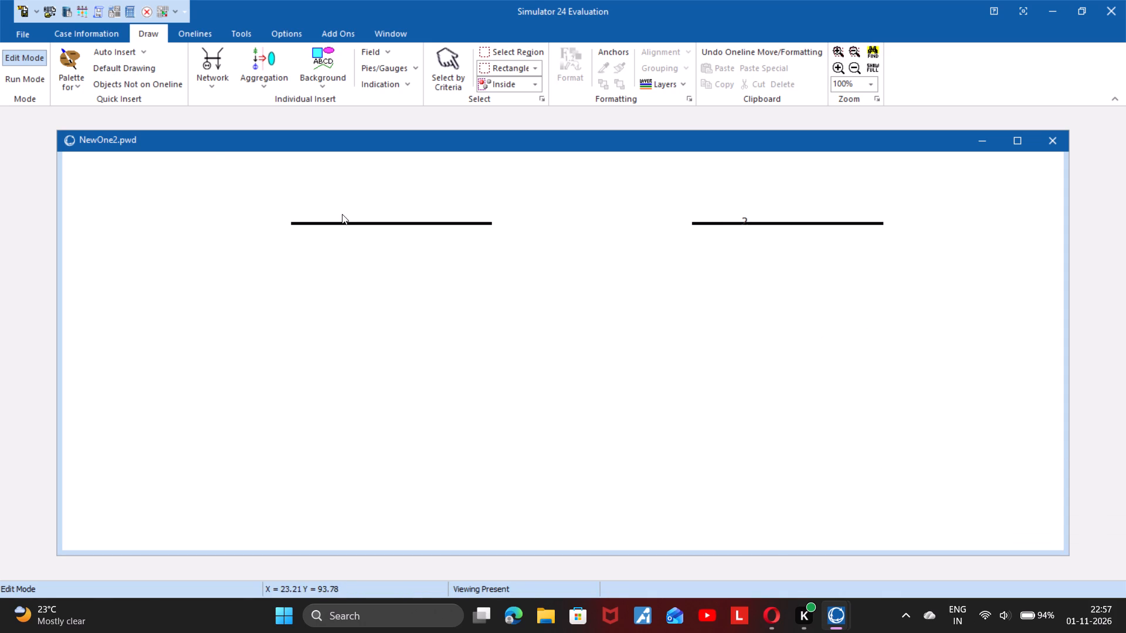
Insert bus 3 at 100 kV below bus 1, at about X 17, Y 81.
{"action": "left_click", "coordinate": [233, 80]}
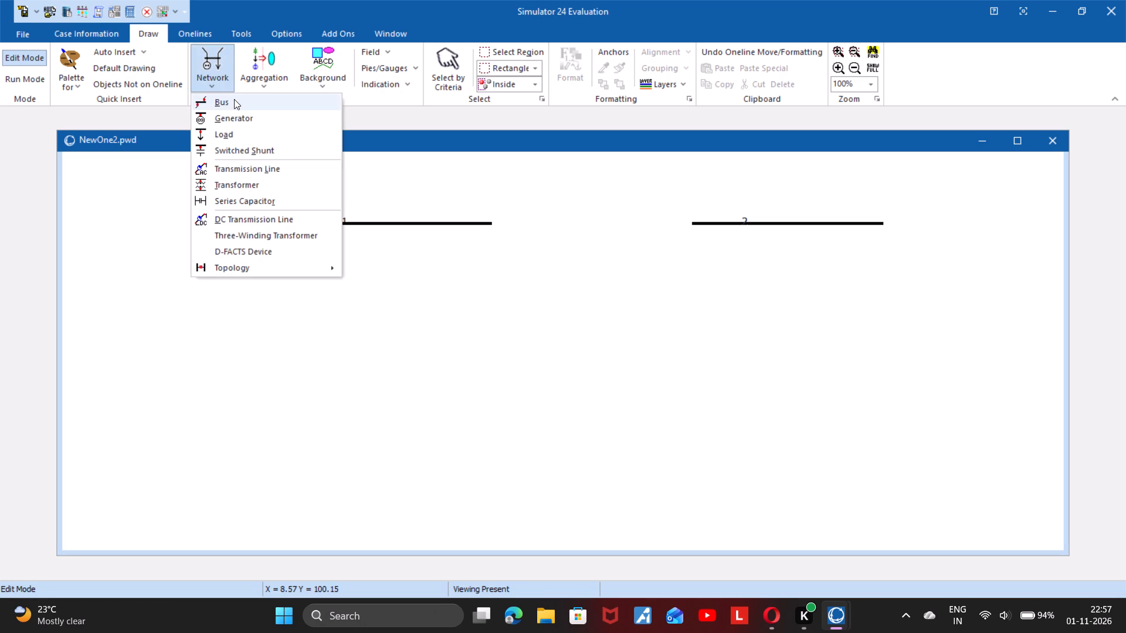
{"action": "left_click", "coordinate": [234, 99]}
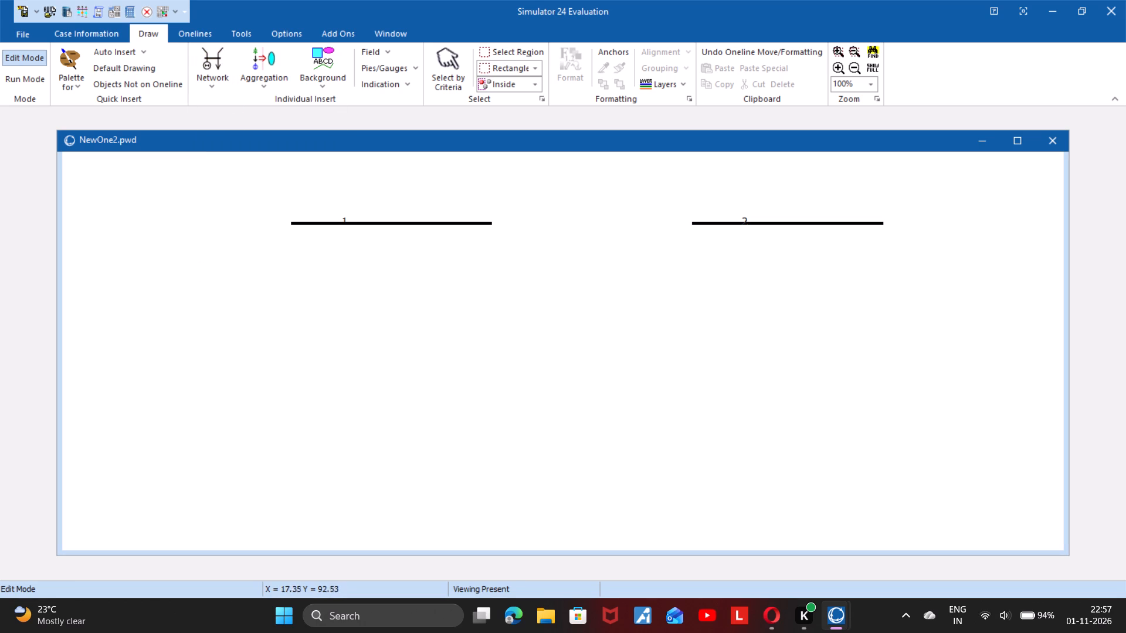
{"action": "left_click", "coordinate": [296, 347]}
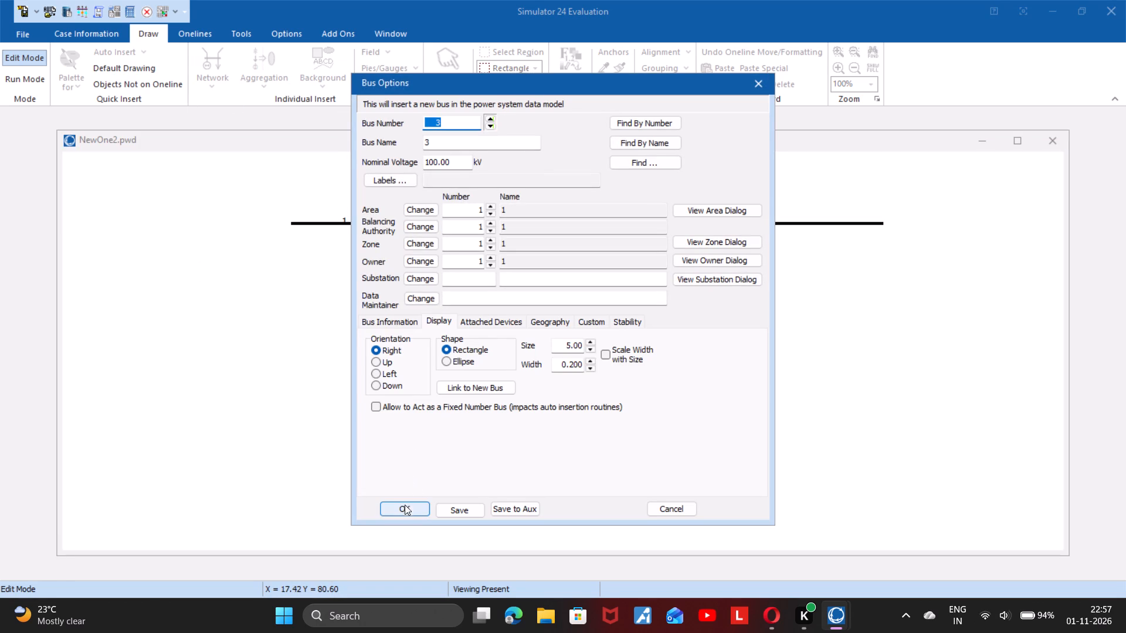
{"action": "left_click", "coordinate": [403, 508]}
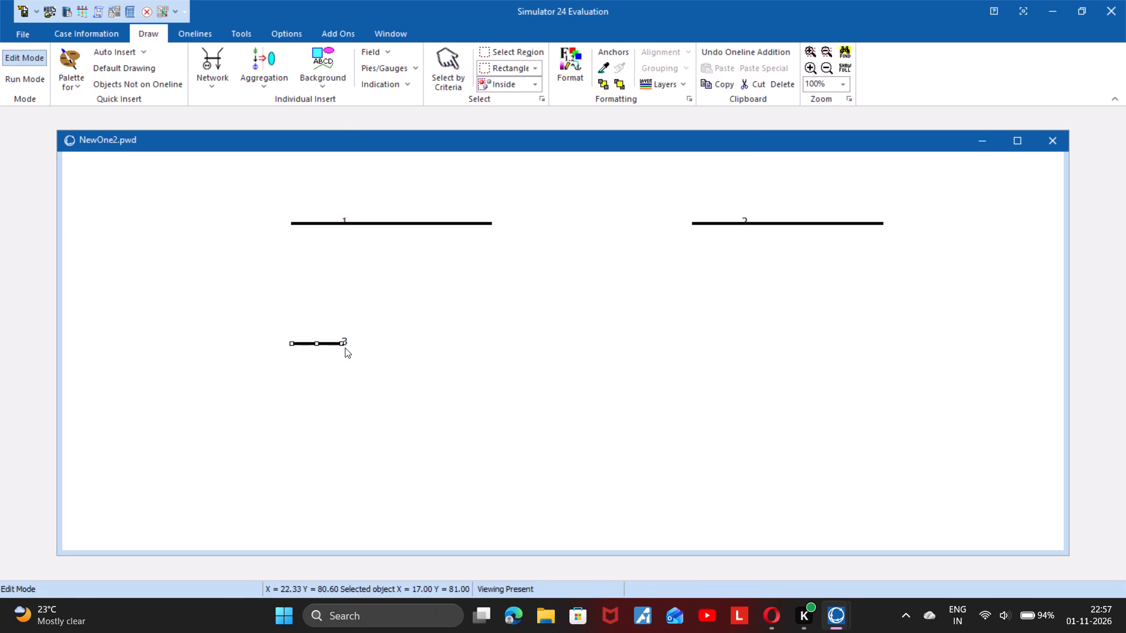
Stretch bus 3 horizontally until its end lines up with the end of bus 1.
{"action": "left_click_drag", "start_coordinate": [342, 345], "coordinate": [487, 348]}
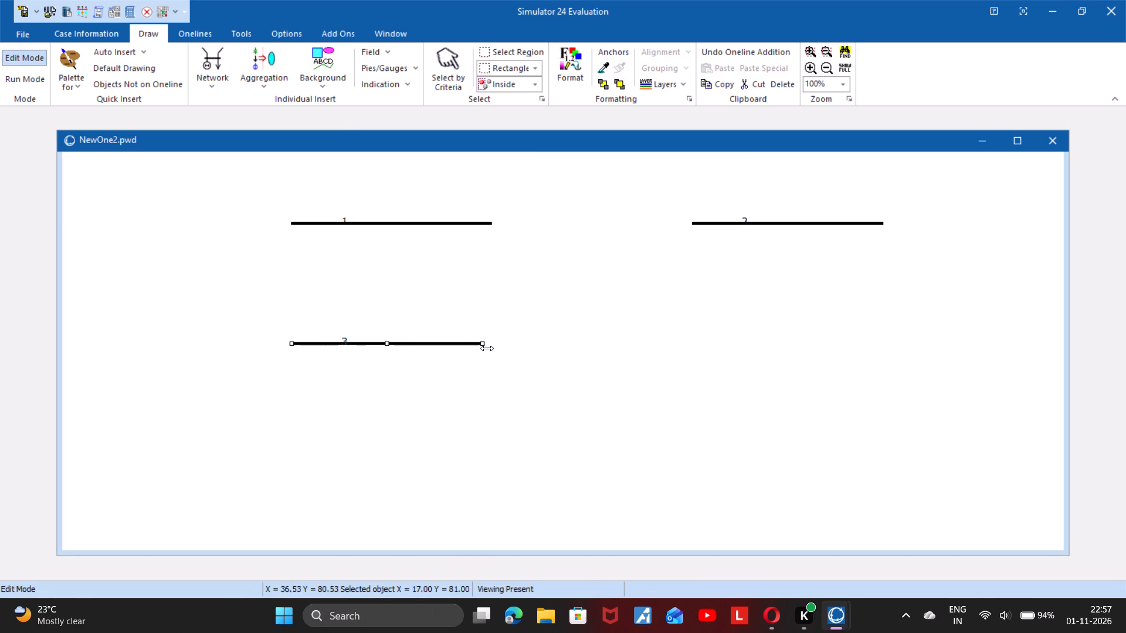
{"action": "left_click_drag", "start_coordinate": [487, 348], "coordinate": [491, 348]}
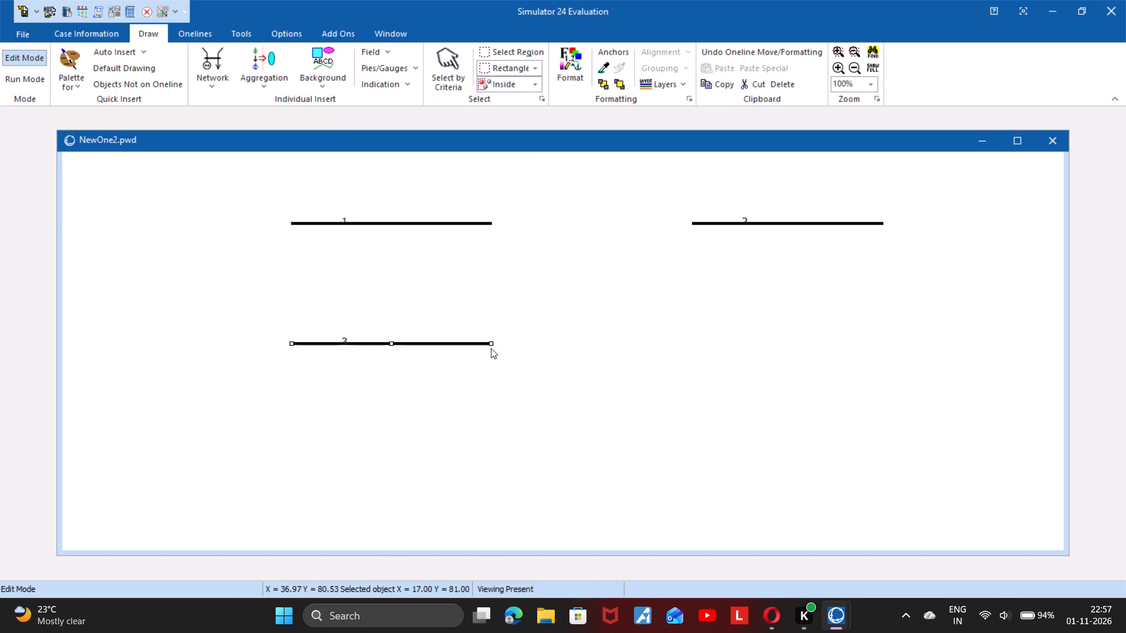
Move bus 3 farther below bus 1, to about X 17, Y 77.
{"action": "left_click_drag", "start_coordinate": [481, 342], "coordinate": [471, 391]}
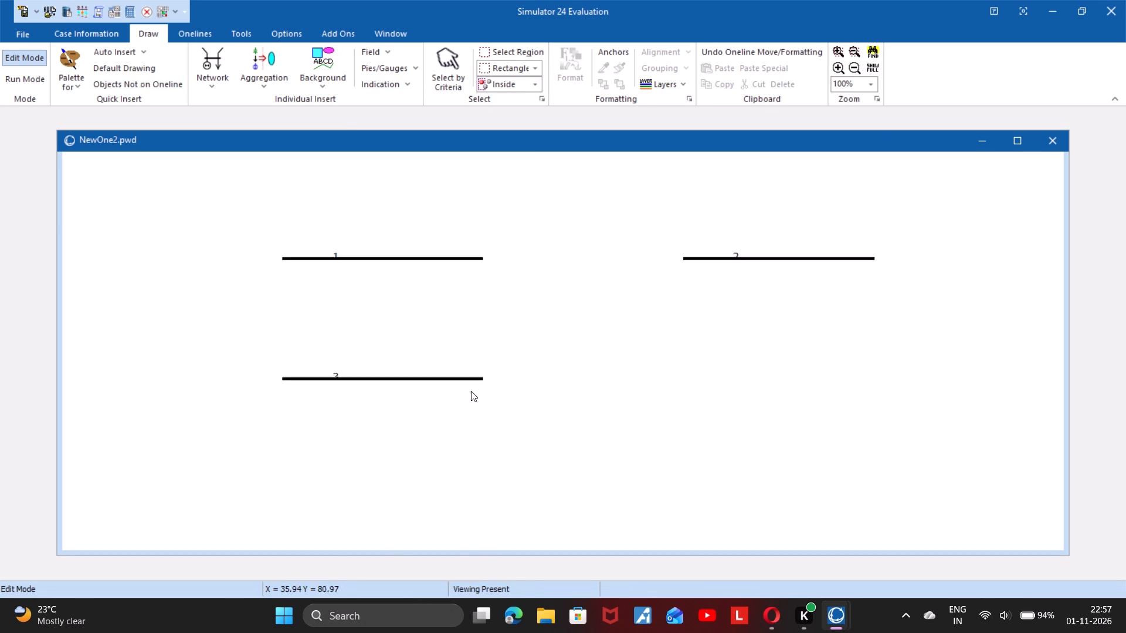
{"action": "left_click_drag", "start_coordinate": [471, 391], "coordinate": [467, 373]}
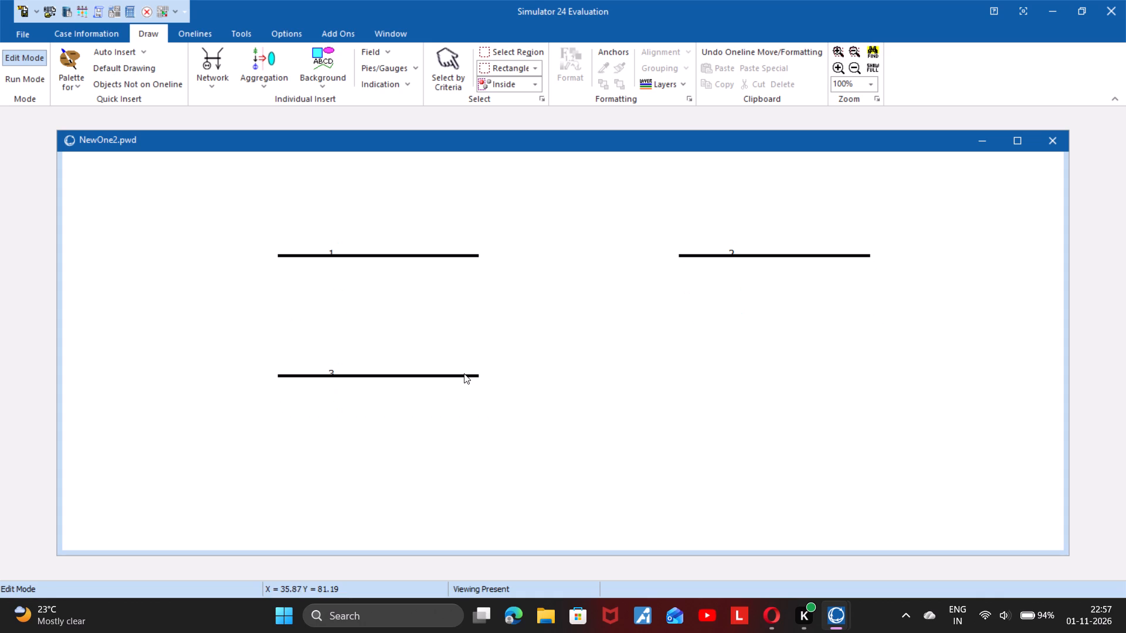
{"action": "left_click_drag", "start_coordinate": [432, 377], "coordinate": [432, 416]}
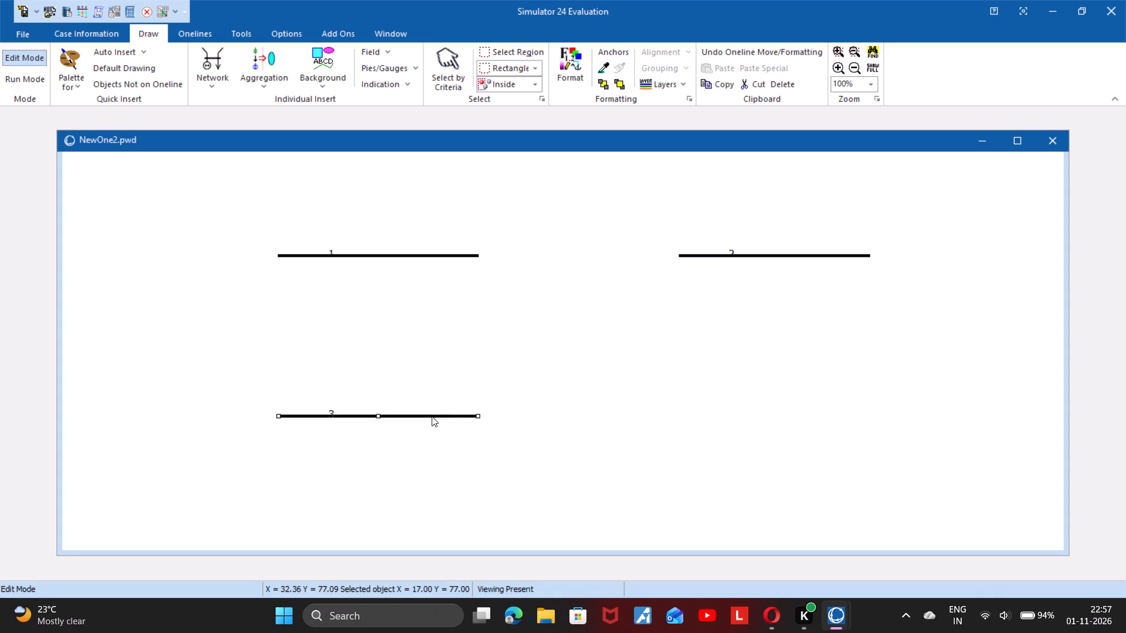
Move bus 3 slightly farther below bus 1, to about X 17, Y 75.
{"action": "left_click_drag", "start_coordinate": [432, 416], "coordinate": [431, 433]}
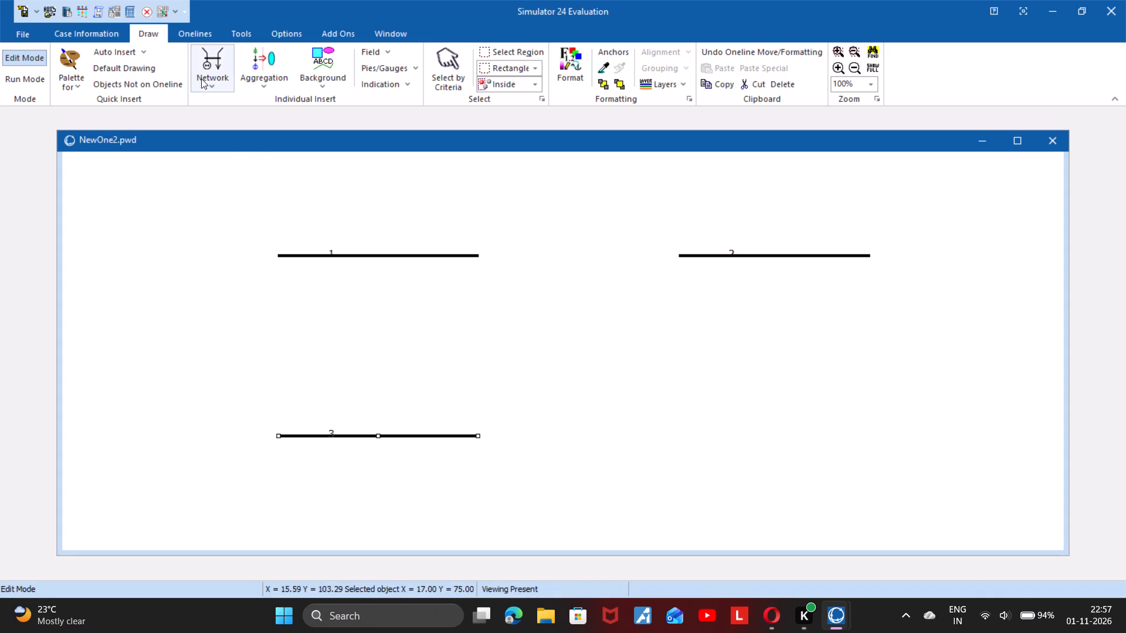
Insert bus 4 at 100 kV below bus 2 and level with bus 3, at about X 57, Y 75.
{"action": "left_click", "coordinate": [205, 69]}
{"action": "left_click", "coordinate": [217, 101]}
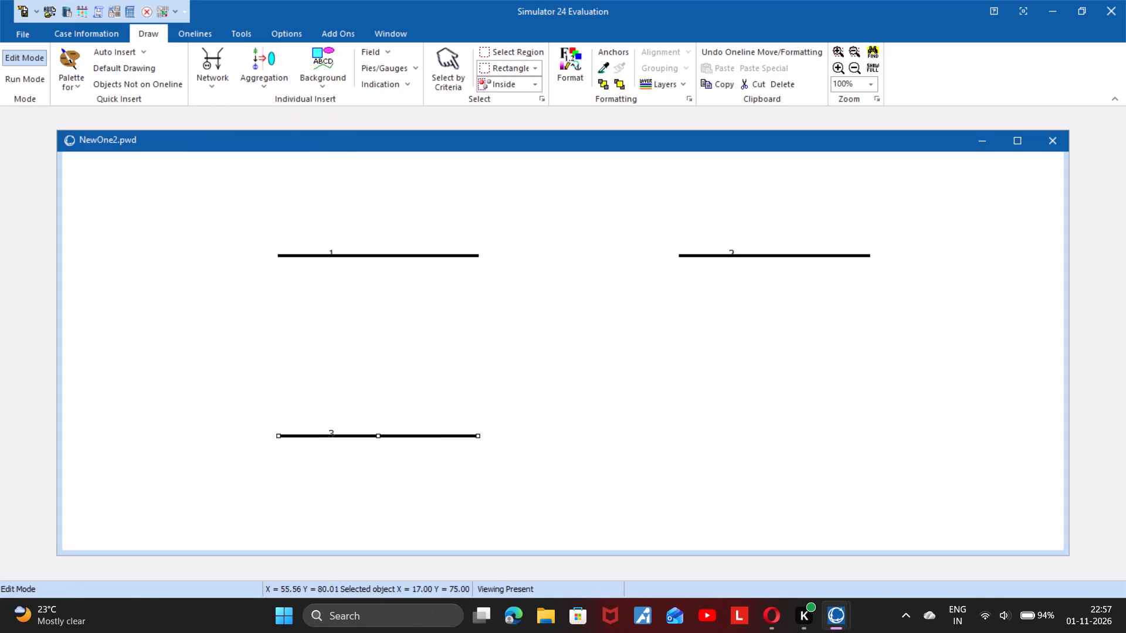
{"action": "left_click", "coordinate": [683, 439]}
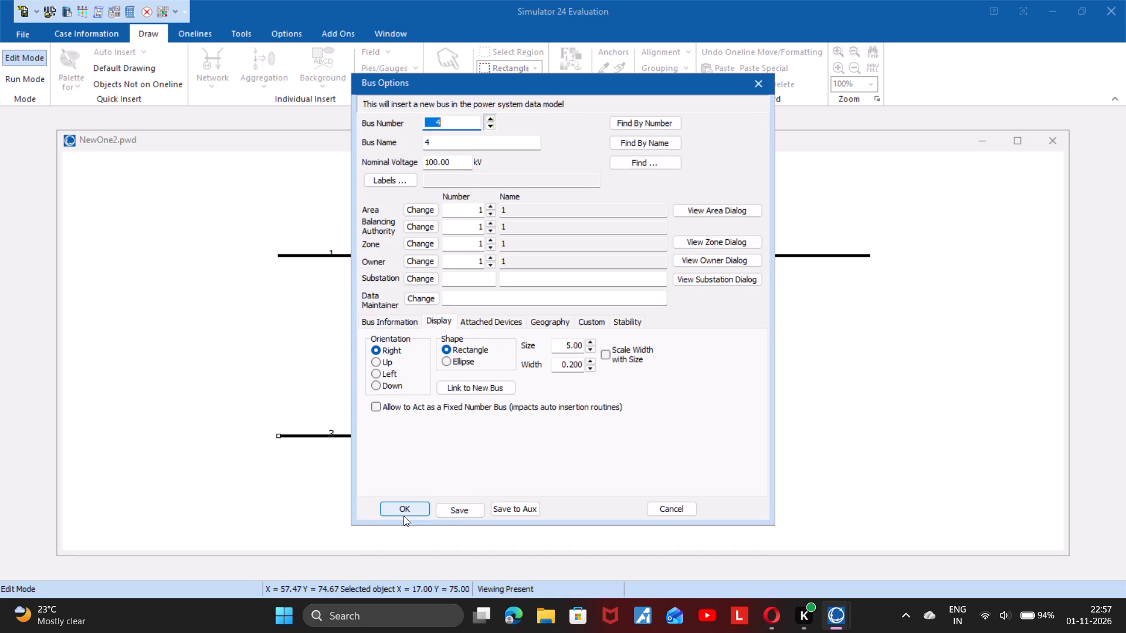
{"action": "left_click", "coordinate": [403, 516]}
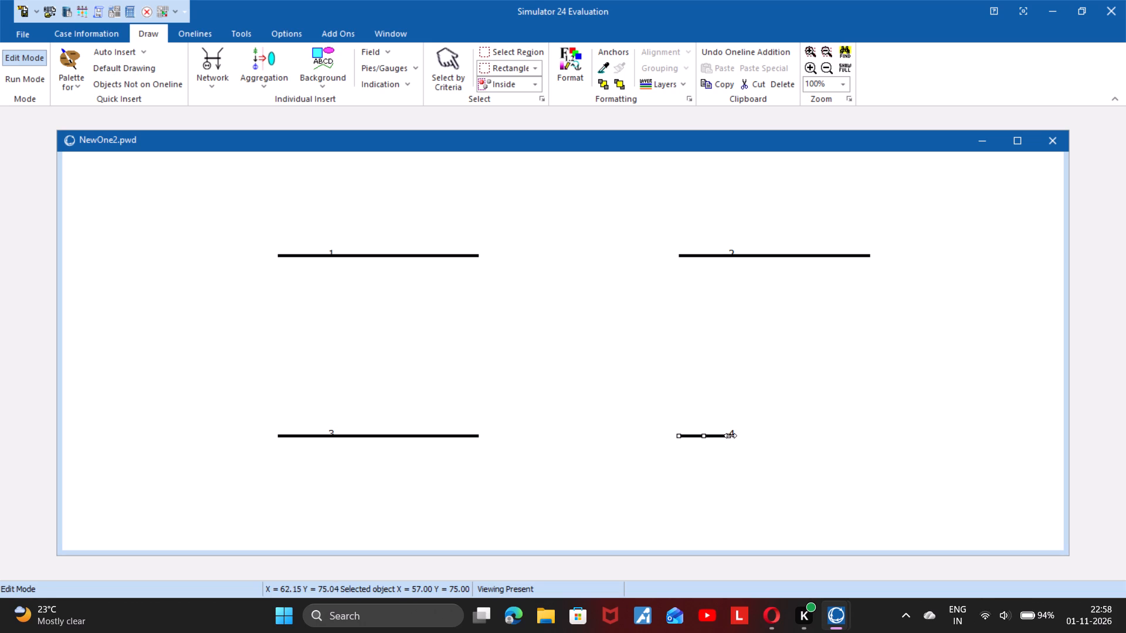
Shift bus 4 slightly sideways to about X 58, Y 75, keeping it level with bus 3.
{"action": "left_click_drag", "start_coordinate": [722, 435], "coordinate": [737, 435]}
{"action": "left_click", "coordinate": [737, 435]}
{"action": "left_click_drag", "start_coordinate": [737, 435], "coordinate": [730, 437]}
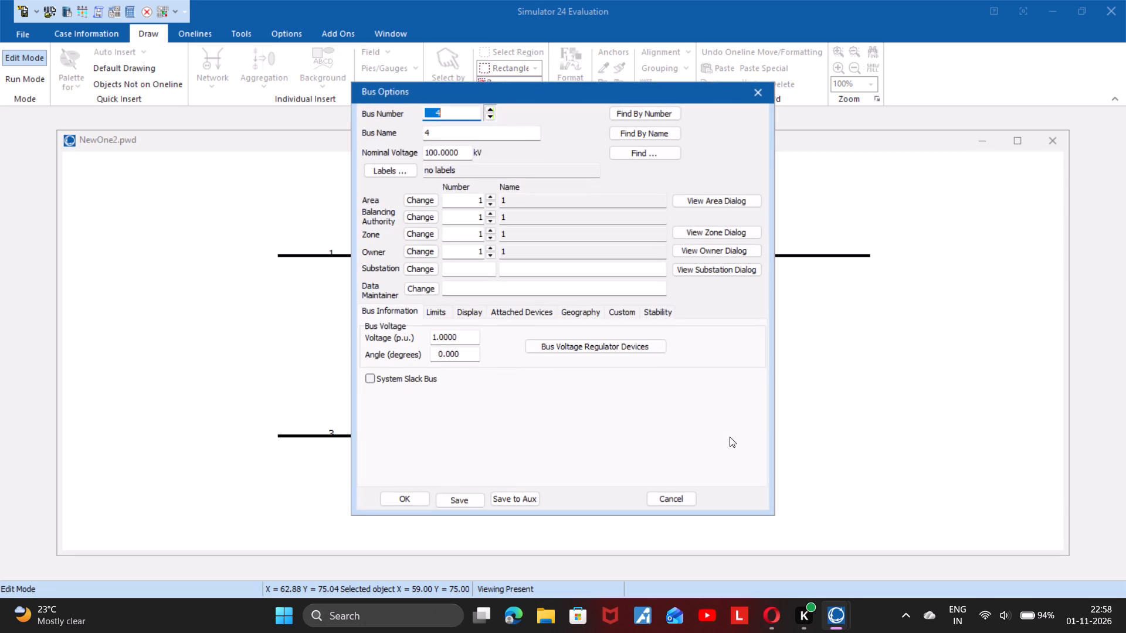
{"action": "left_click", "coordinate": [761, 84]}
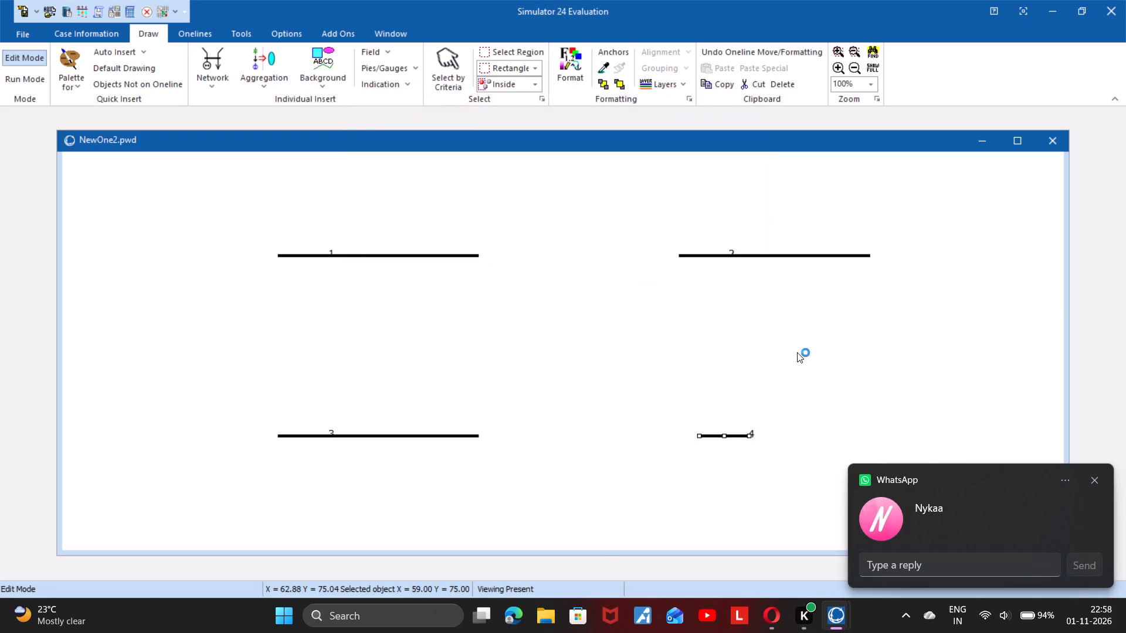
{"action": "left_click_drag", "start_coordinate": [745, 436], "coordinate": [736, 437]}
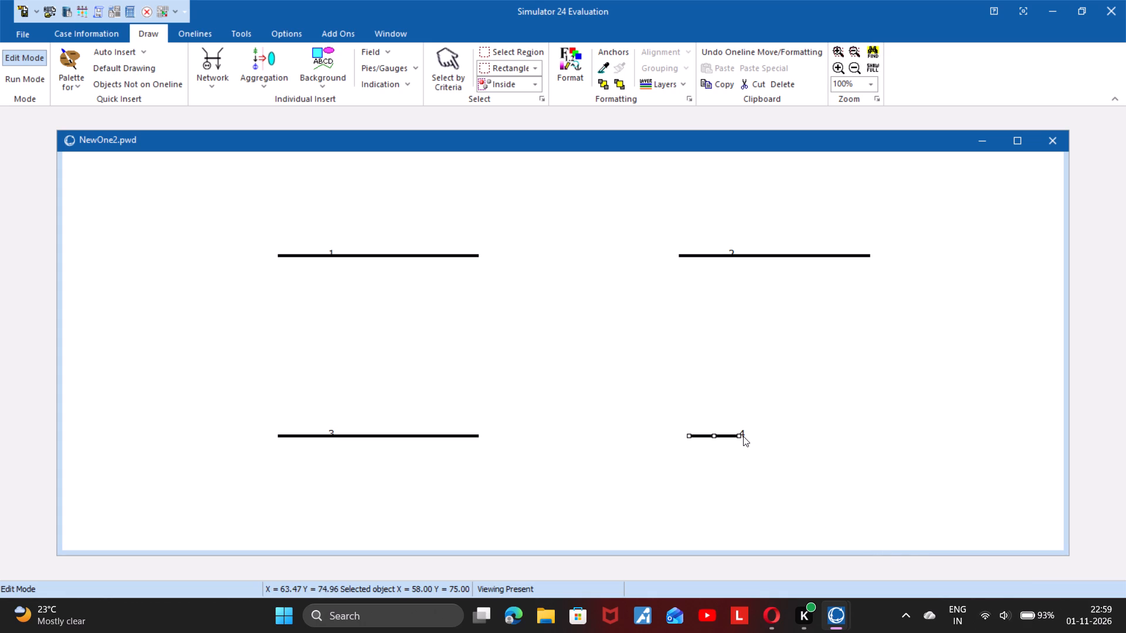
Stretch bus 4 horizontally until its far end lines up with the far end of bus 2.
{"action": "left_click_drag", "start_coordinate": [738, 437], "coordinate": [795, 440]}
{"action": "left_click_drag", "start_coordinate": [795, 440], "coordinate": [868, 441]}
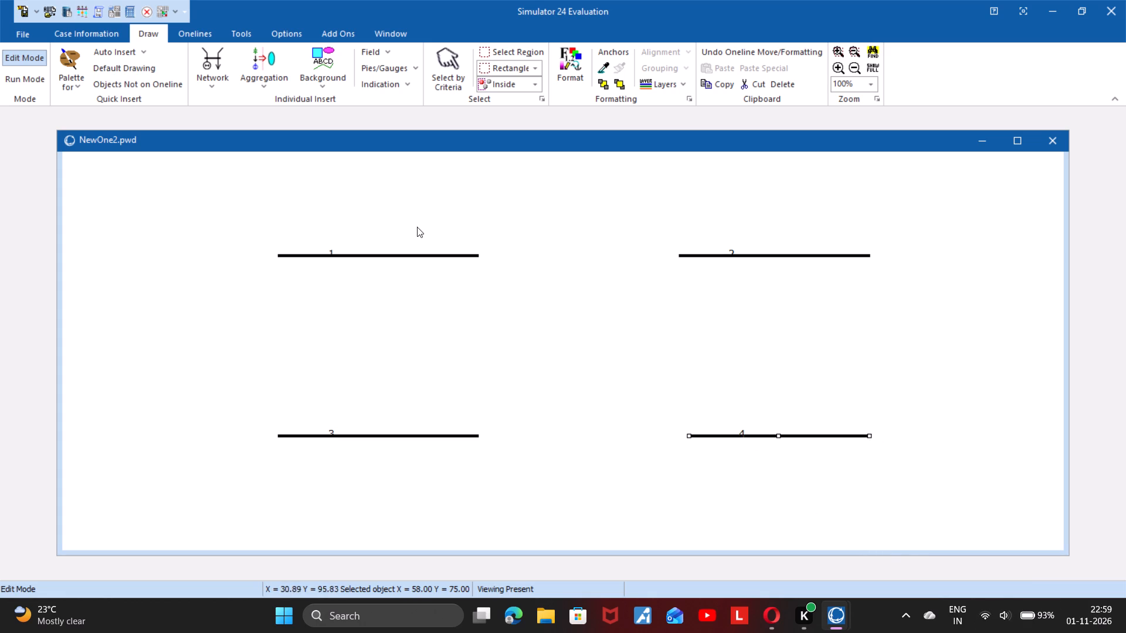
Draw a transmission line from bus 1 to bus 2, routed down, across and back up with right-angle bends.
{"action": "scroll", "coordinate": [464, 307], "scroll_direction": "down", "scroll_amount": 2}
{"action": "left_click", "coordinate": [566, 365]}
{"action": "left_click_drag", "start_coordinate": [566, 365], "coordinate": [559, 414]}
{"action": "left_click_drag", "start_coordinate": [556, 328], "coordinate": [549, 373]}
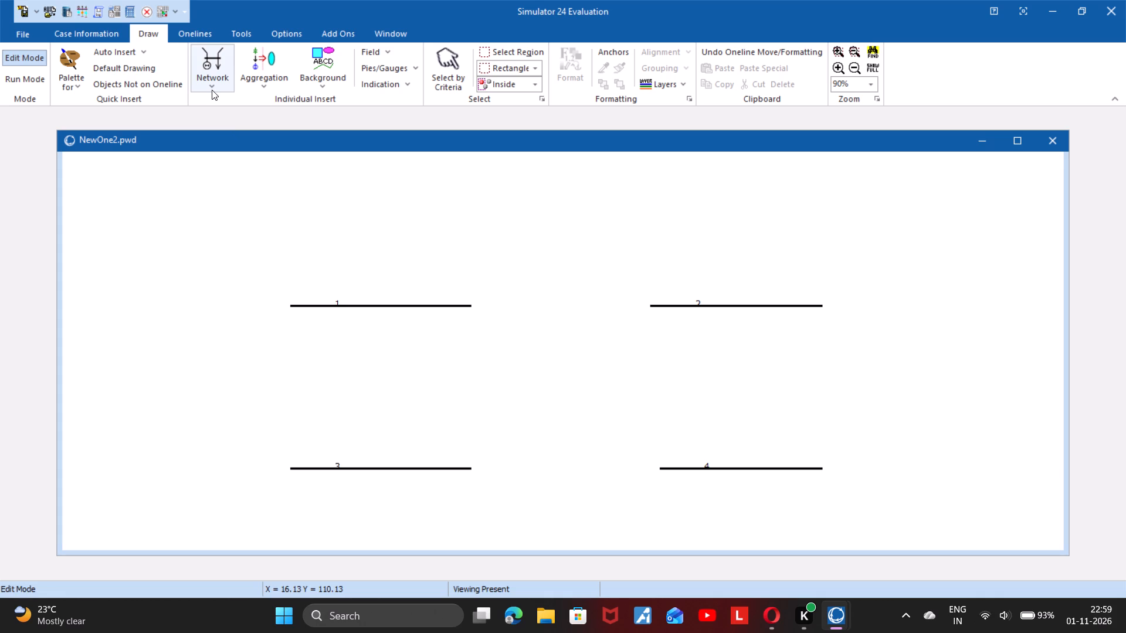
{"action": "left_click", "coordinate": [210, 46]}
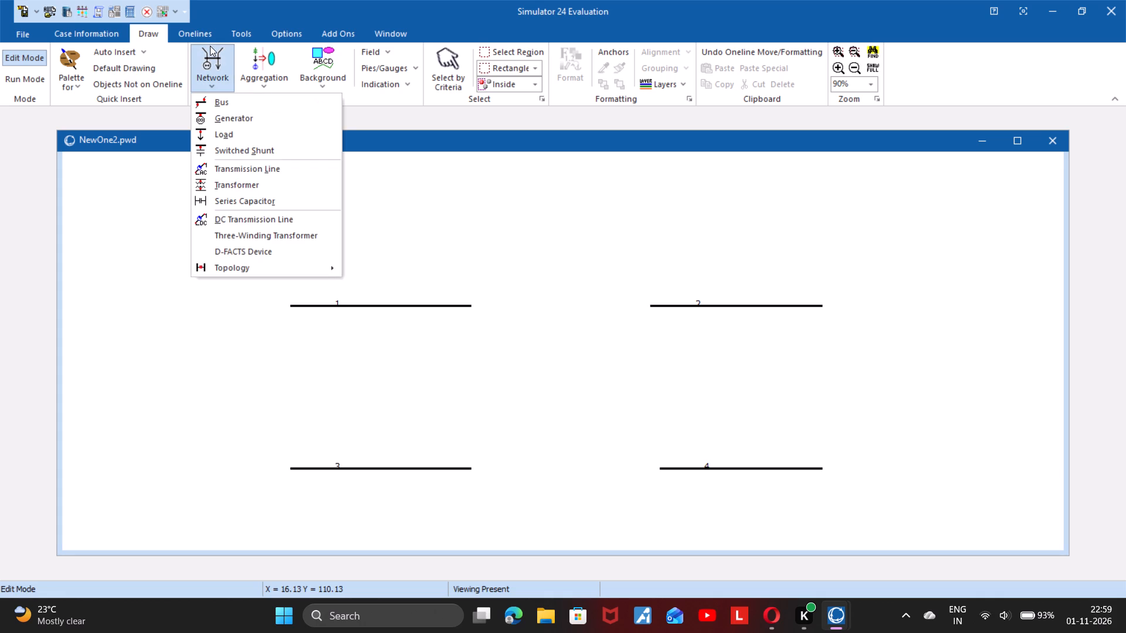
{"action": "left_click", "coordinate": [229, 161]}
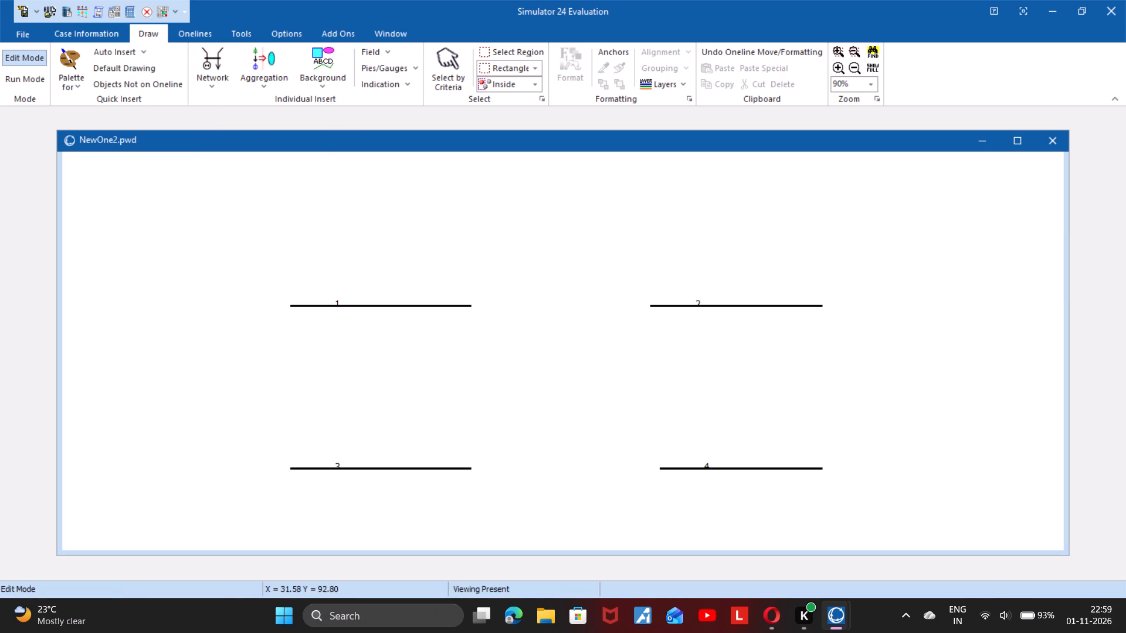
{"action": "left_click", "coordinate": [425, 307]}
{"action": "left_click", "coordinate": [429, 354]}
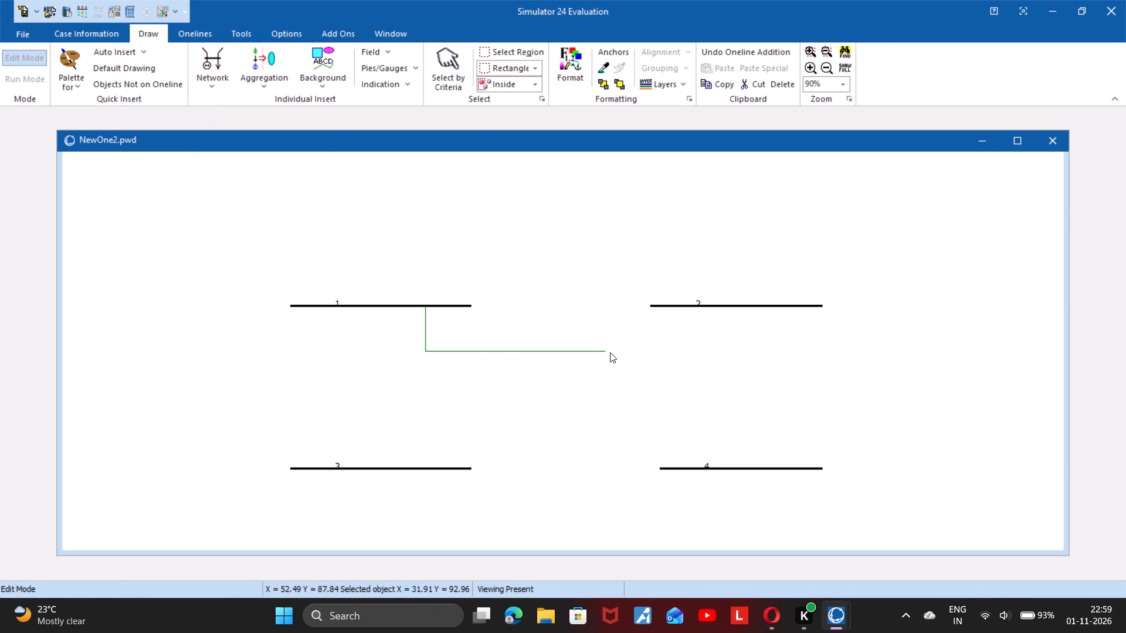
{"action": "left_click", "coordinate": [685, 352]}
{"action": "left_click", "coordinate": [687, 307]}
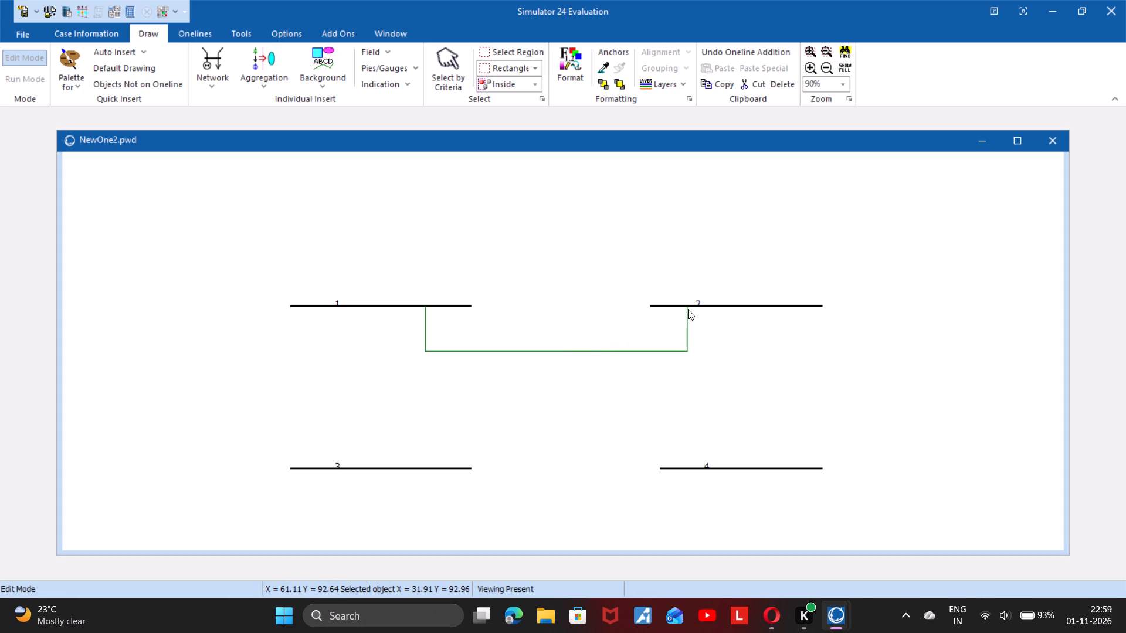
{"action": "double_click", "coordinate": [688, 309]}
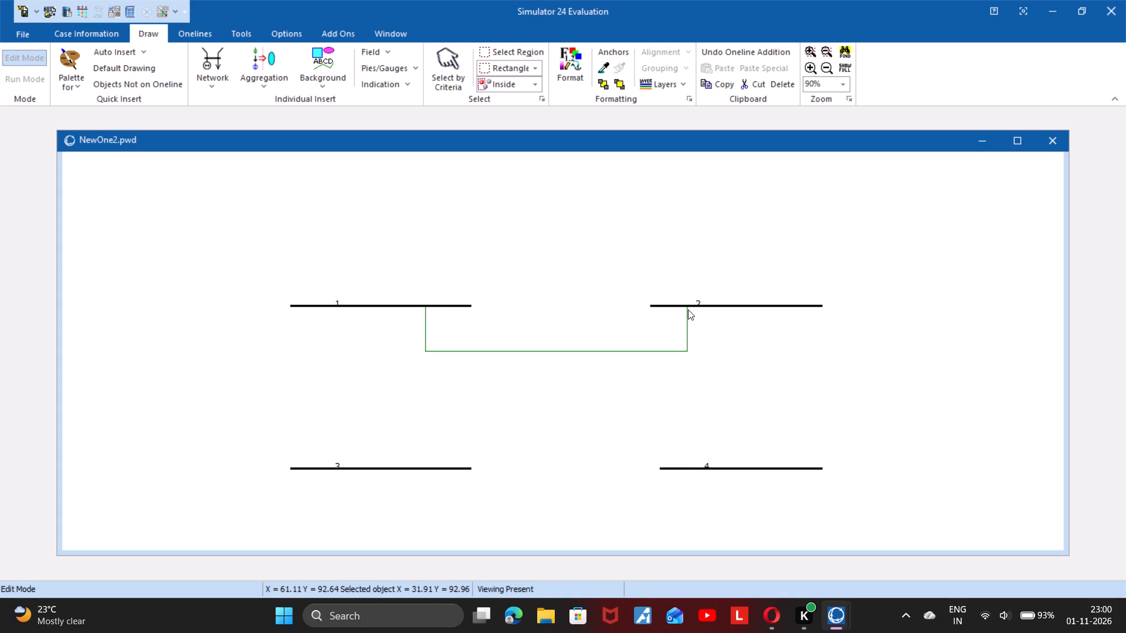
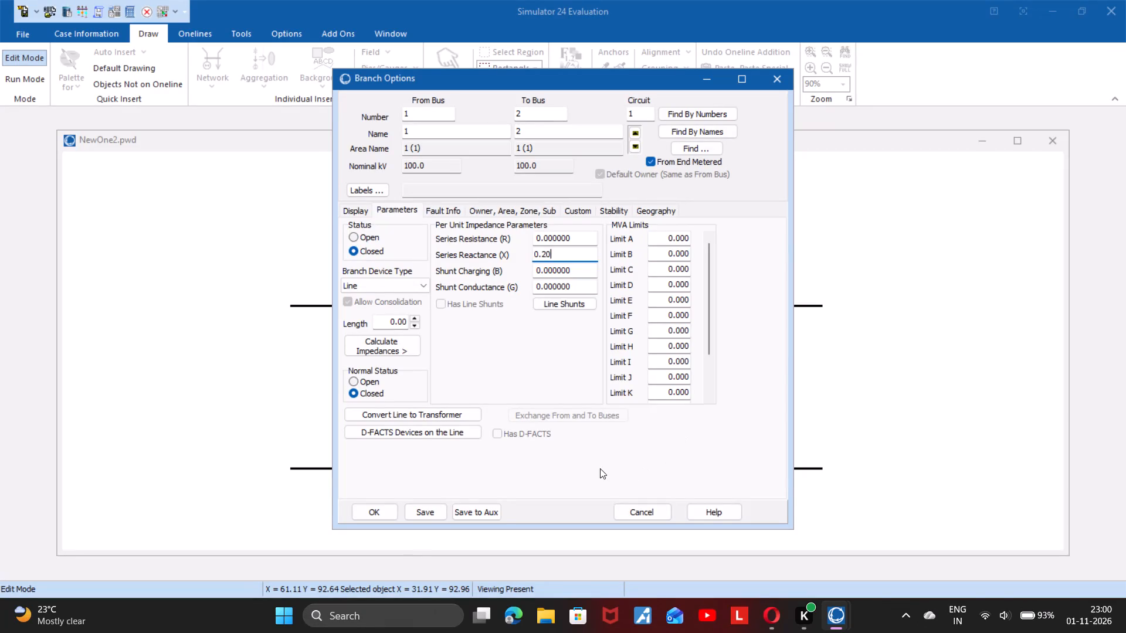
Apply a series reactance (X) of 0.20 to the bus 1 to bus 2 transmission line.
{"action": "left_click", "coordinate": [386, 522]}
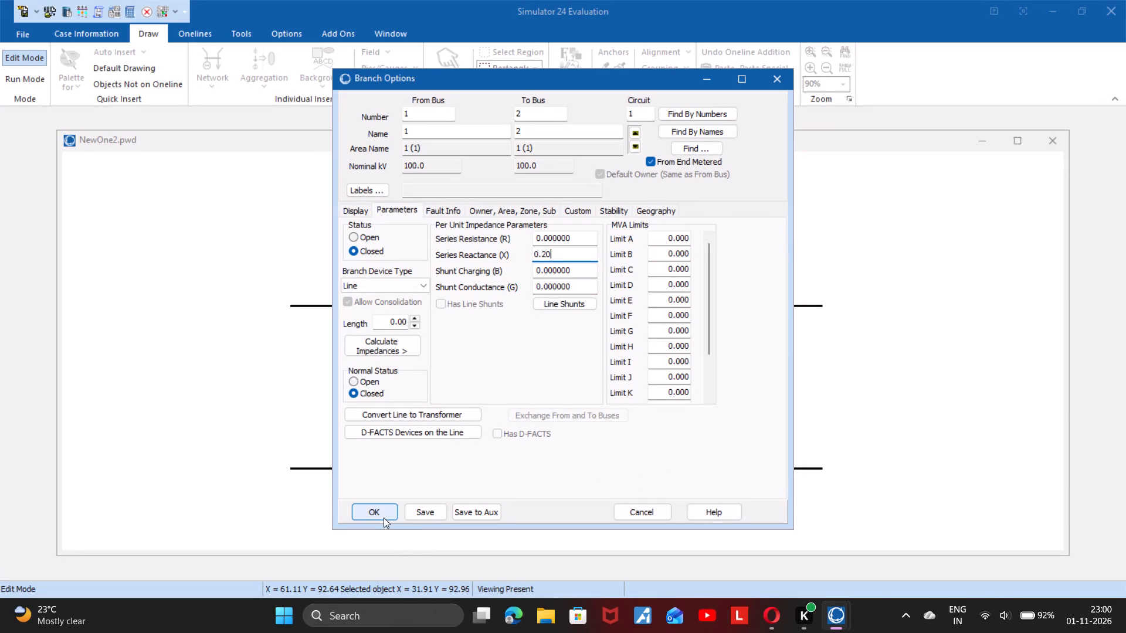
{"action": "left_click", "coordinate": [384, 518]}
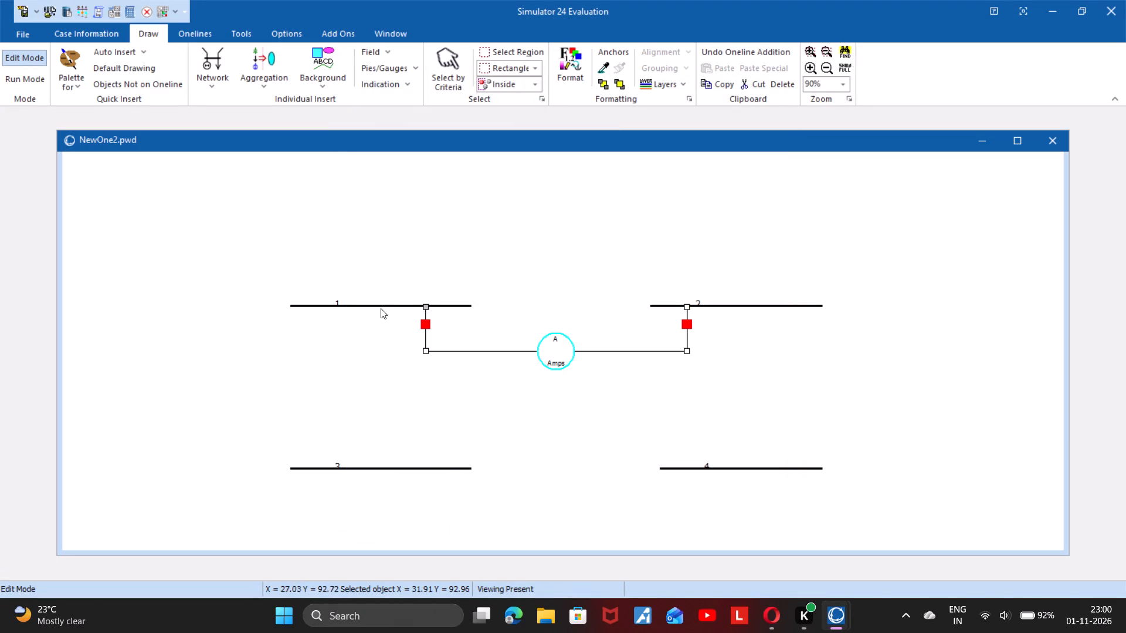
Designate bus 1 as the system slack bus in its bus options.
{"action": "left_click", "coordinate": [375, 305]}
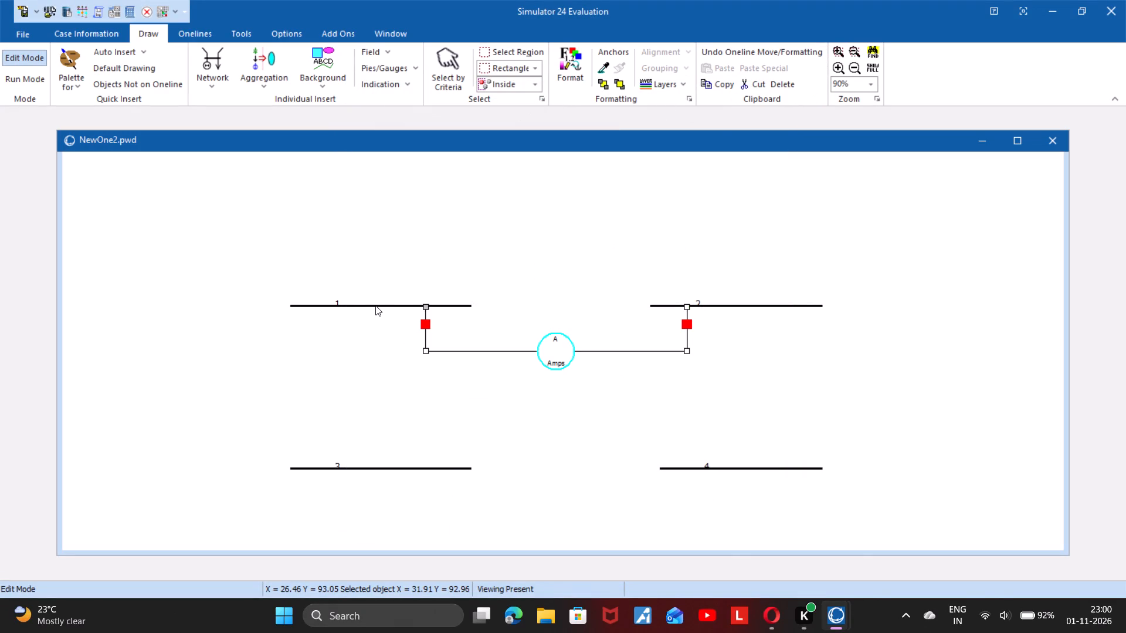
{"action": "double_click", "coordinate": [375, 305]}
{"action": "left_click", "coordinate": [375, 305]}
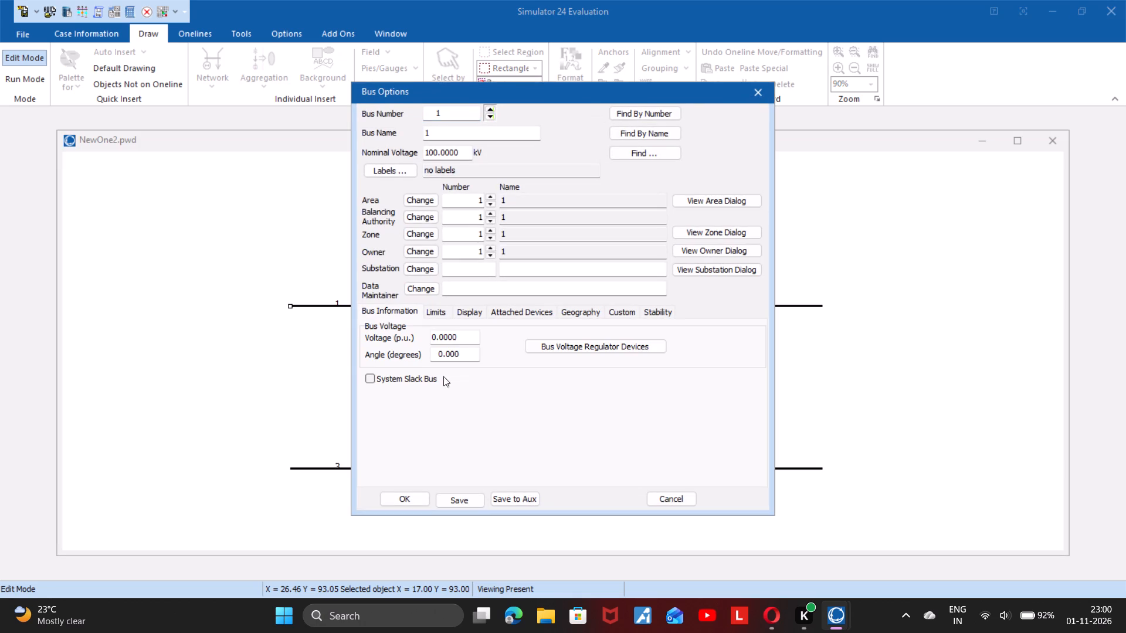
{"action": "left_click", "coordinate": [374, 376]}
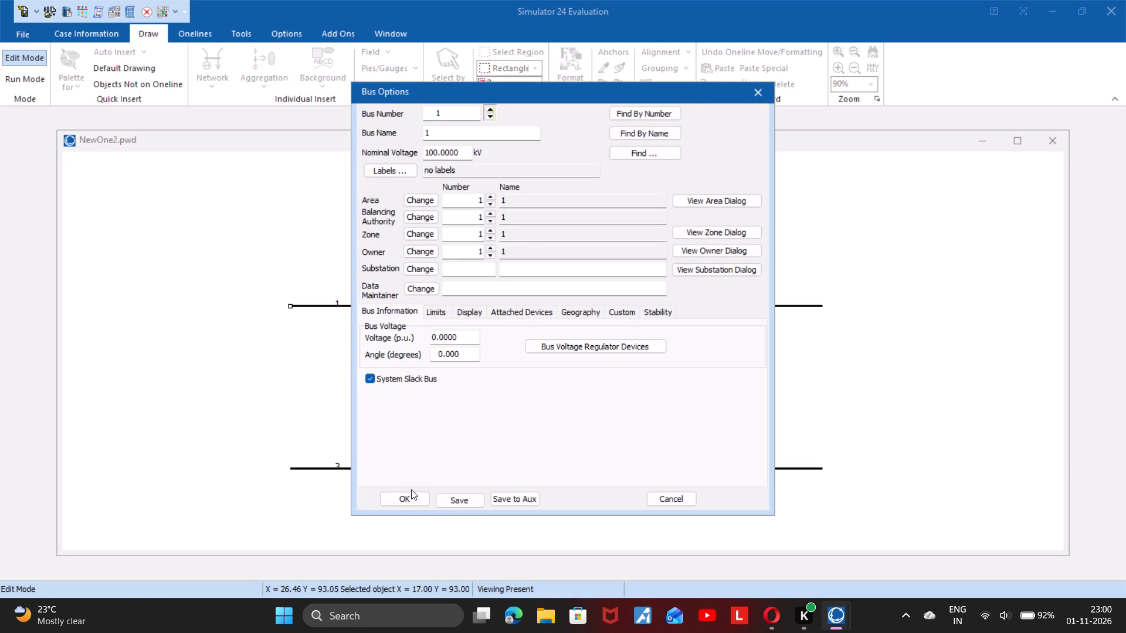
{"action": "left_click", "coordinate": [411, 494]}
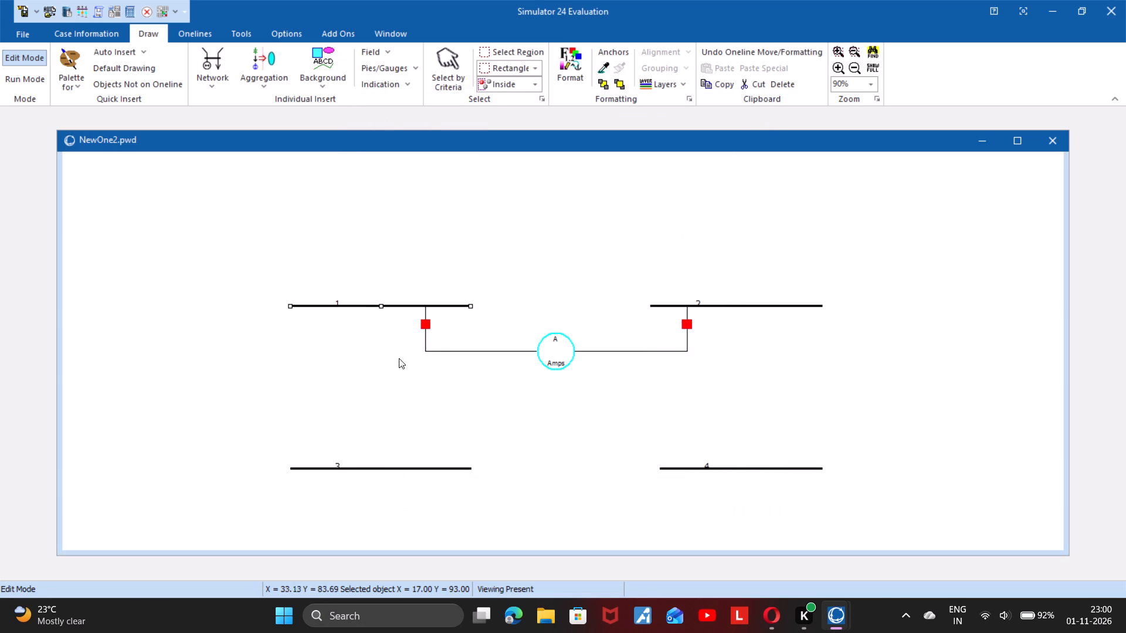
Draw a transmission line from bus 1 down, across and down to bus 4 with right-angle bends, with series reactance 0.20.
{"action": "left_click", "coordinate": [213, 63]}
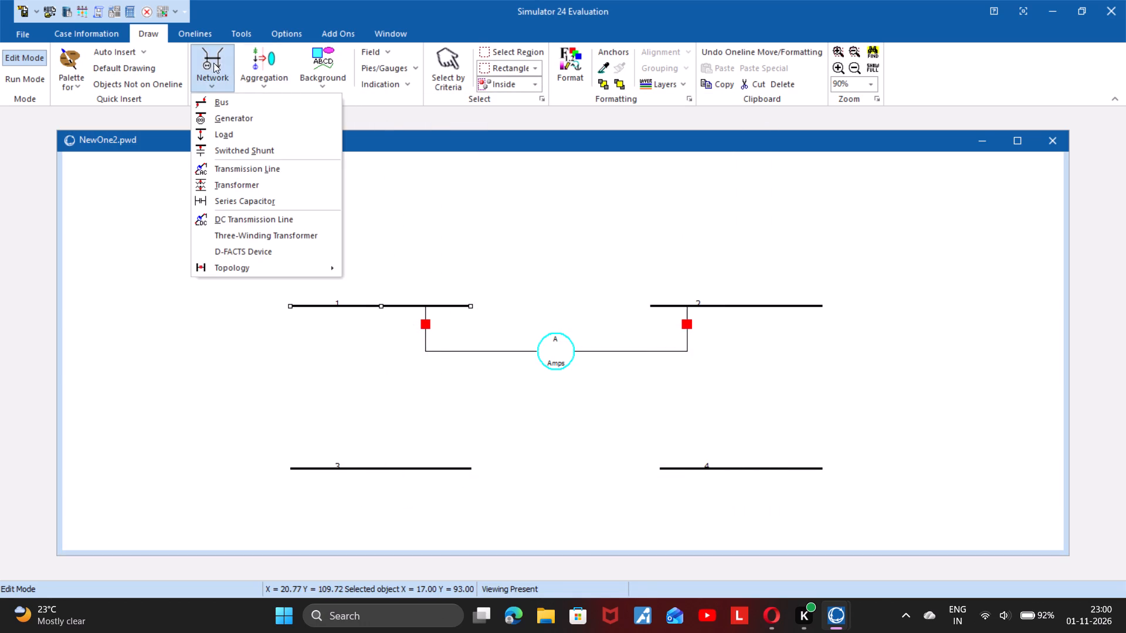
{"action": "left_click", "coordinate": [242, 107]}
{"action": "left_click", "coordinate": [222, 75]}
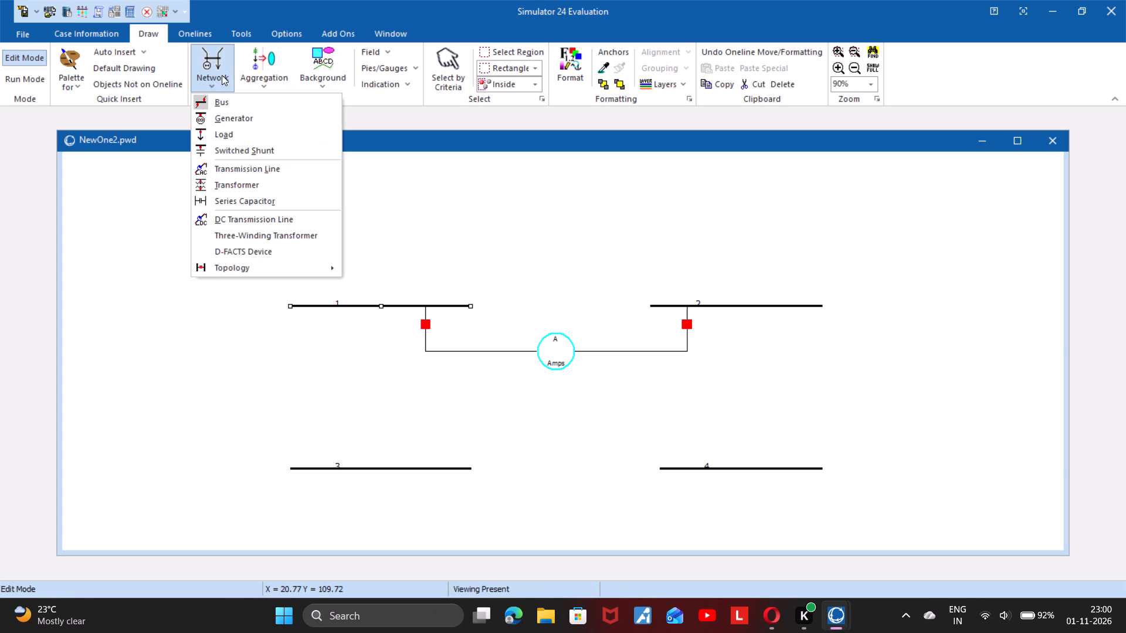
{"action": "left_click", "coordinate": [236, 169]}
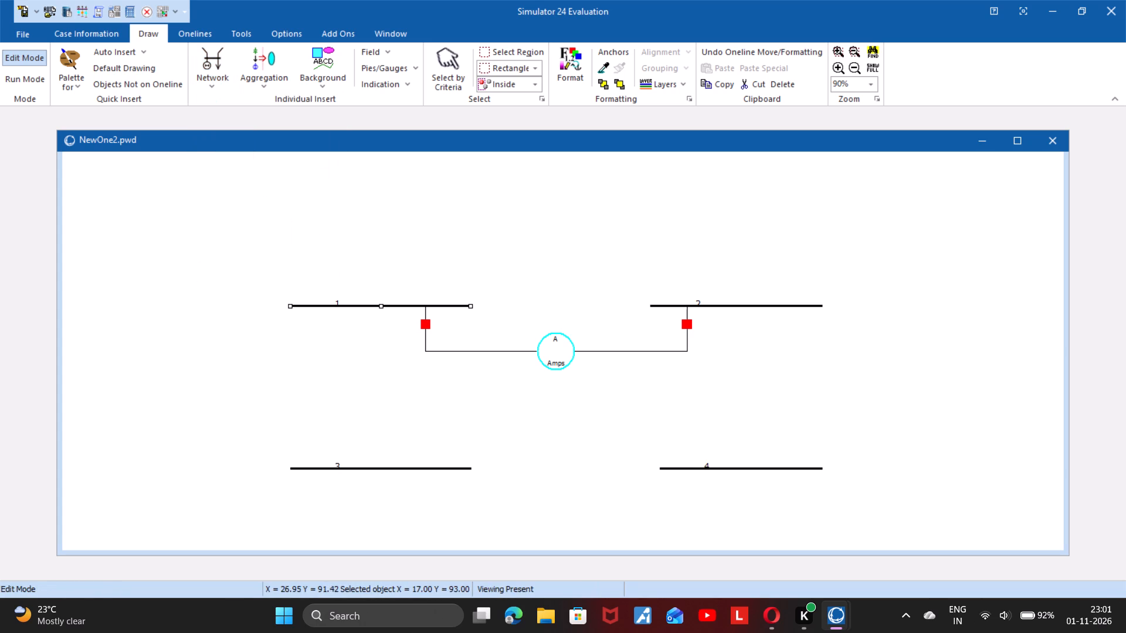
{"action": "left_click", "coordinate": [381, 308]}
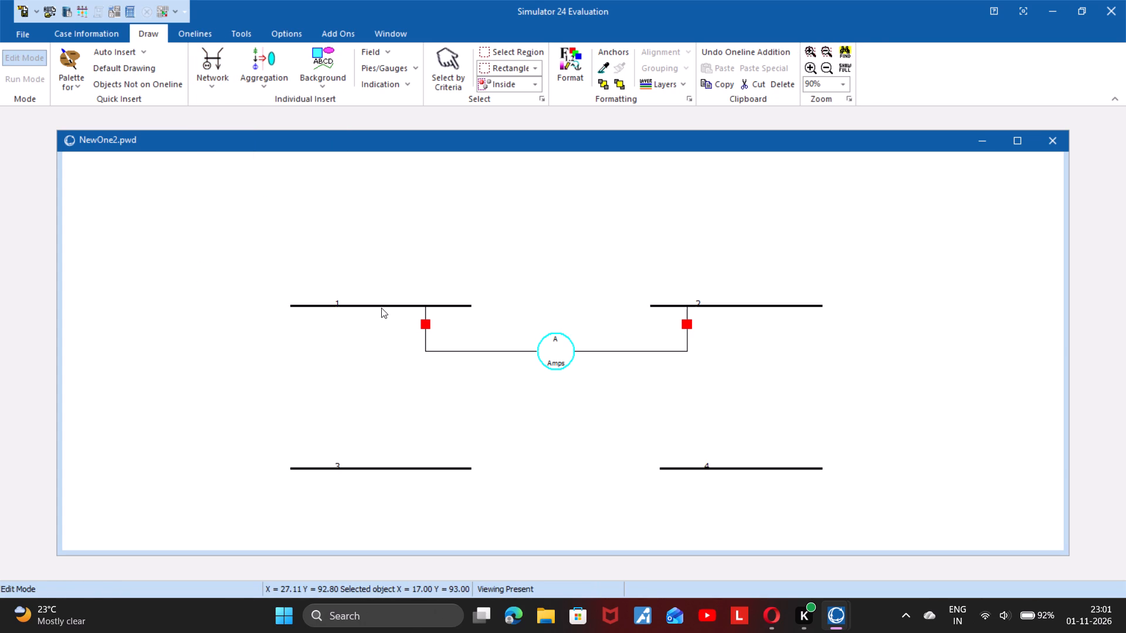
{"action": "left_click", "coordinate": [383, 387]}
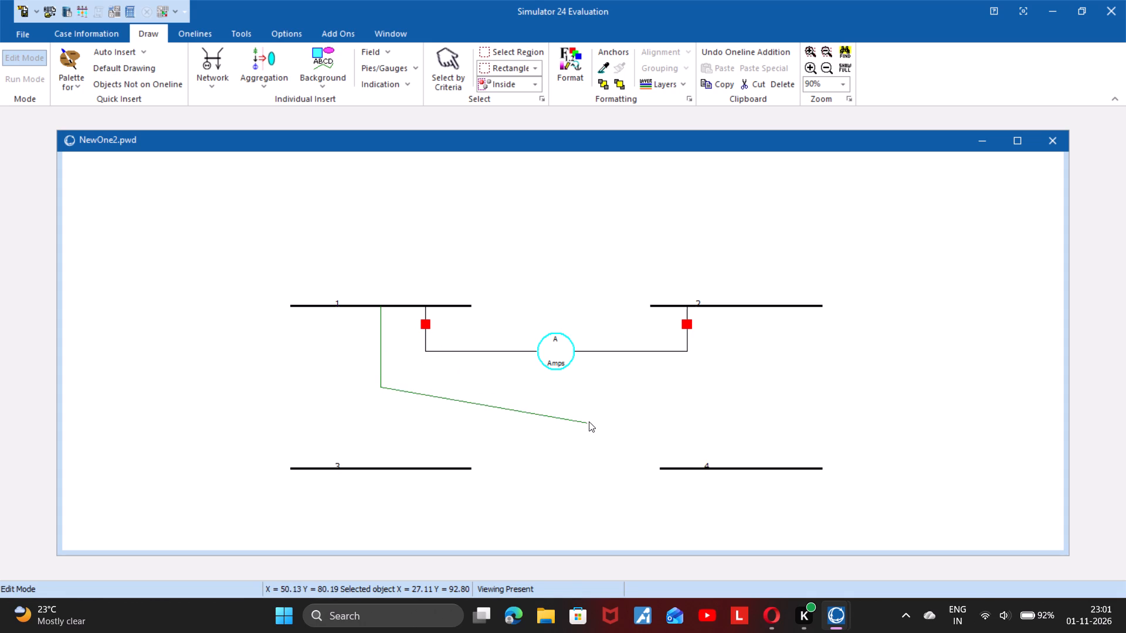
{"action": "left_click", "coordinate": [739, 390]}
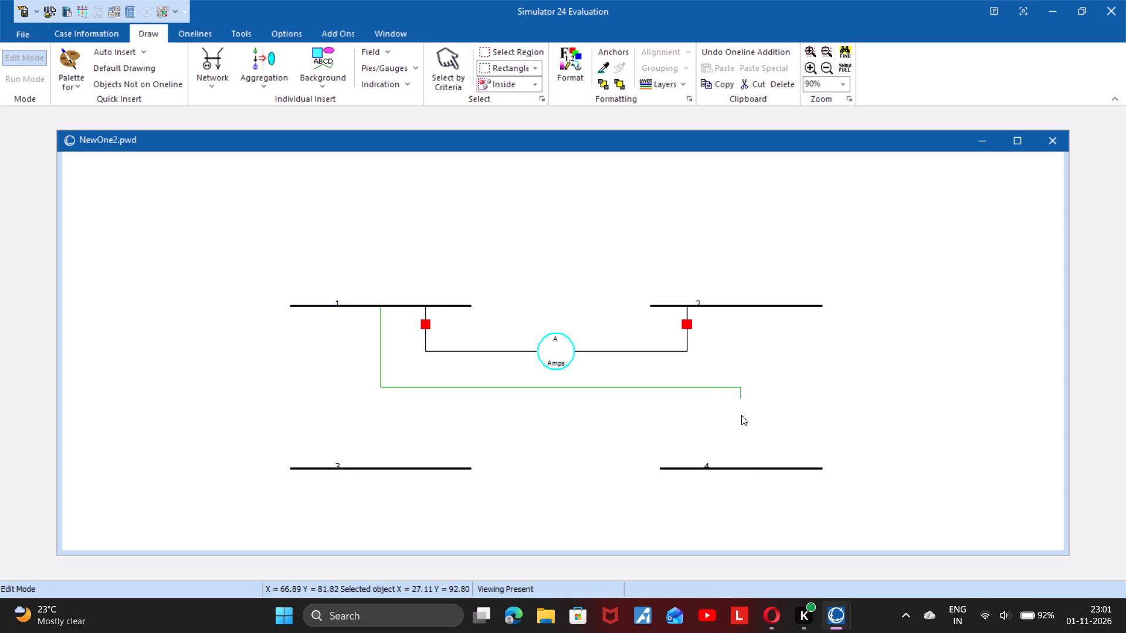
{"action": "left_click", "coordinate": [742, 469]}
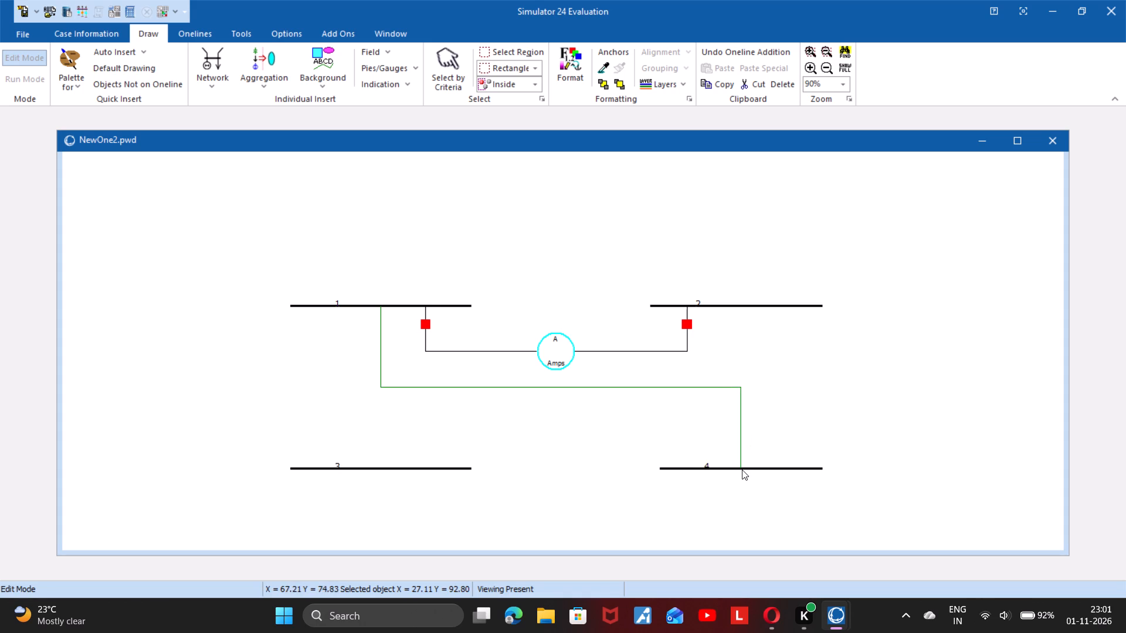
{"action": "double_click", "coordinate": [742, 469]}
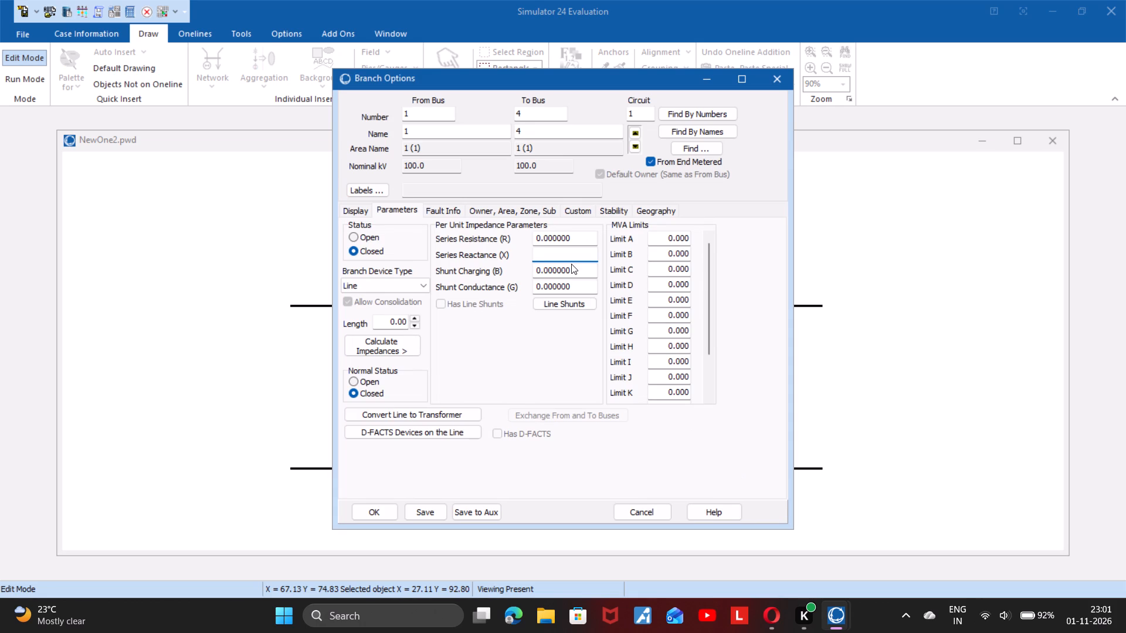
{"action": "type", "text": "0.20"}
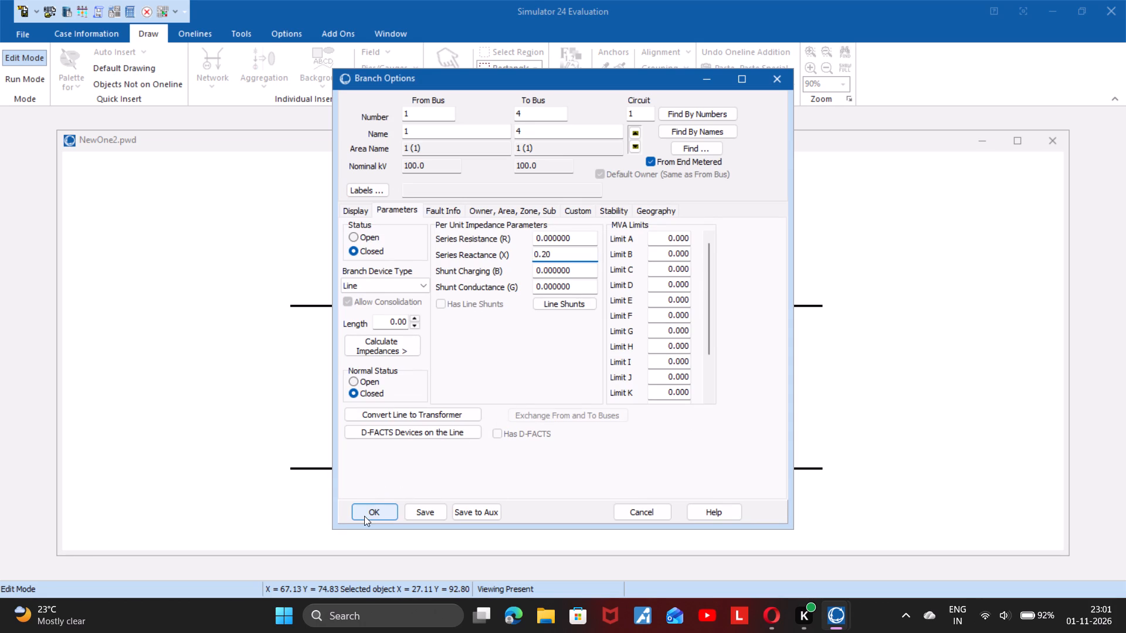
{"action": "left_click", "coordinate": [364, 516]}
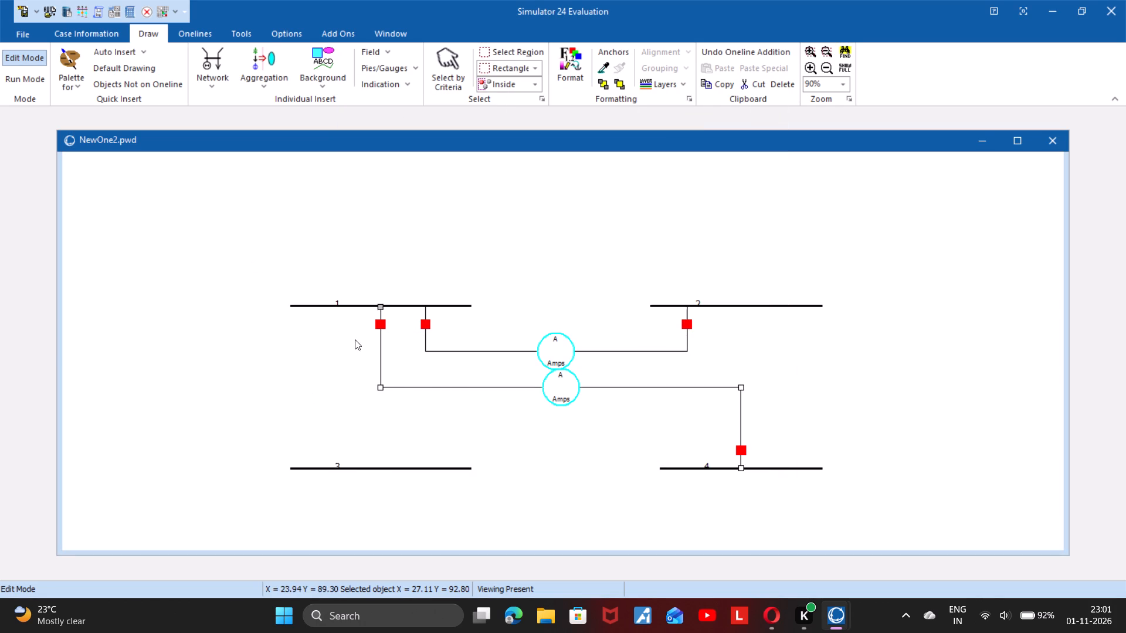
Lower both bends of the bus 1 to bus 4 line equally, keeping its middle run horizontal and farther from the bus 1 to bus 2 line.
{"action": "left_click_drag", "start_coordinate": [381, 387], "coordinate": [382, 402]}
{"action": "left_click_drag", "start_coordinate": [380, 387], "coordinate": [379, 394]}
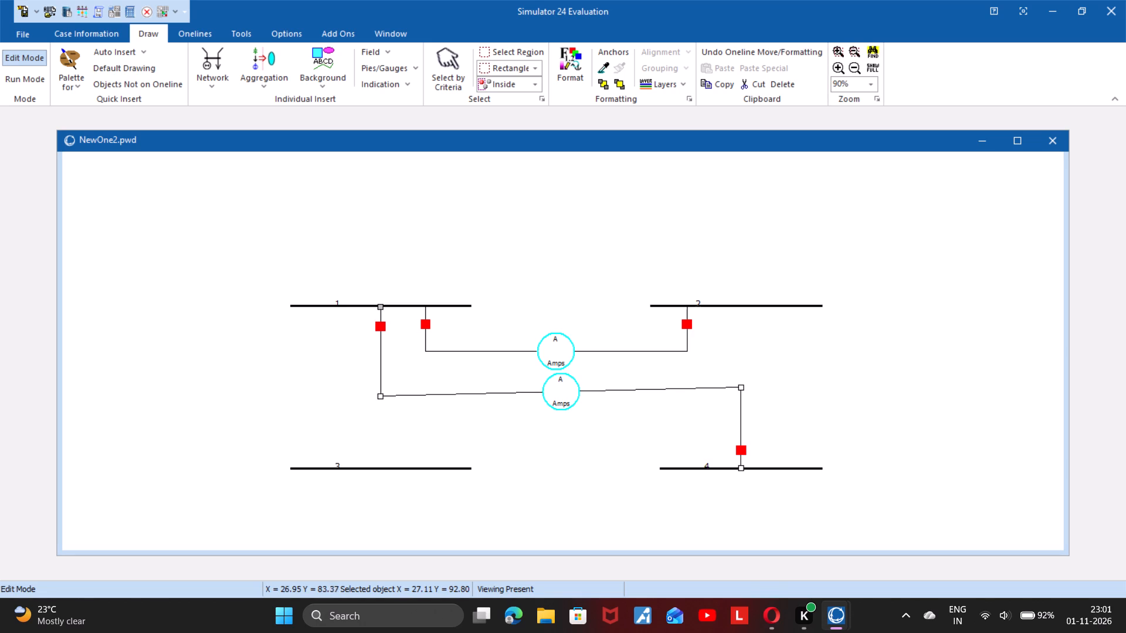
{"action": "left_click_drag", "start_coordinate": [379, 394], "coordinate": [379, 407]}
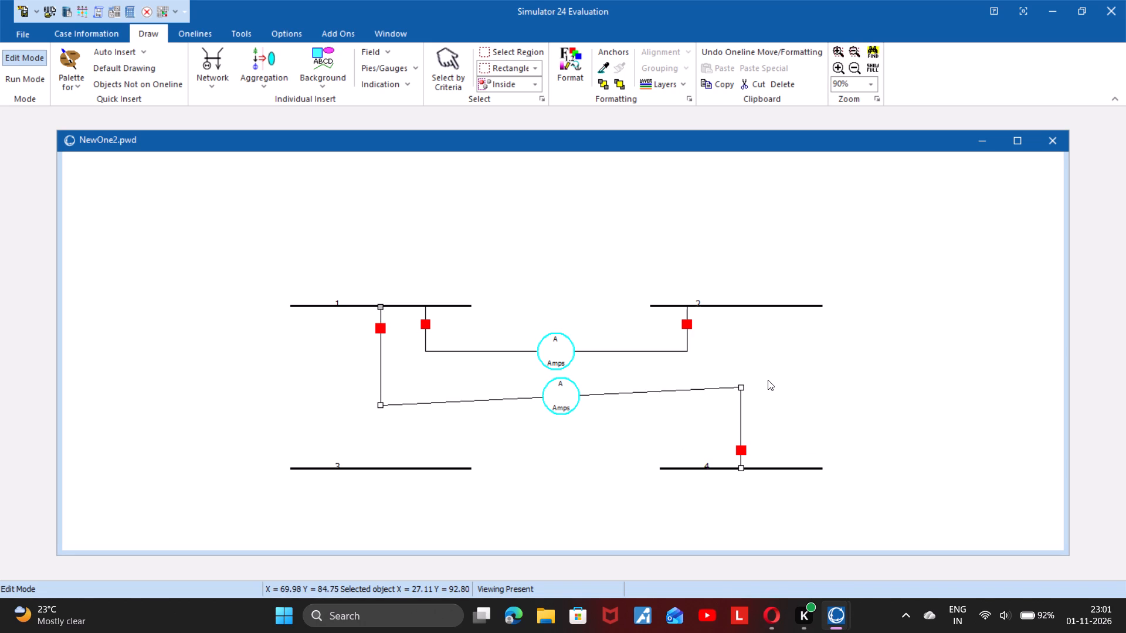
{"action": "left_click_drag", "start_coordinate": [741, 387], "coordinate": [740, 401]}
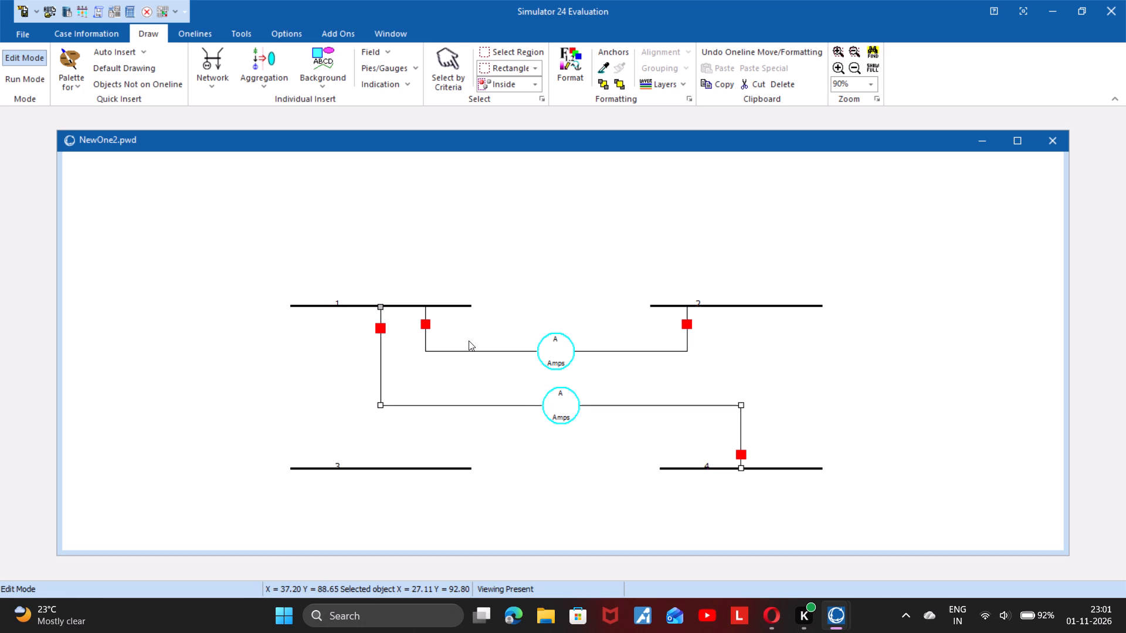
Draw a straight vertical transmission line from bus 1 to bus 3 at about X 20, with series reactance 0.10.
{"action": "left_click", "coordinate": [219, 80]}
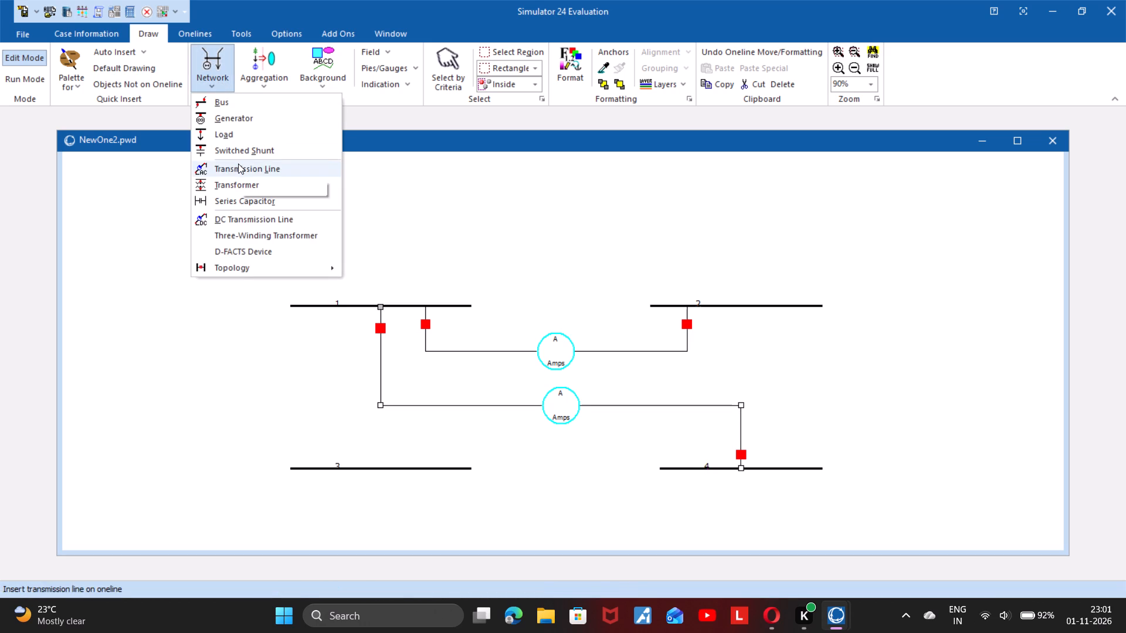
{"action": "left_click", "coordinate": [238, 164]}
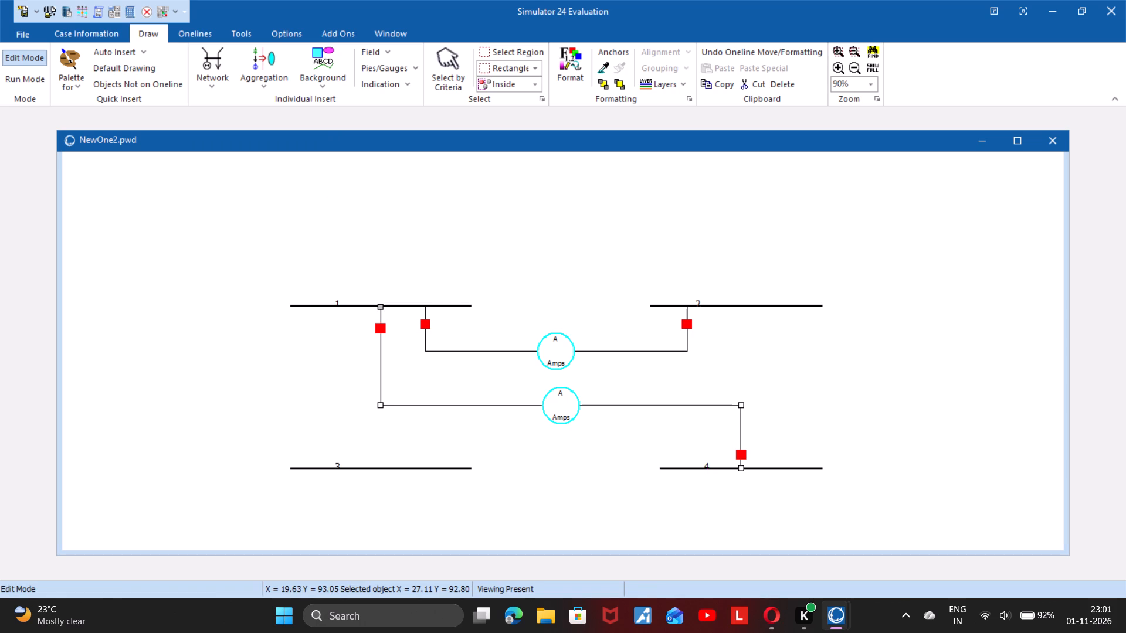
{"action": "left_click", "coordinate": [314, 305]}
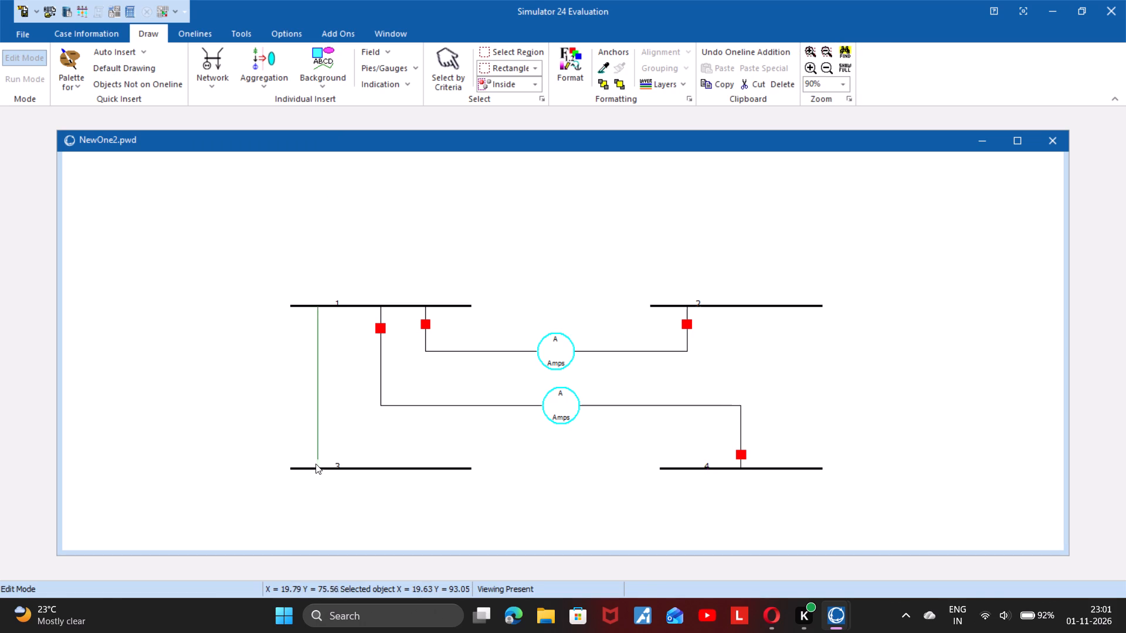
{"action": "left_click", "coordinate": [316, 467]}
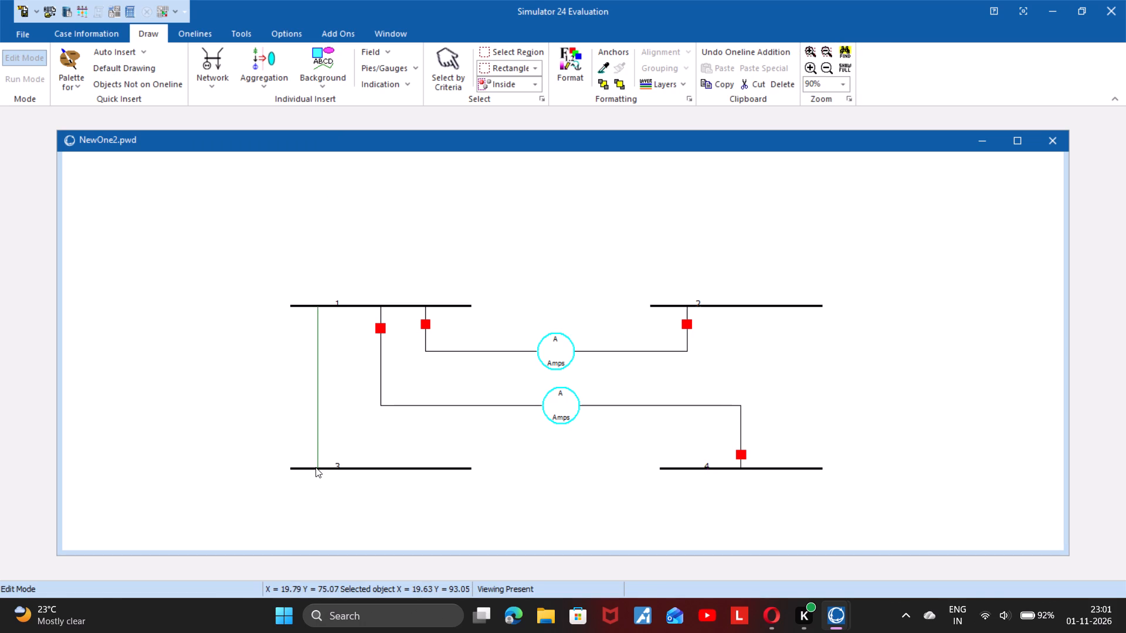
{"action": "double_click", "coordinate": [316, 467]}
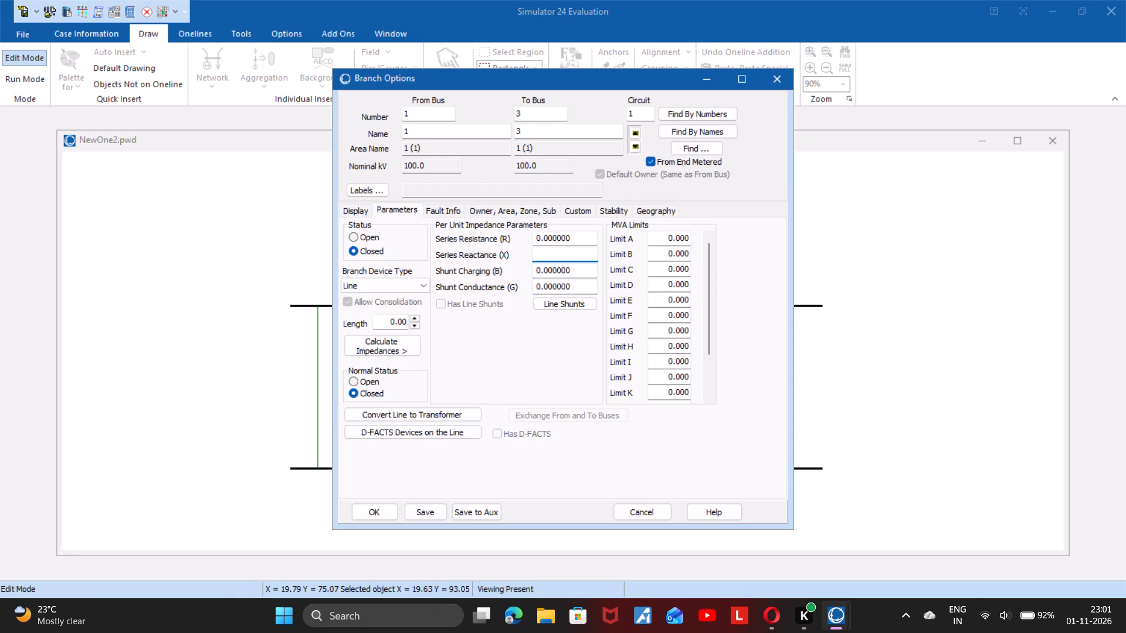
{"action": "type", "text": "0.10"}
{"action": "key", "text": "Return"}
{"action": "left_click", "coordinate": [377, 510]}
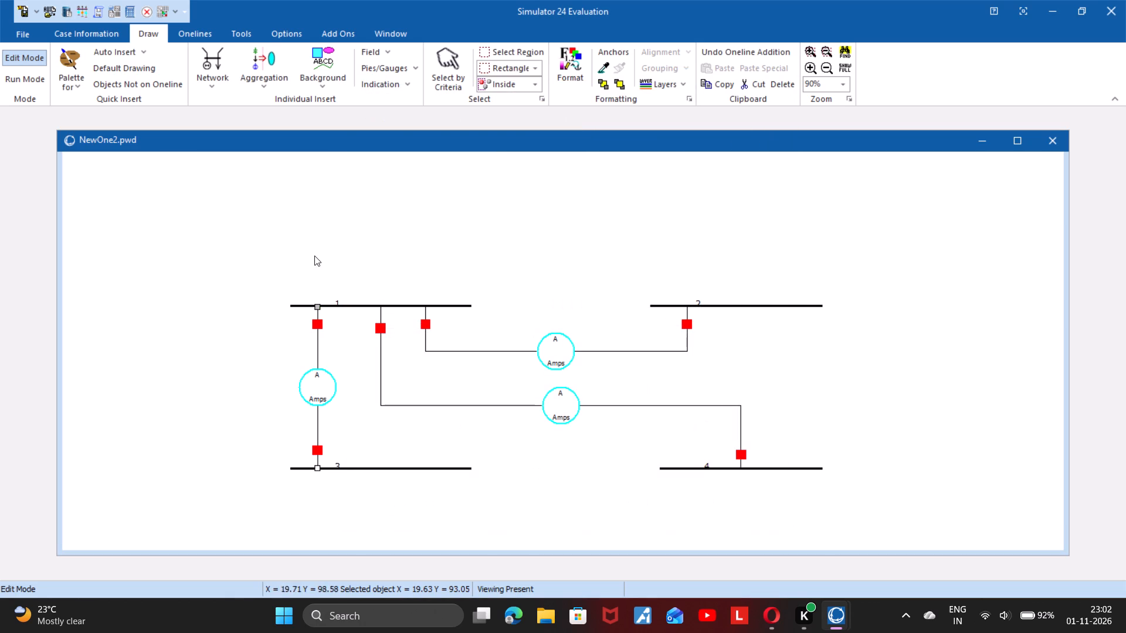
Draw a straight vertical transmission line from bus 2 to bus 4 at about X 72, with series reactance 0.10.
{"action": "left_click", "coordinate": [222, 72]}
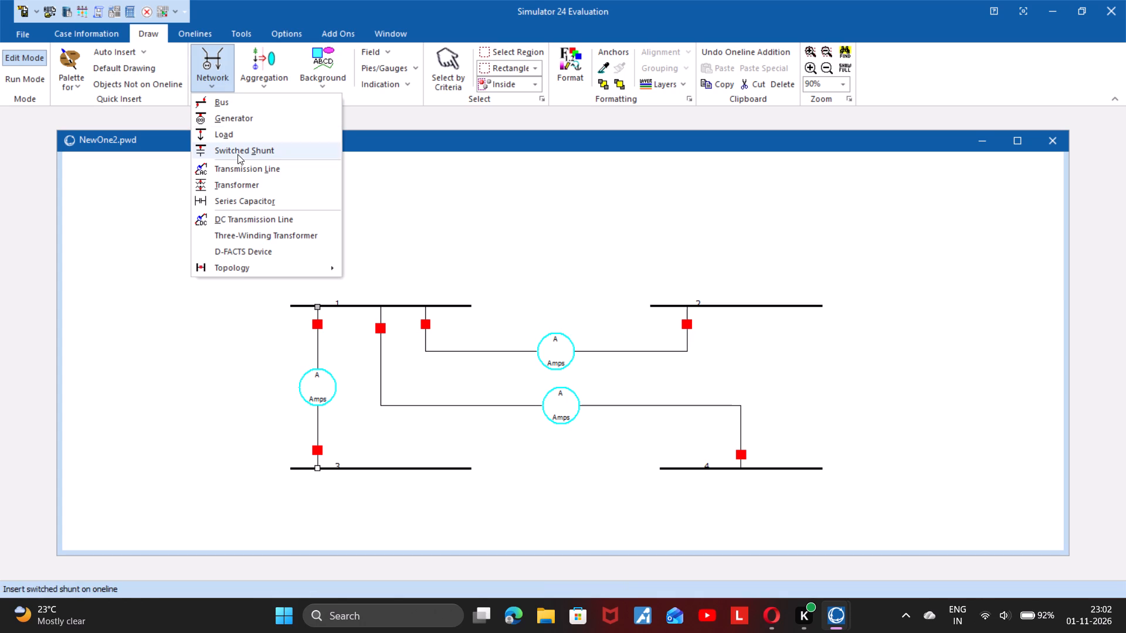
{"action": "left_click", "coordinate": [238, 164]}
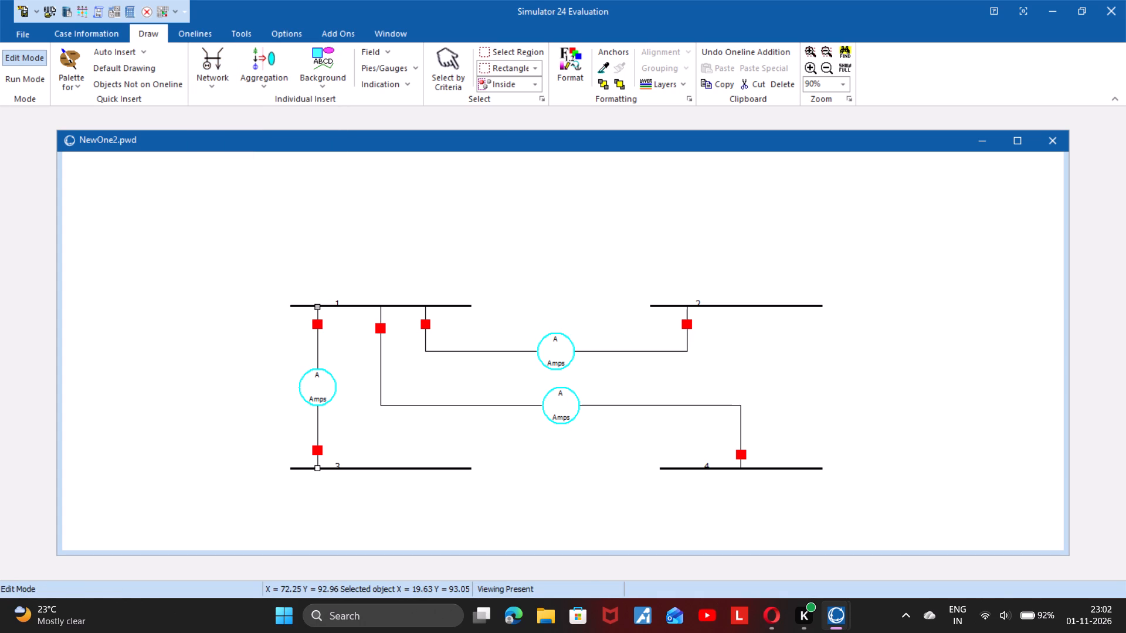
{"action": "left_click", "coordinate": [788, 305]}
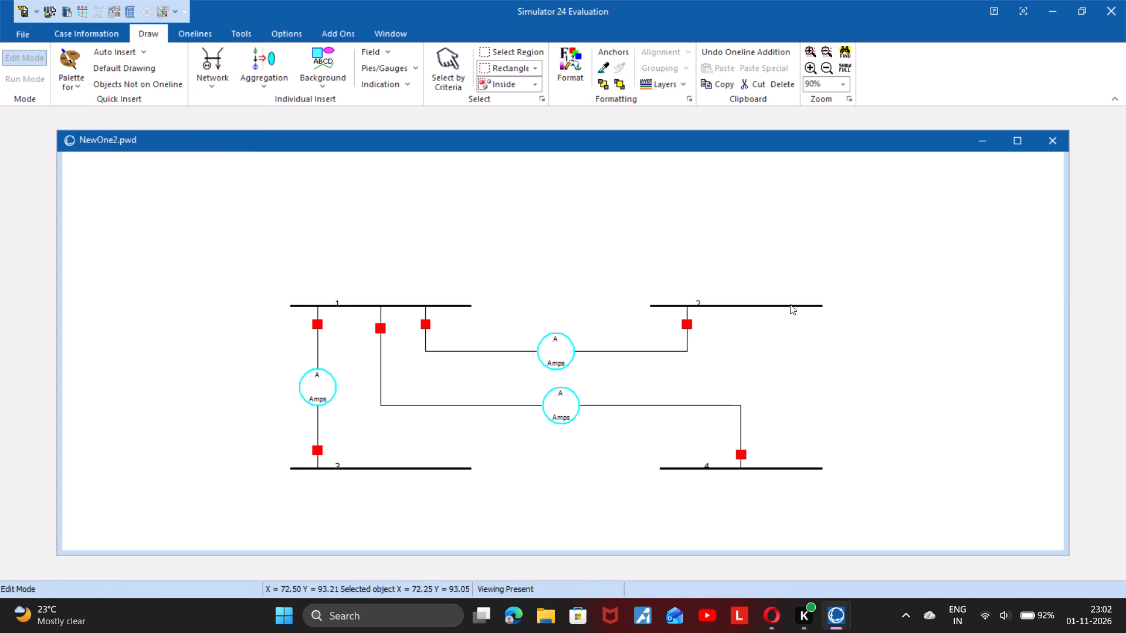
{"action": "left_click", "coordinate": [790, 304]}
{"action": "double_click", "coordinate": [787, 469]}
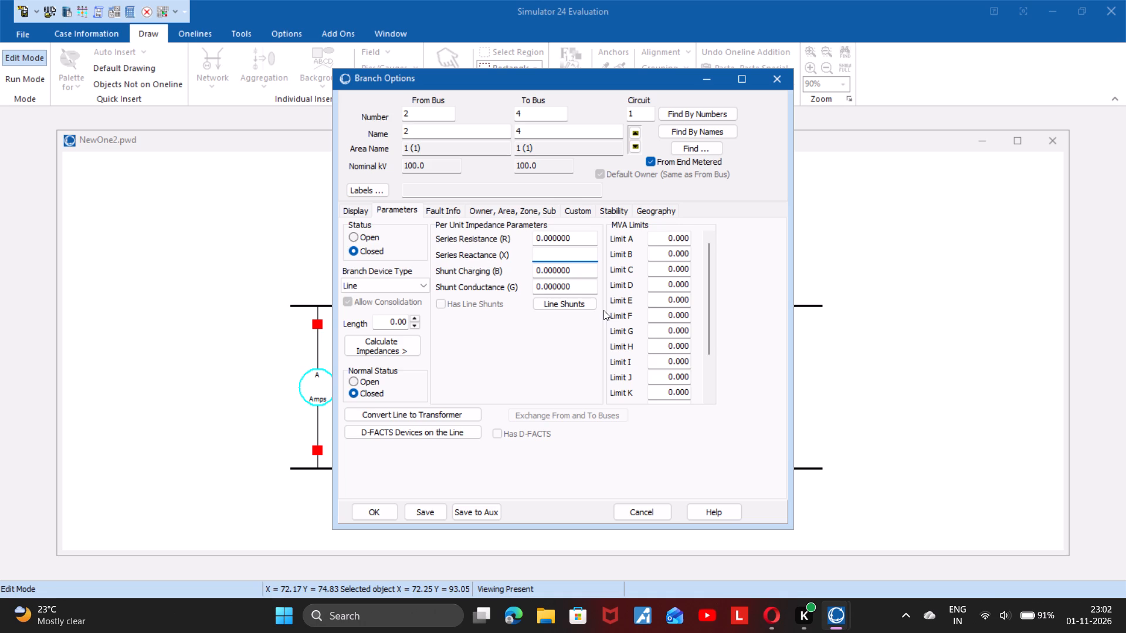
{"action": "type", "text": "0.10"}
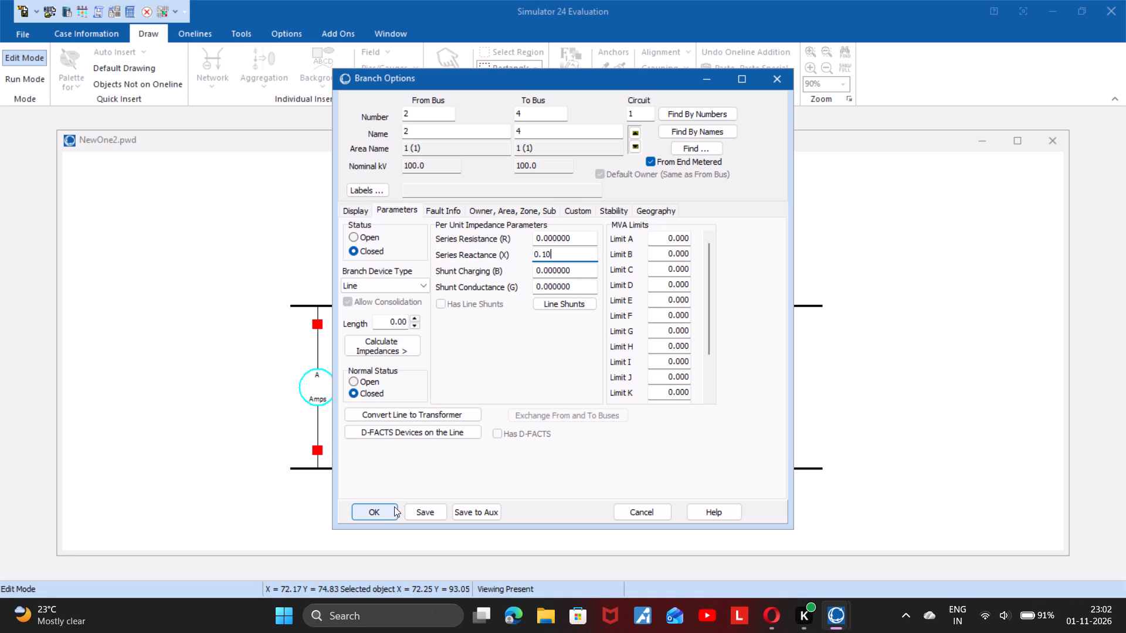
{"action": "left_click", "coordinate": [388, 509]}
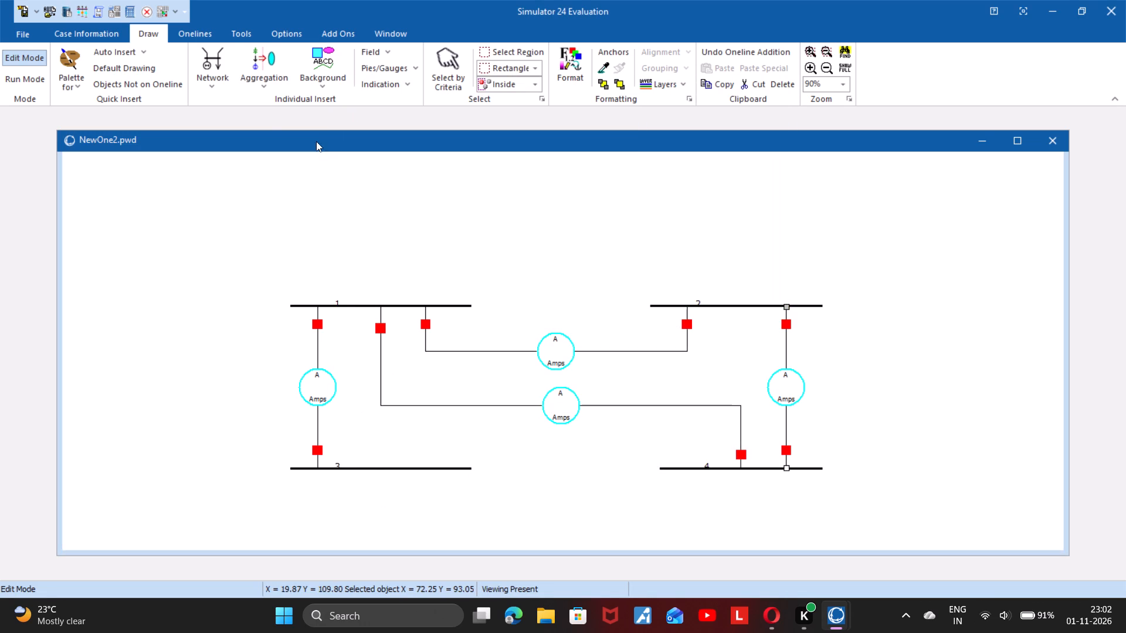
Draw a transmission line from bus 3 up, across and down to bus 4 with right-angle bends, with series reactance 0.10.
{"action": "left_click", "coordinate": [194, 77]}
{"action": "left_click", "coordinate": [237, 168]}
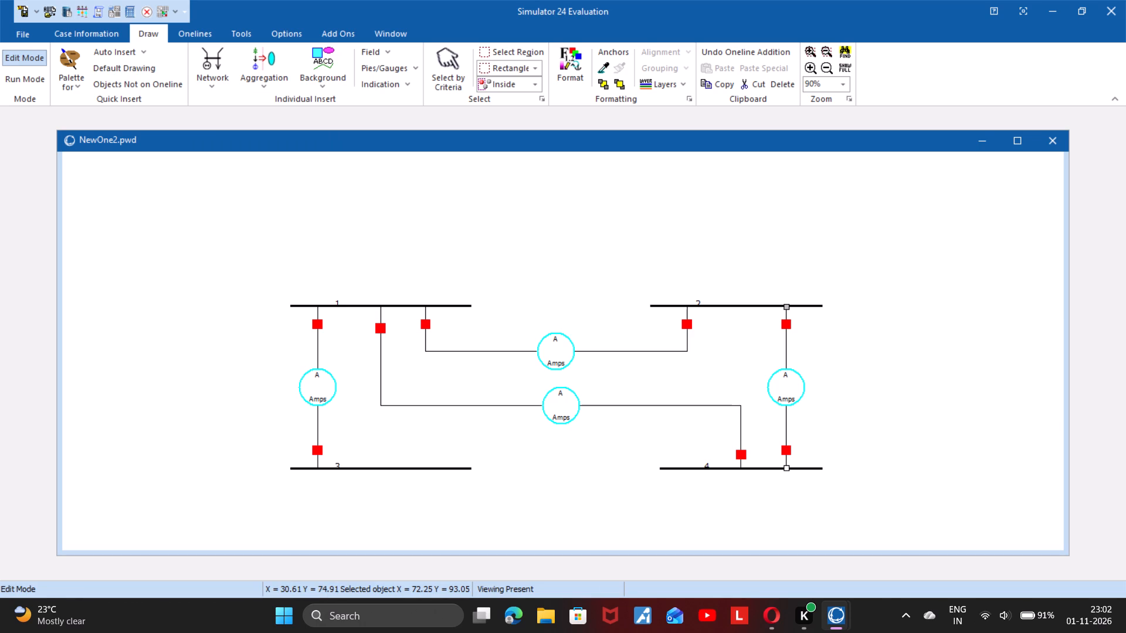
{"action": "left_click", "coordinate": [449, 468]}
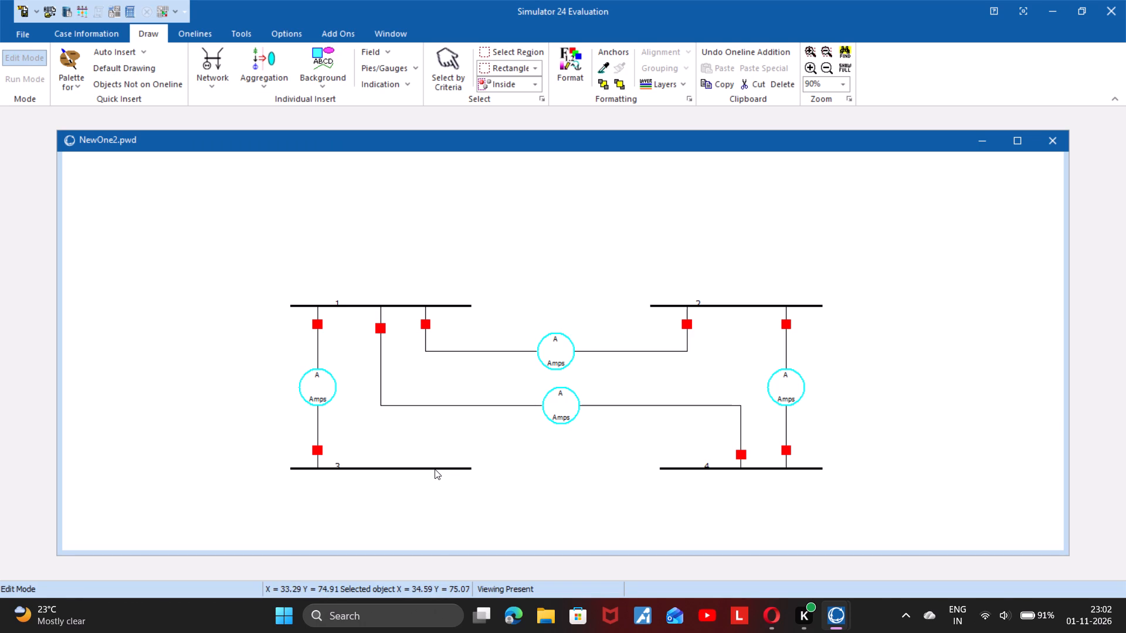
{"action": "left_click", "coordinate": [434, 469]}
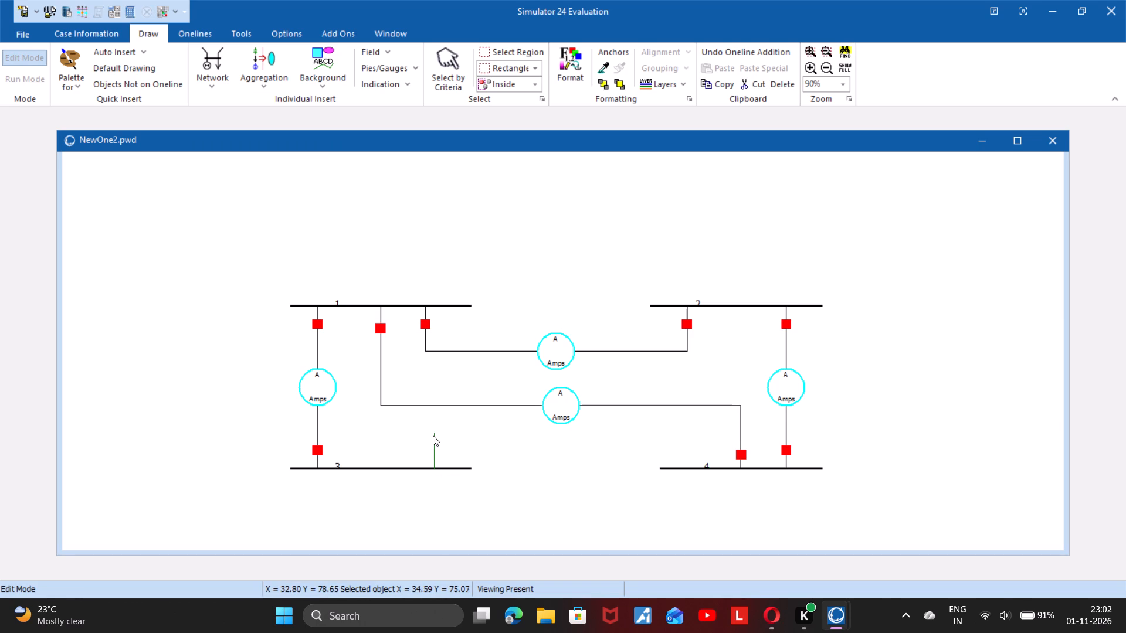
{"action": "left_click", "coordinate": [433, 448]}
{"action": "left_click", "coordinate": [695, 449]}
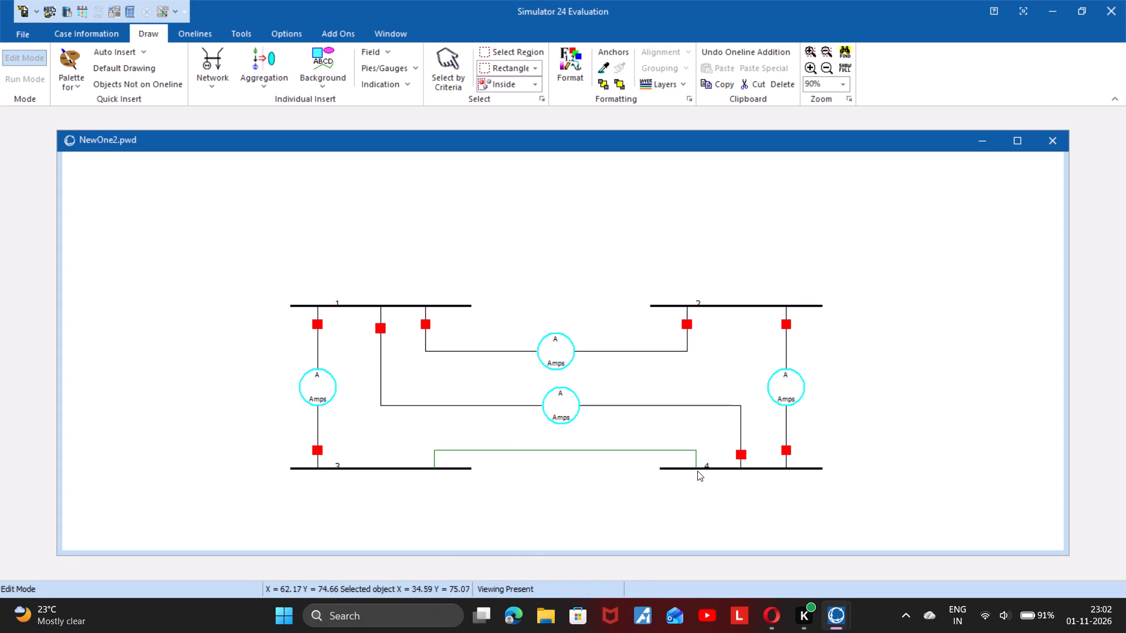
{"action": "left_click", "coordinate": [697, 471]}
{"action": "double_click", "coordinate": [697, 471]}
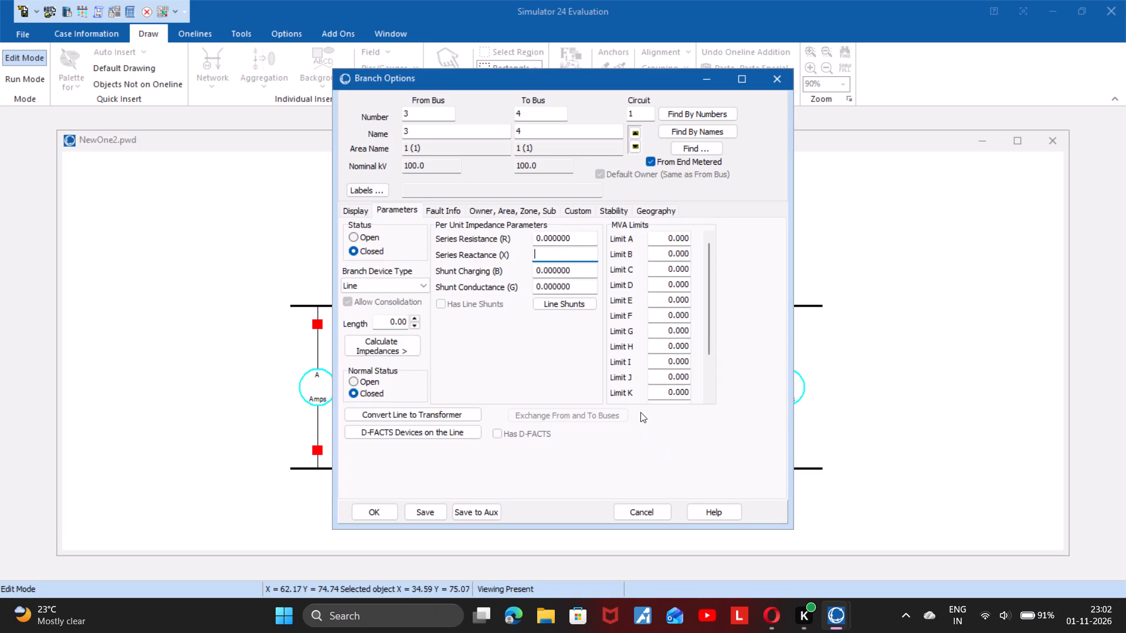
{"action": "type", "text": "0.10"}
{"action": "left_click", "coordinate": [372, 520]}
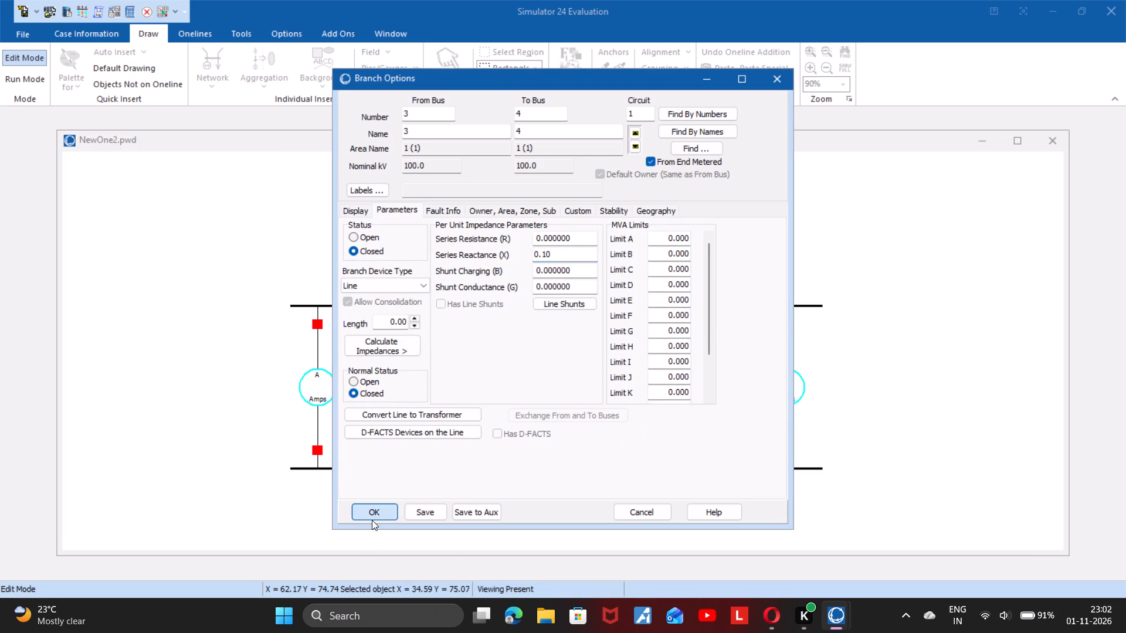
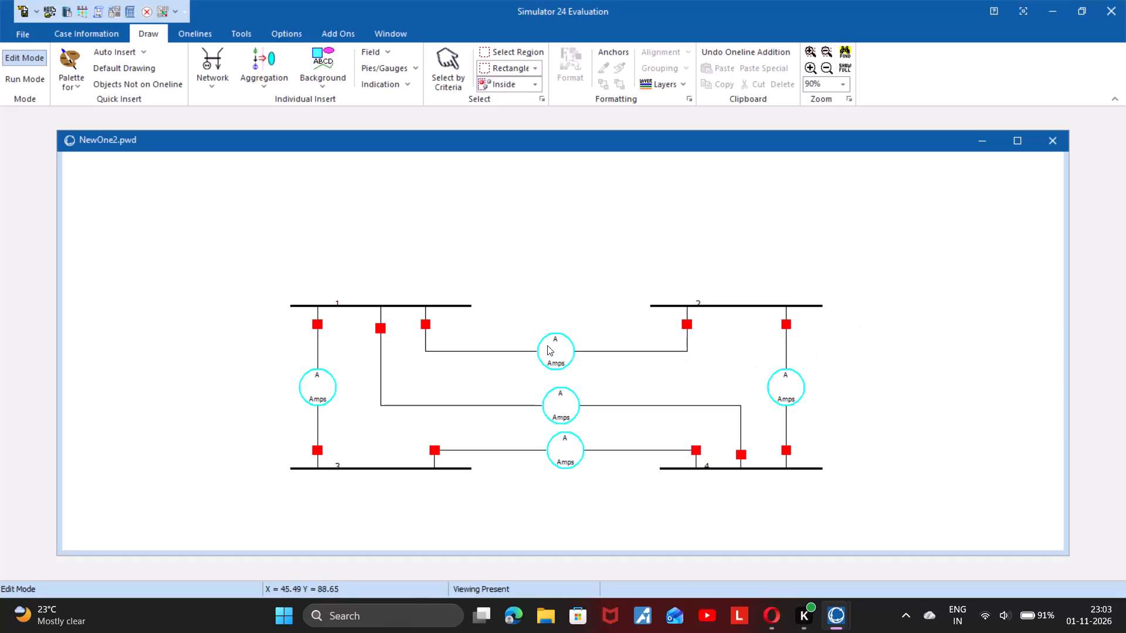
Insert a generator in the empty space above bus 1, at about X 25, Y 104.
{"action": "left_click", "coordinate": [217, 85]}
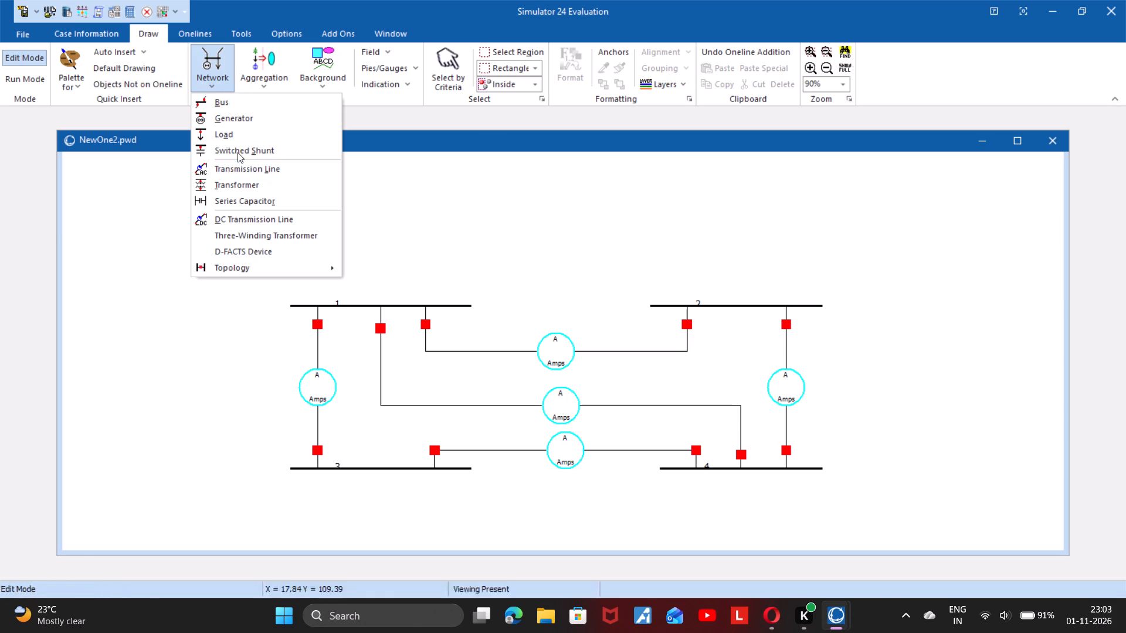
{"action": "left_click", "coordinate": [231, 122]}
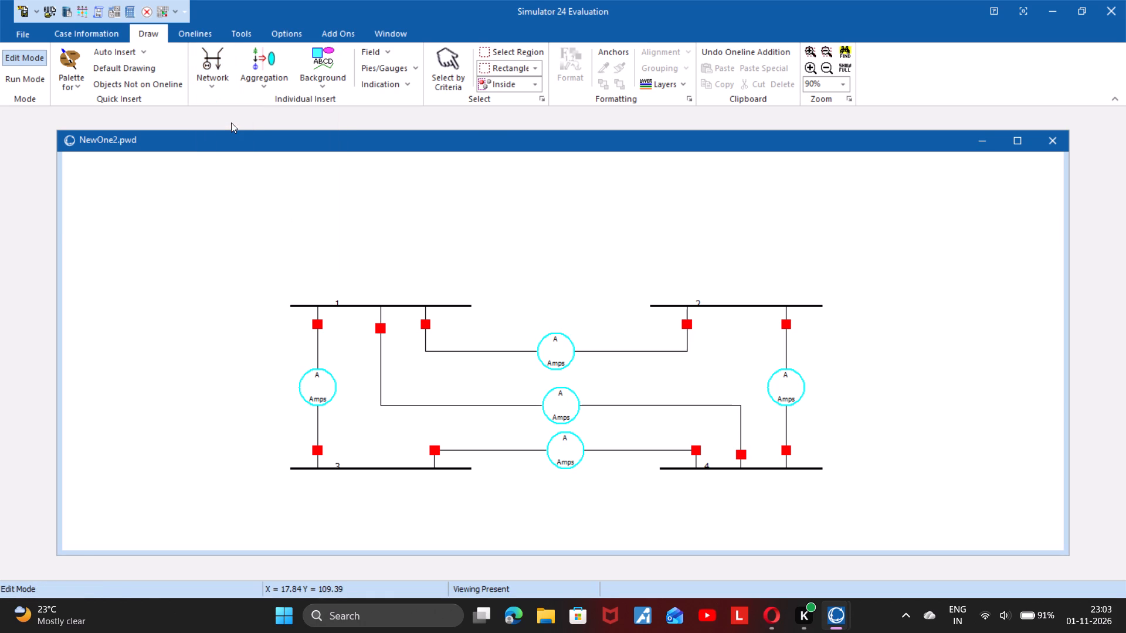
{"action": "left_click", "coordinate": [361, 210]}
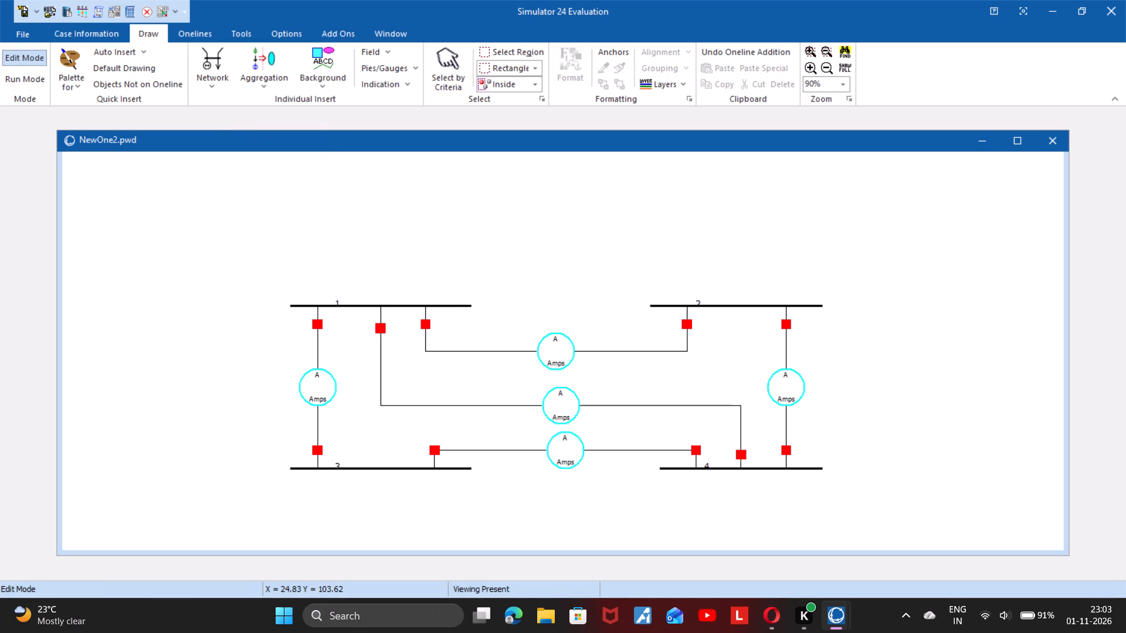
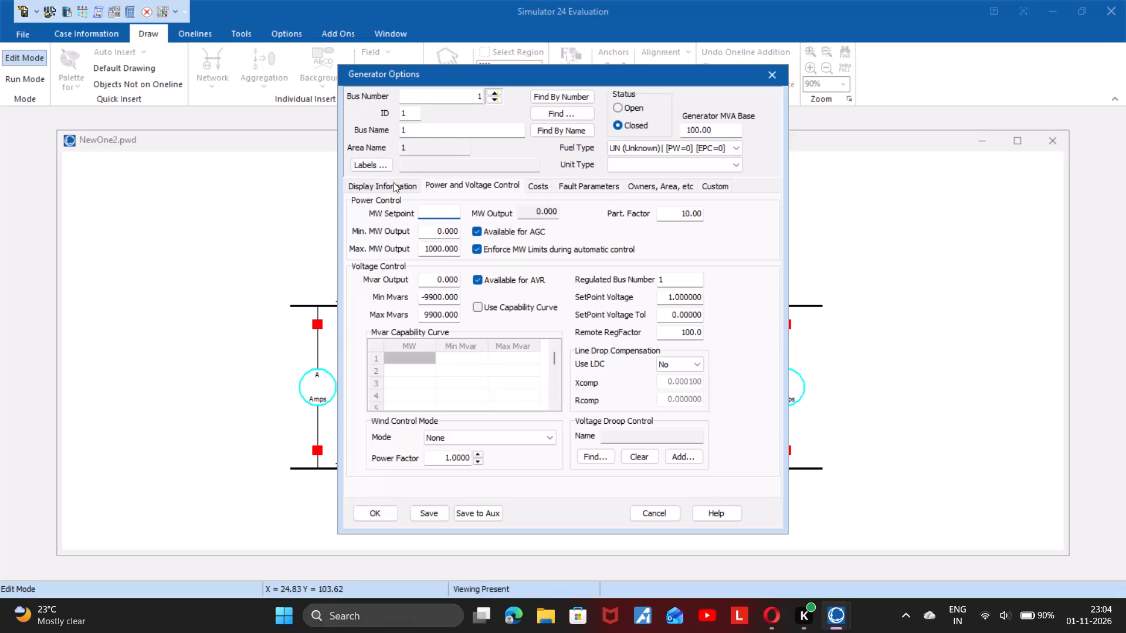
Examine the new bus 1 generator's display, power and voltage control, cost, fault, ownership and custom settings, then cancel its insertion.
{"action": "left_click", "coordinate": [394, 184]}
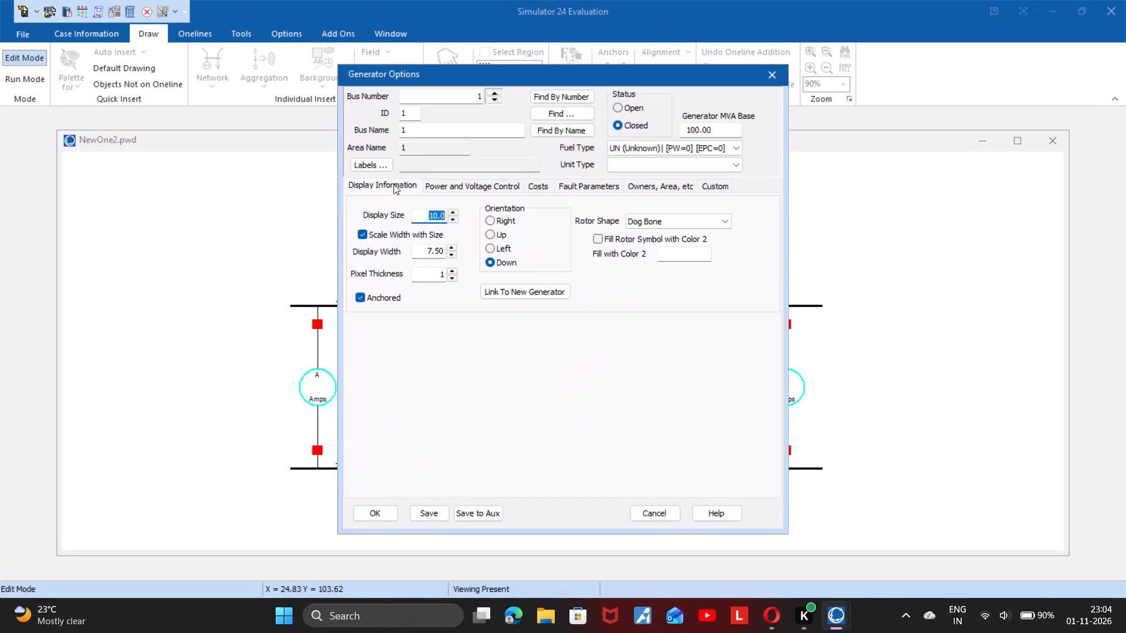
{"action": "left_click", "coordinate": [450, 181]}
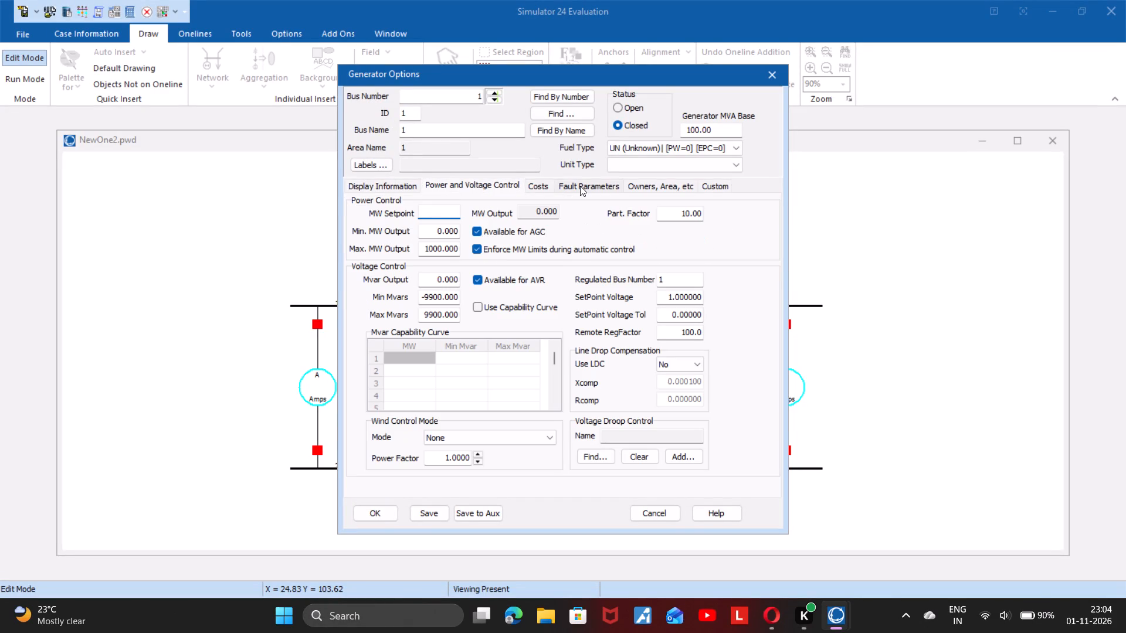
{"action": "left_click", "coordinate": [580, 186]}
{"action": "left_click", "coordinate": [639, 185]}
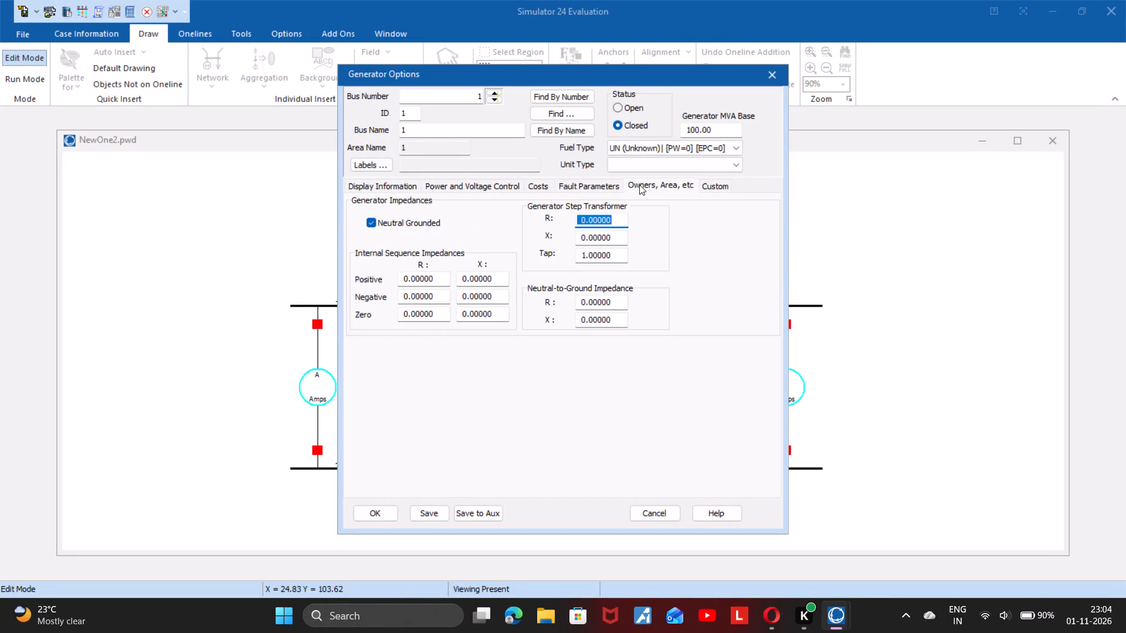
{"action": "left_click", "coordinate": [589, 182]}
{"action": "left_click", "coordinate": [544, 192]}
{"action": "left_click", "coordinate": [540, 189]}
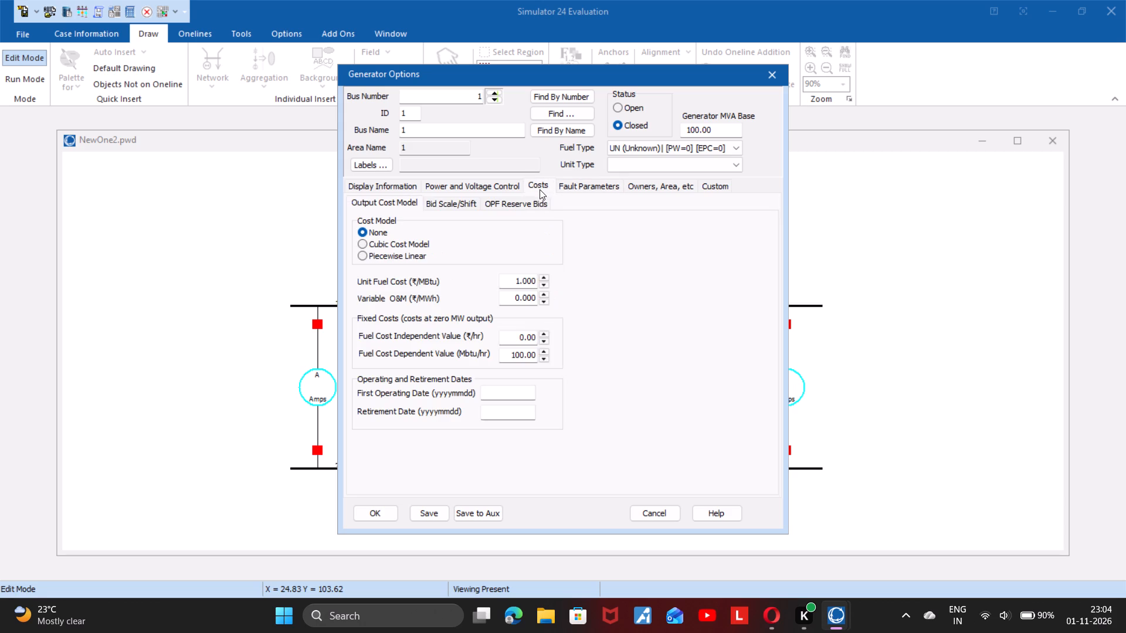
{"action": "left_click", "coordinate": [472, 181]}
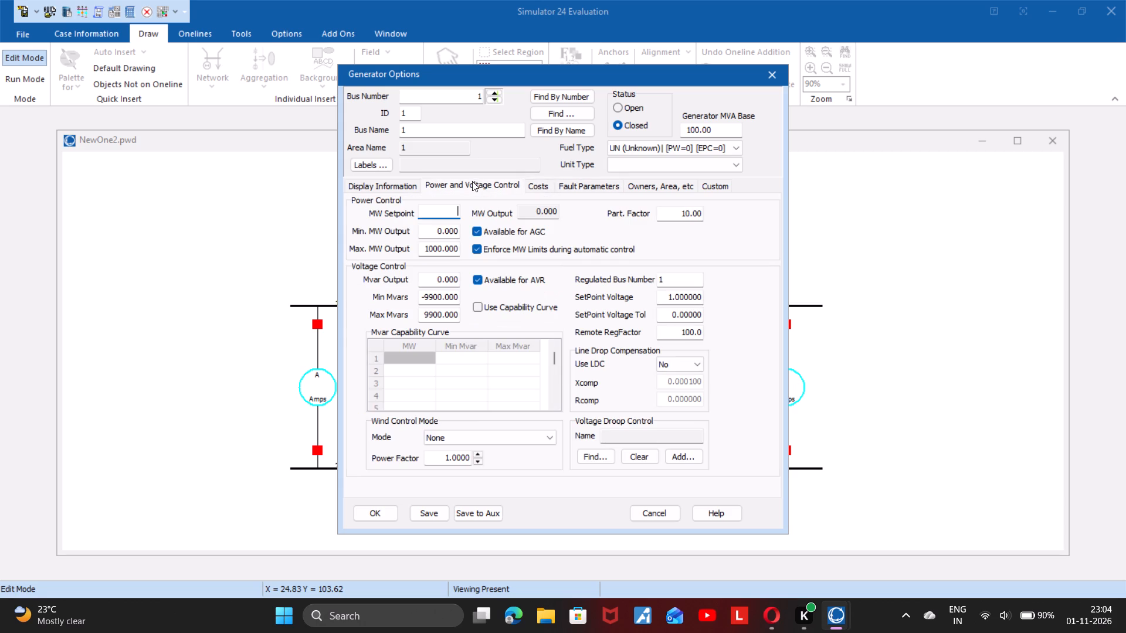
{"action": "scroll", "coordinate": [543, 349], "scroll_direction": "down", "scroll_amount": 2}
{"action": "scroll", "coordinate": [543, 349], "scroll_direction": "up", "scroll_amount": 1}
{"action": "scroll", "coordinate": [508, 350], "scroll_direction": "down", "scroll_amount": 2}
{"action": "left_click", "coordinate": [490, 189]}
{"action": "left_click", "coordinate": [542, 190]}
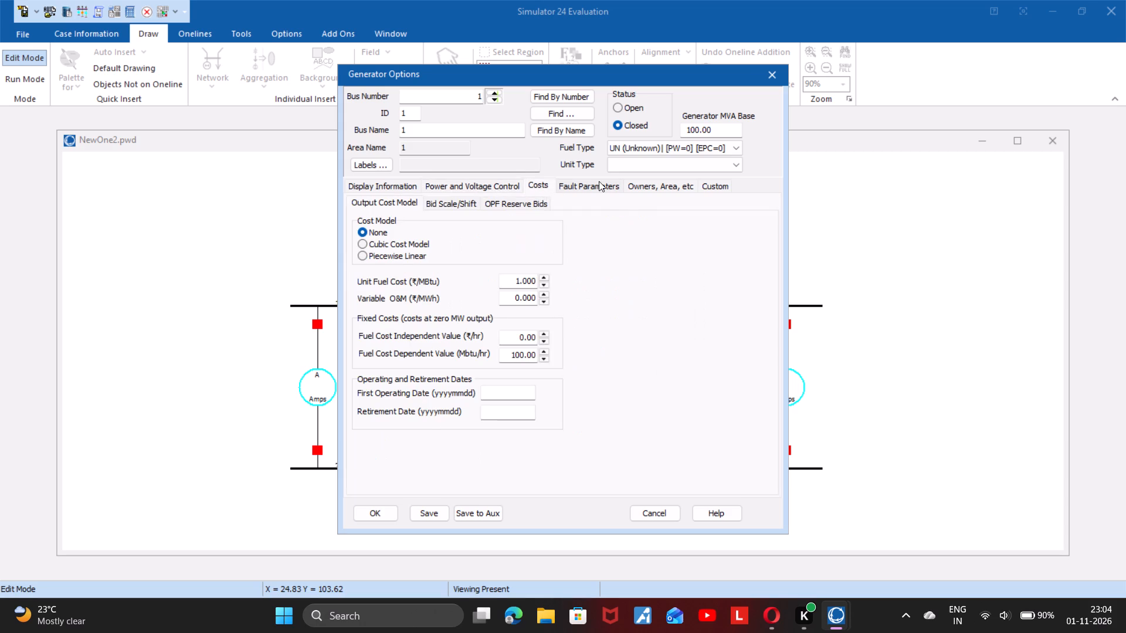
{"action": "left_click", "coordinate": [599, 181]}
{"action": "left_click", "coordinate": [643, 182]}
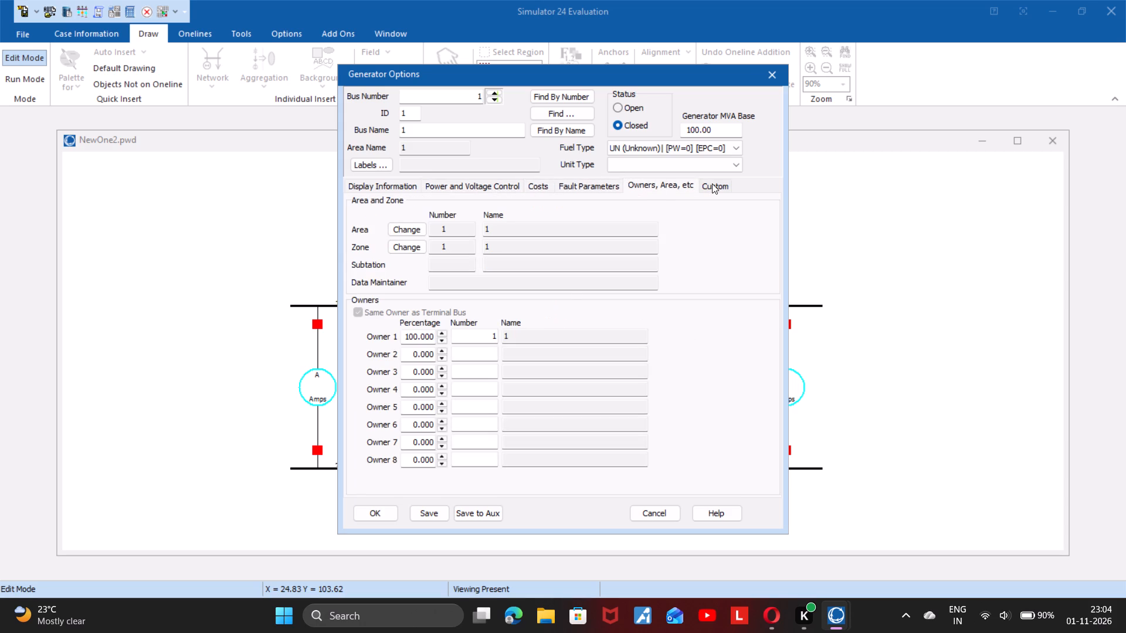
{"action": "left_click", "coordinate": [712, 183]}
{"action": "scroll", "coordinate": [589, 219], "scroll_direction": "left", "scroll_amount": 1}
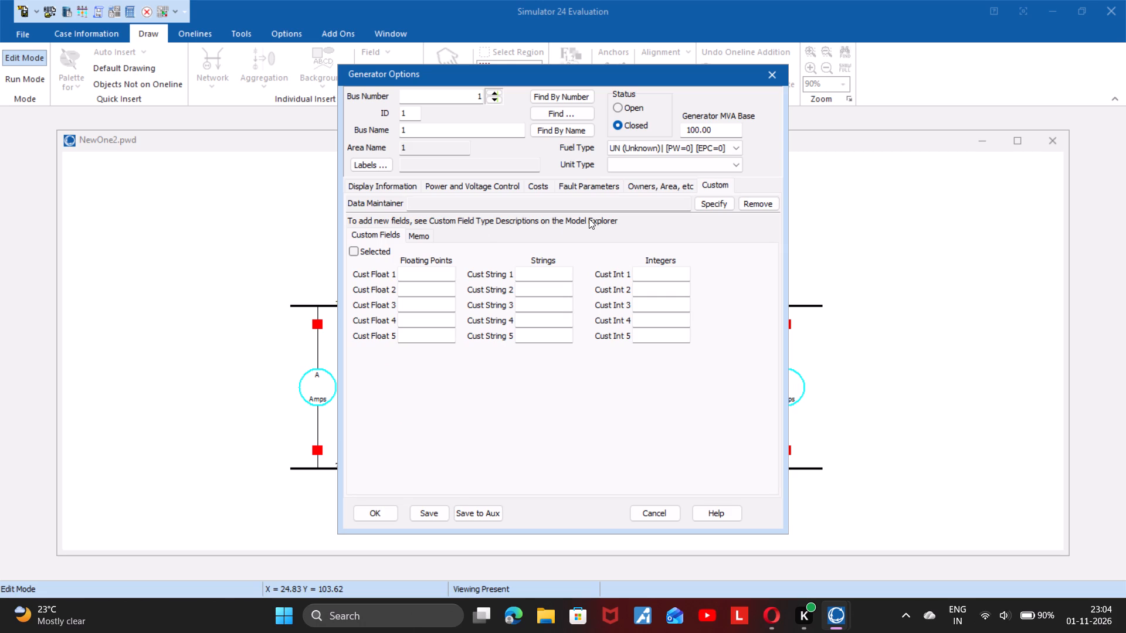
{"action": "left_click", "coordinate": [650, 517]}
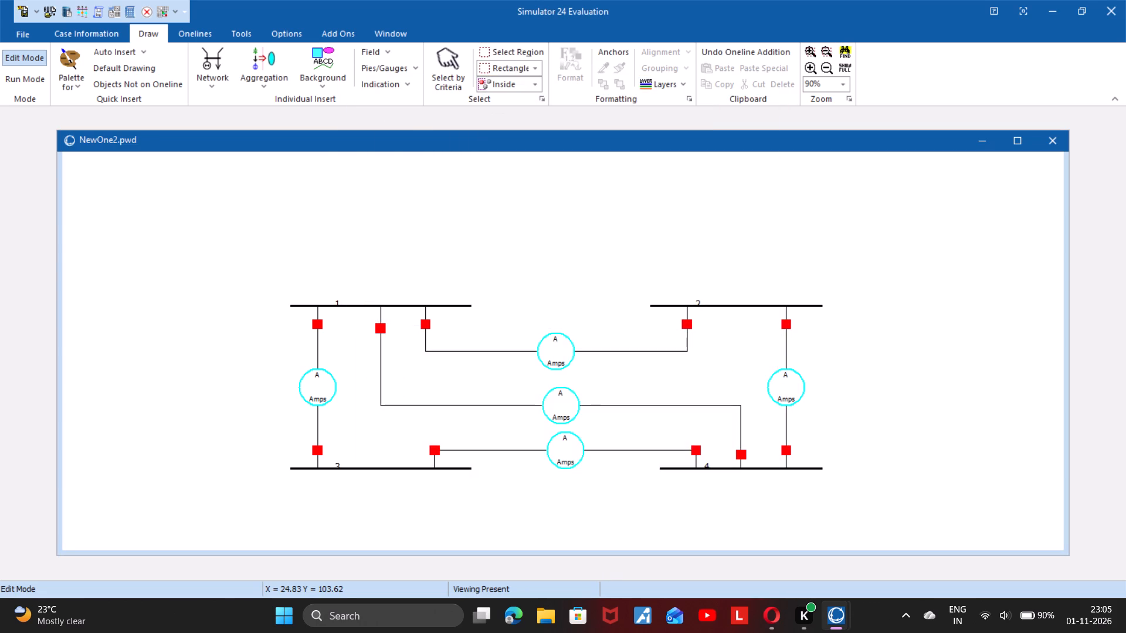
Insert a generator for bus 1 in the empty space above the bus, at about X 26, Y 100.
{"action": "left_click_drag", "start_coordinate": [650, 517], "coordinate": [594, 377]}
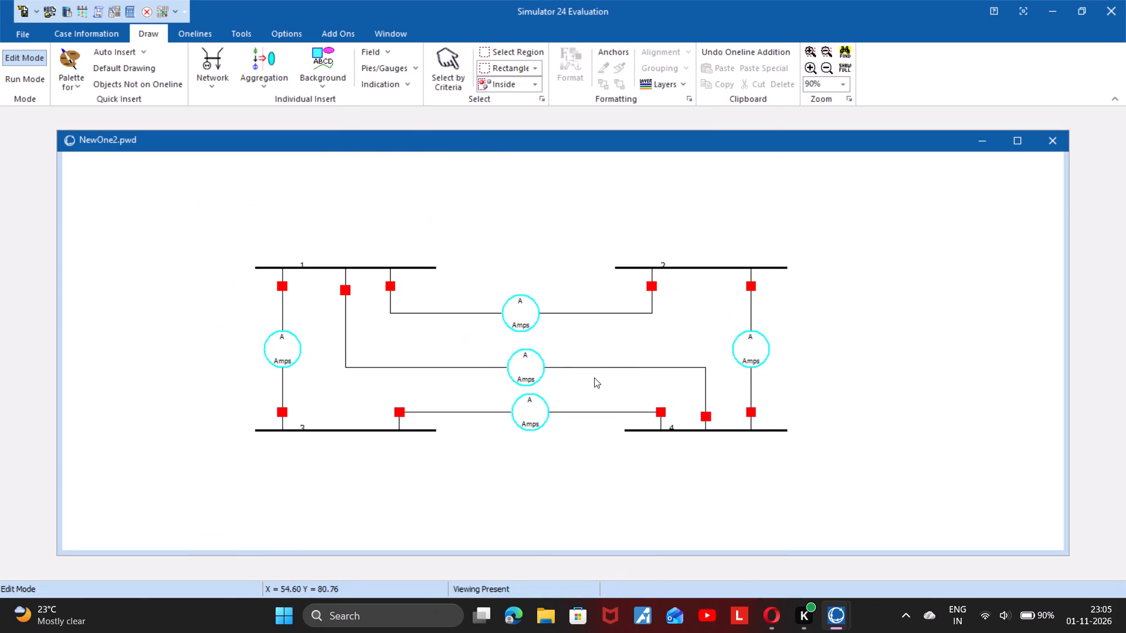
{"action": "left_click", "coordinate": [195, 68]}
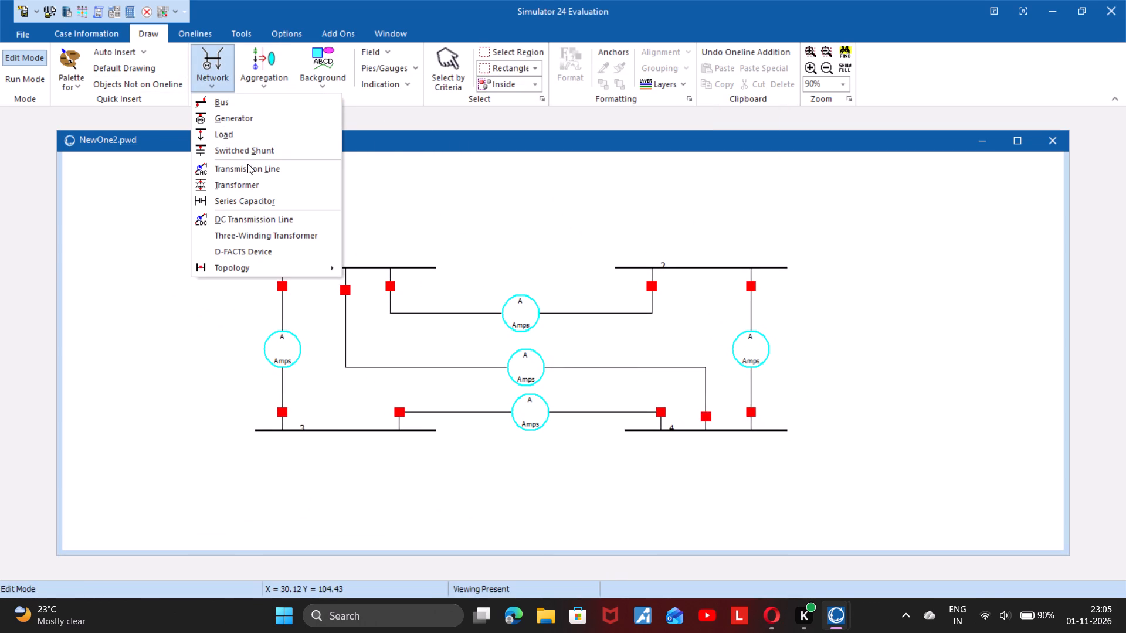
{"action": "left_click", "coordinate": [247, 117]}
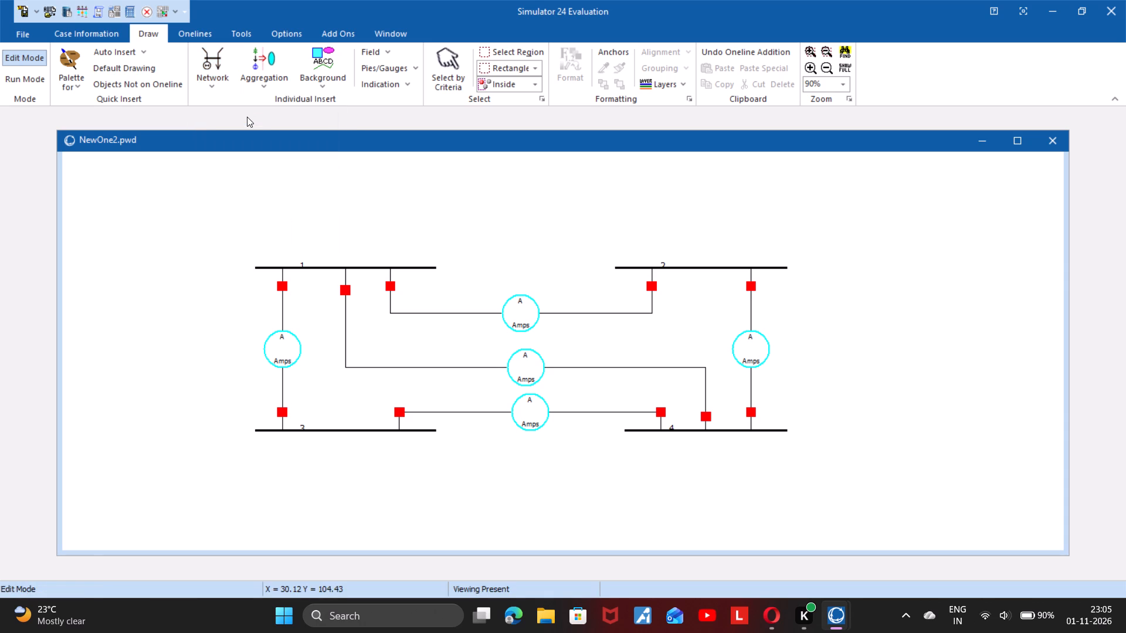
{"action": "left_click", "coordinate": [340, 201]}
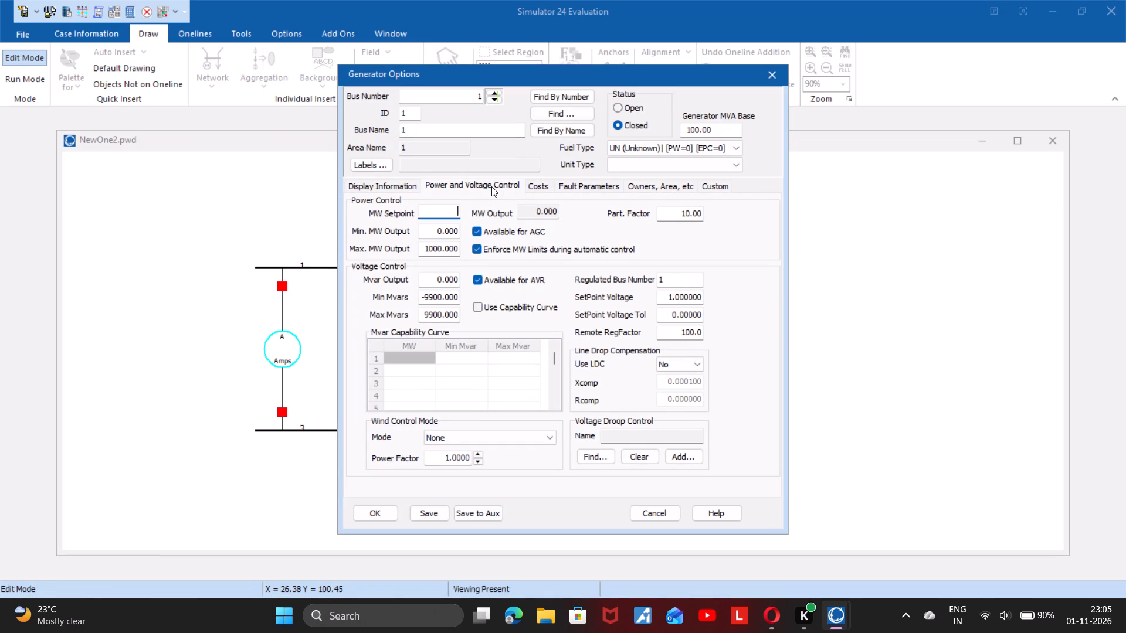
Set the generator's positive, negative and zero internal sequence reactances (X) to 0.08 each in its fault parameters.
{"action": "left_click", "coordinate": [565, 187]}
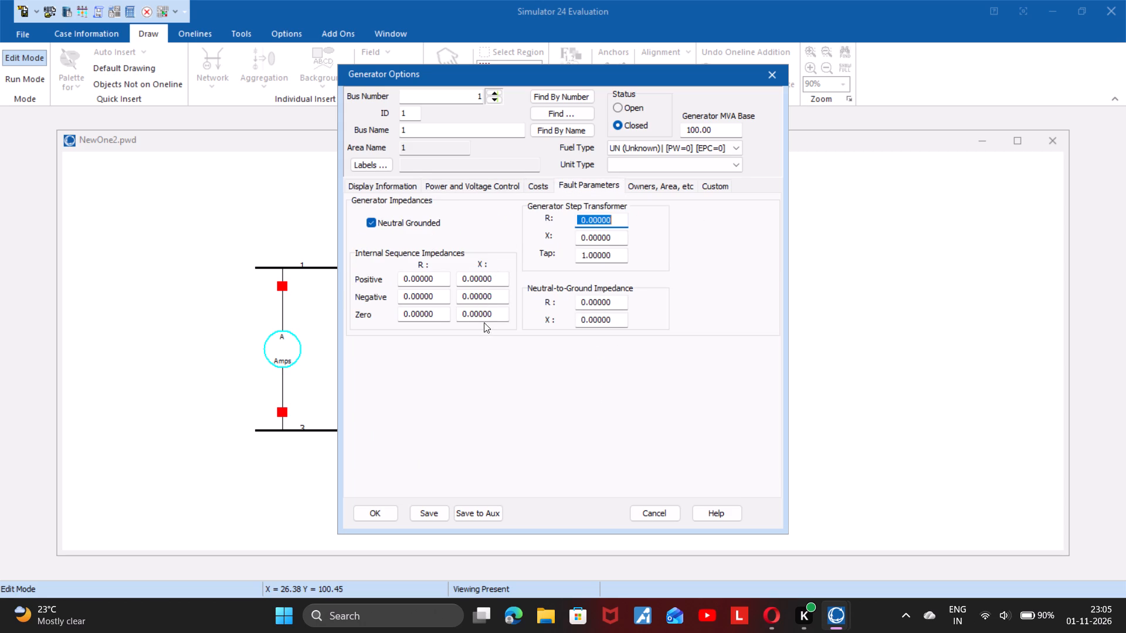
{"action": "double_click", "coordinate": [496, 279]}
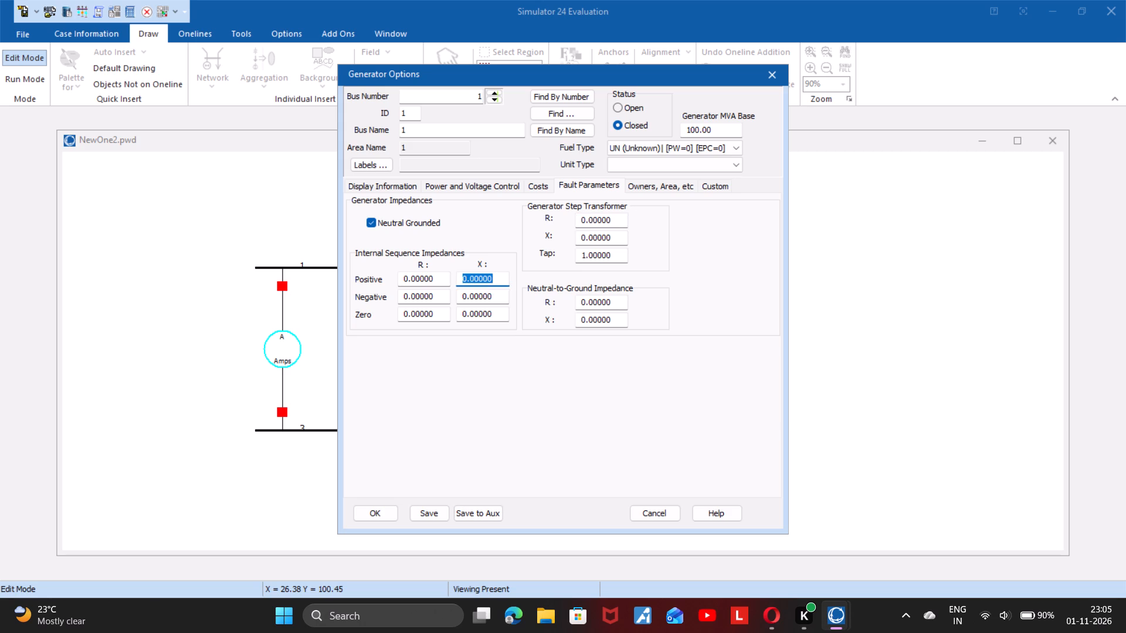
{"action": "key", "text": "0"}
{"action": "type", "text": ".0"}
{"action": "key", "text": "8"}
{"action": "double_click", "coordinate": [503, 298]}
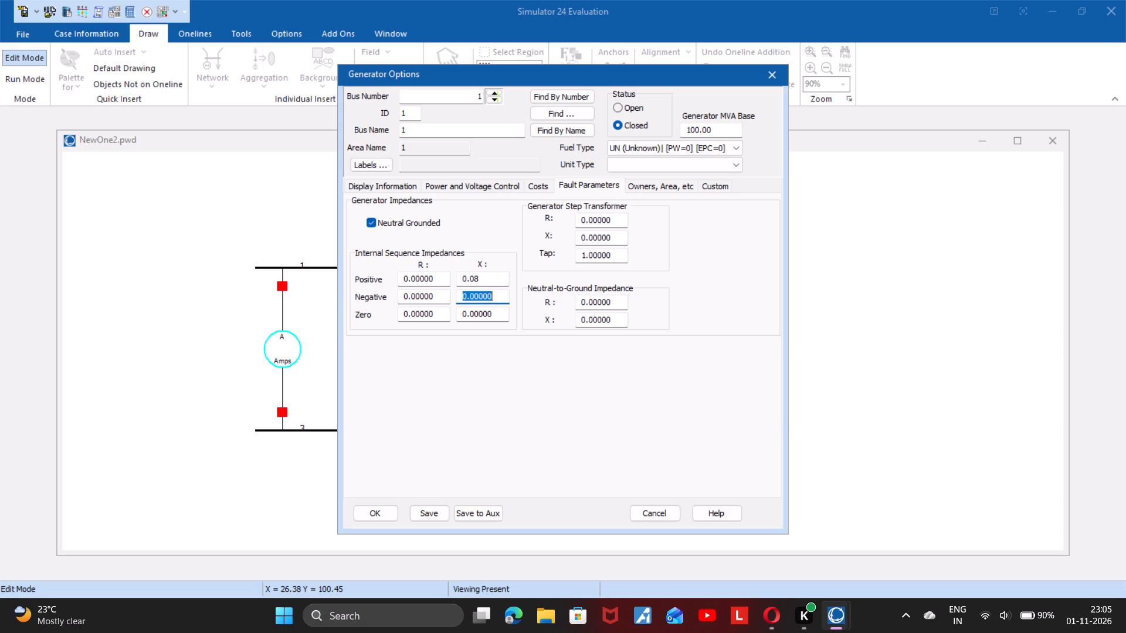
{"action": "type", "text": "08.08"}
{"action": "key", "text": "BackSpace"}
{"action": "key", "text": "BackSpace"}
{"action": "key", "text": "BackSpace"}
{"action": "key", "text": "BackSpace"}
{"action": "type", "text": ".08"}
{"action": "key", "text": "Return"}
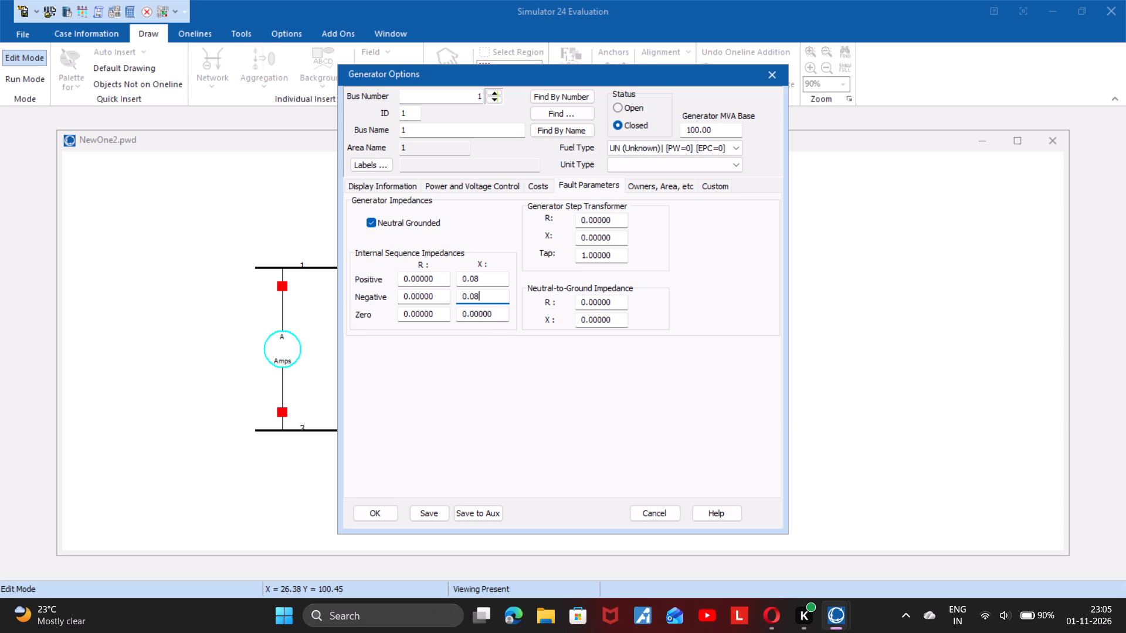
{"action": "double_click", "coordinate": [491, 315]}
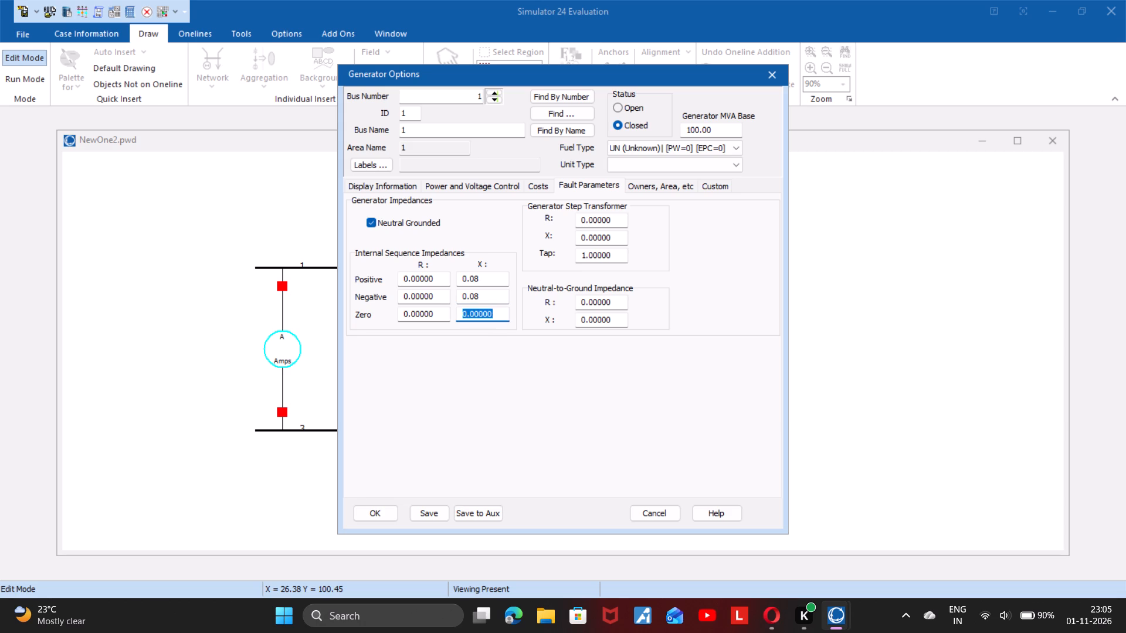
{"action": "type", "text": "0.08"}
{"action": "left_click", "coordinate": [501, 368]}
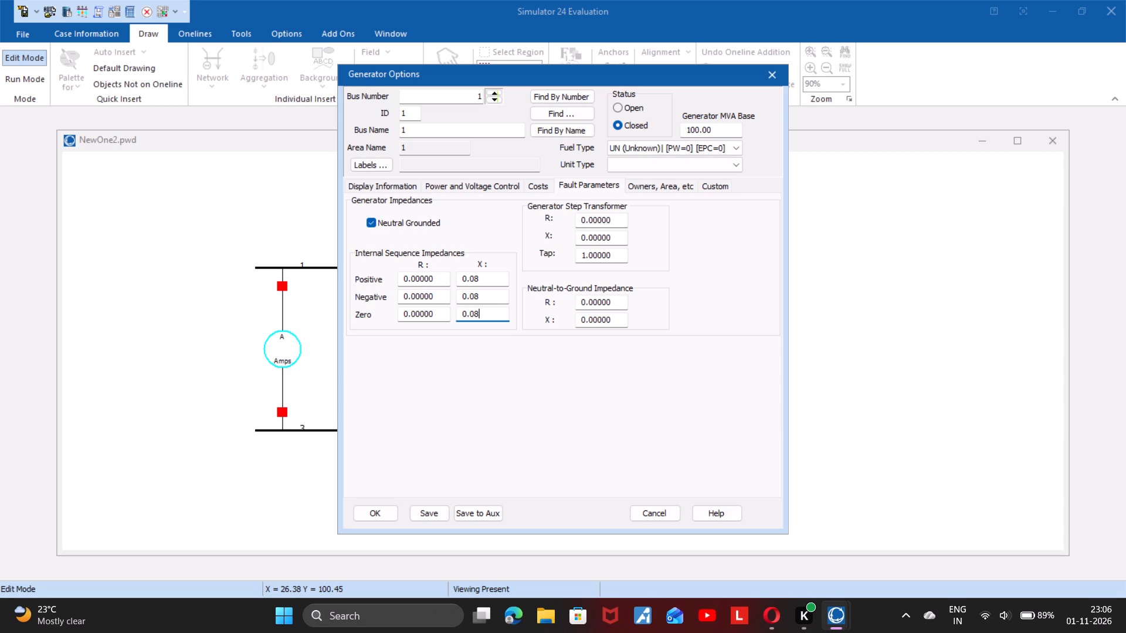
Set the generator step transformer's reactance X to 0.06.
{"action": "double_click", "coordinate": [615, 234]}
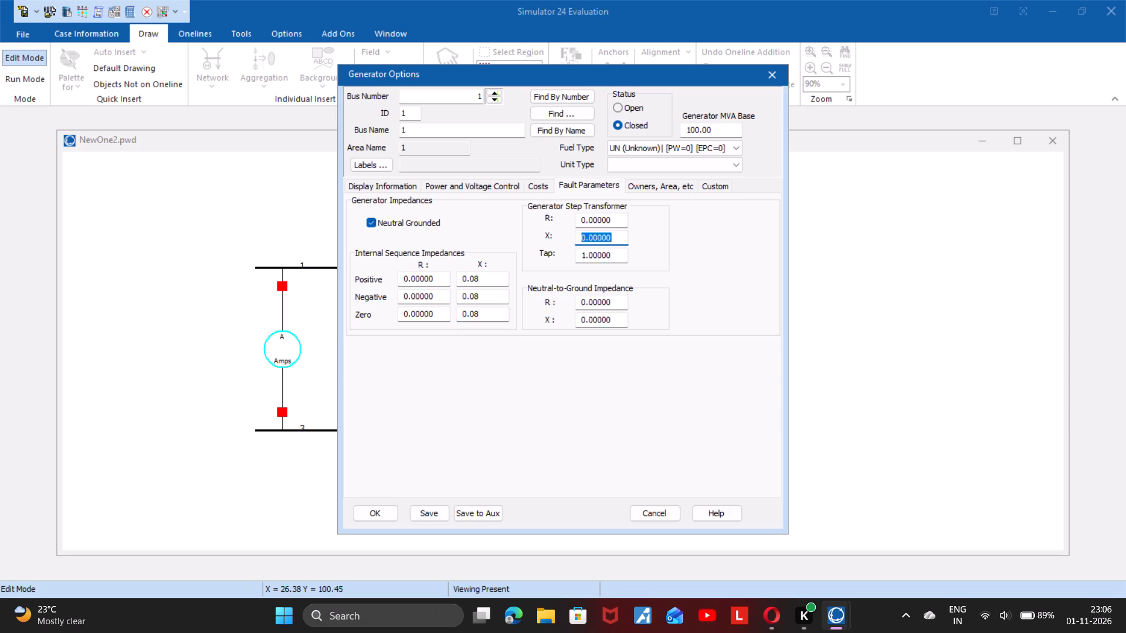
{"action": "type", "text": "0.006"}
{"action": "key", "text": "BackSpace"}
{"action": "key", "text": "BackSpace"}
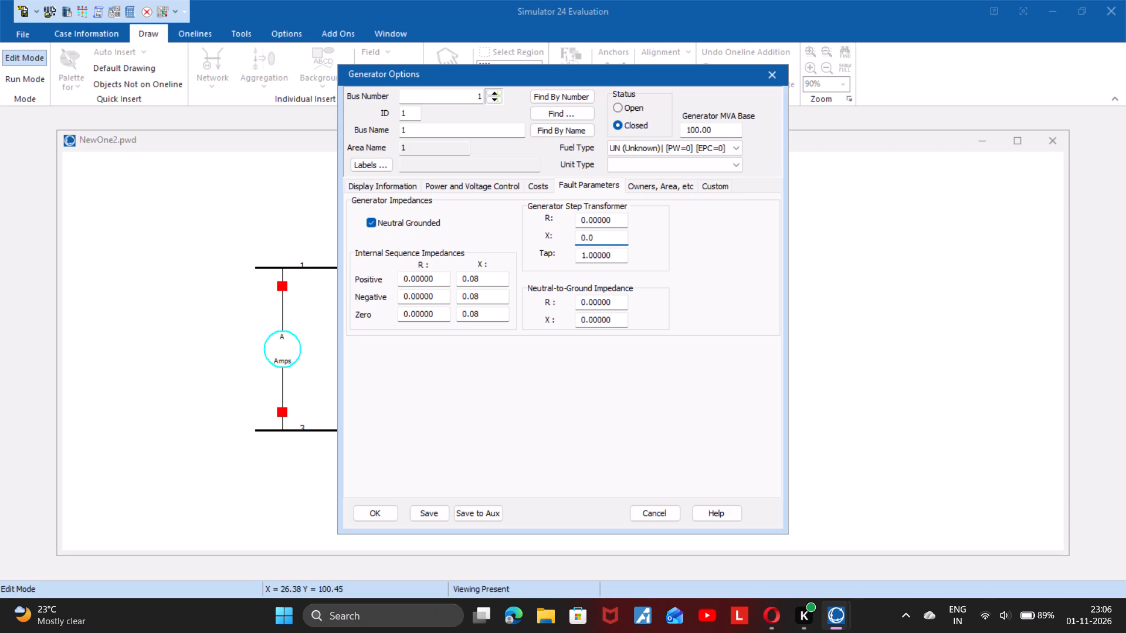
{"action": "key", "text": "6"}
{"action": "left_click", "coordinate": [636, 398]}
Set the bus 1 generator's setpoint voltage to 11.2 and its Mvar output to 100.
{"action": "left_click", "coordinate": [461, 188]}
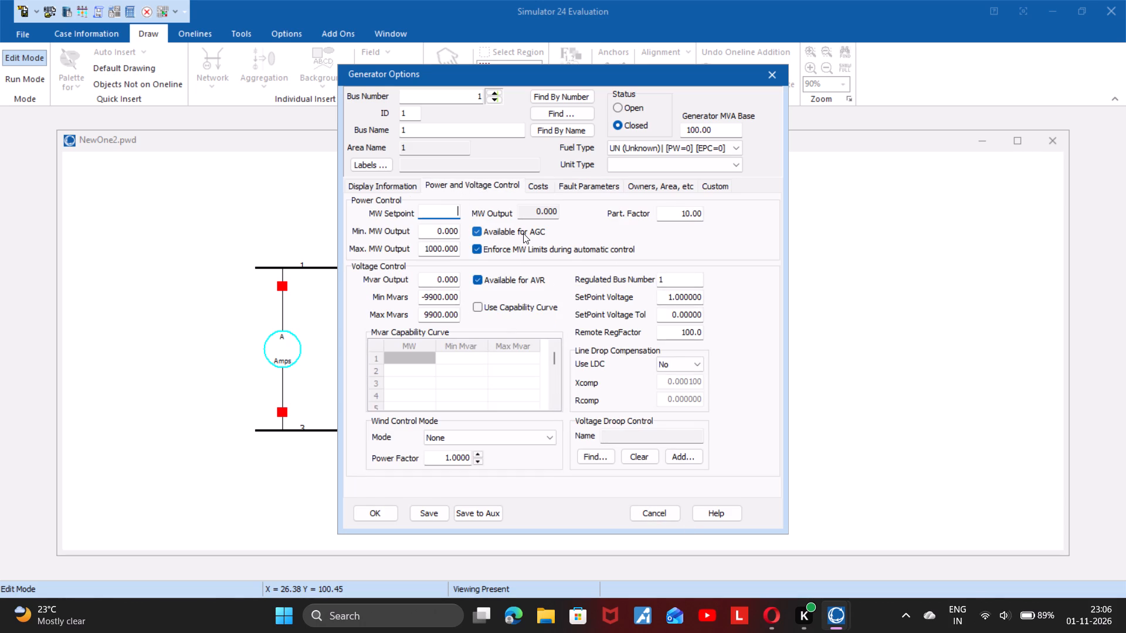
{"action": "double_click", "coordinate": [451, 283]}
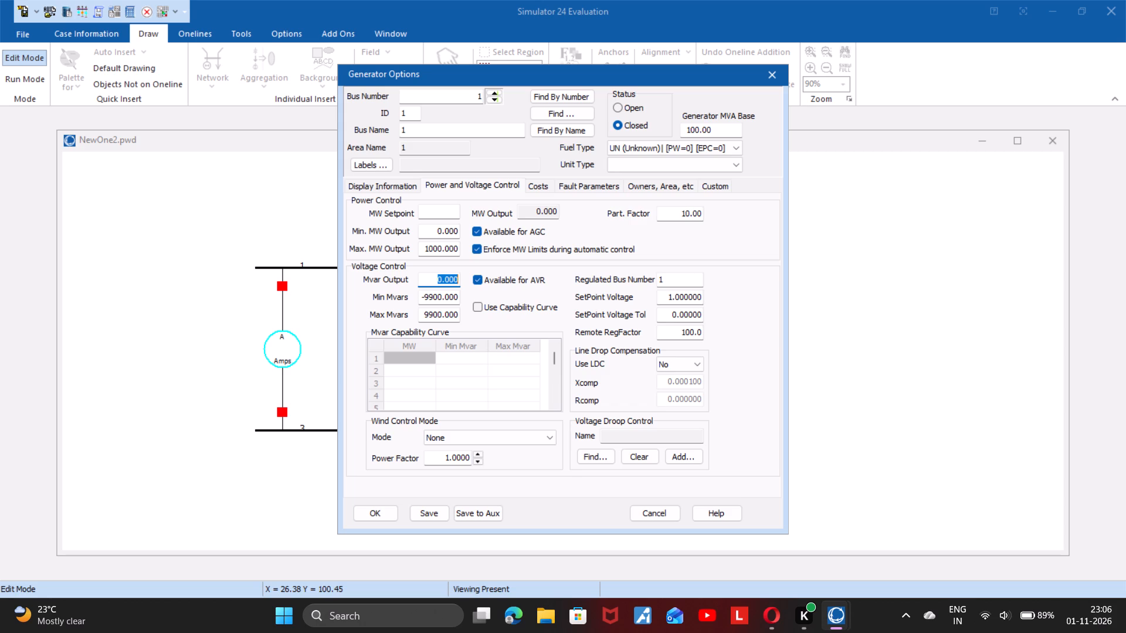
{"action": "double_click", "coordinate": [697, 297]}
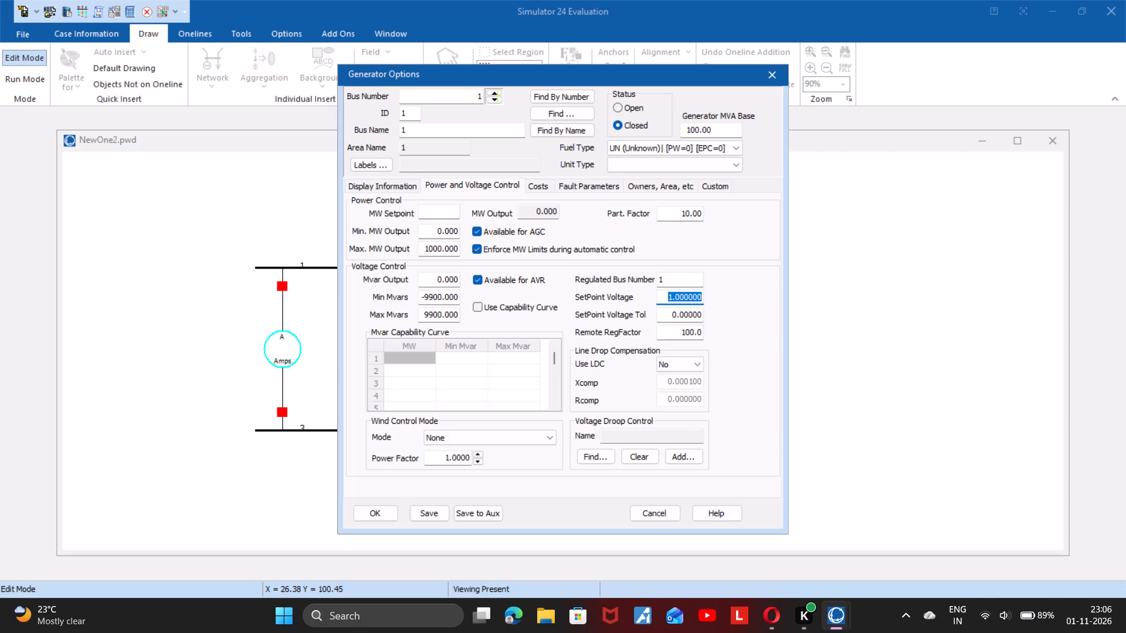
{"action": "type", "text": "11"}
{"action": "type", "text": ".2"}
{"action": "double_click", "coordinate": [443, 278]}
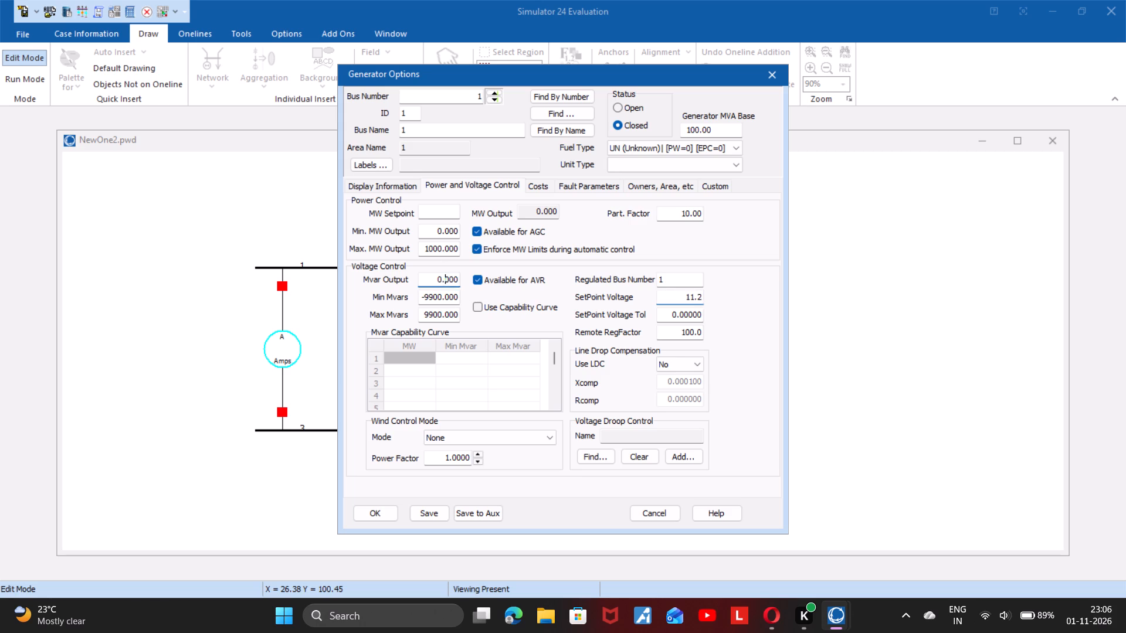
{"action": "type", "text": "100"}
{"action": "scroll", "coordinate": [483, 372], "scroll_direction": "down", "scroll_amount": 2}
{"action": "scroll", "coordinate": [483, 372], "scroll_direction": "up", "scroll_amount": 2}
Review the bus 1 generator's fault, ownership and control settings, and set its display orientation to Up.
{"action": "left_click", "coordinate": [583, 187]}
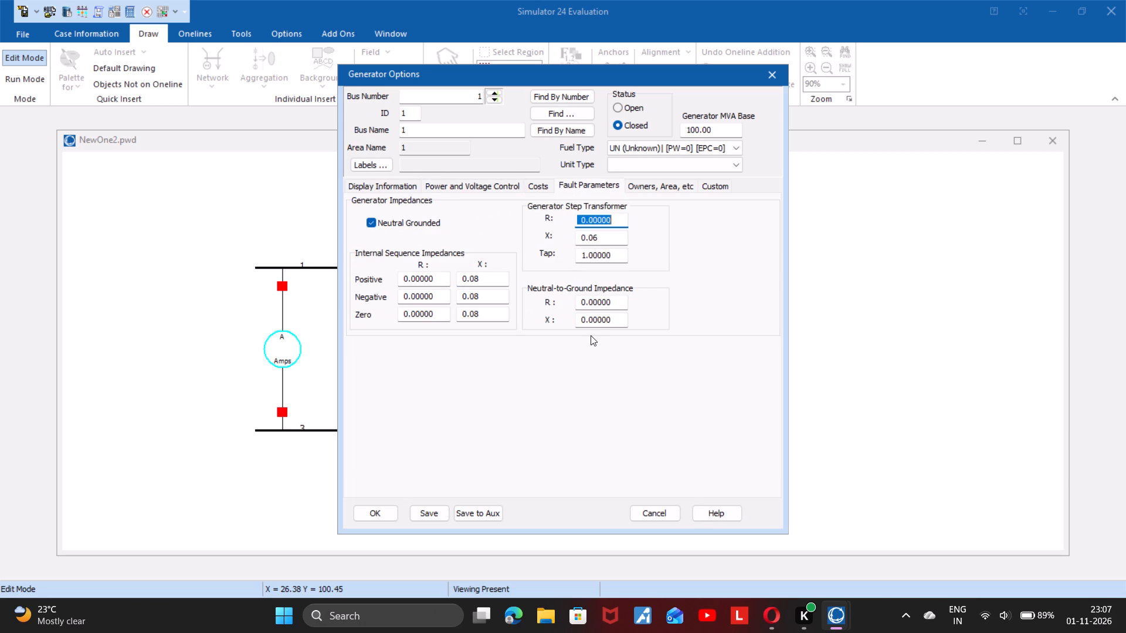
{"action": "left_click", "coordinate": [591, 414]}
{"action": "left_click", "coordinate": [661, 186]}
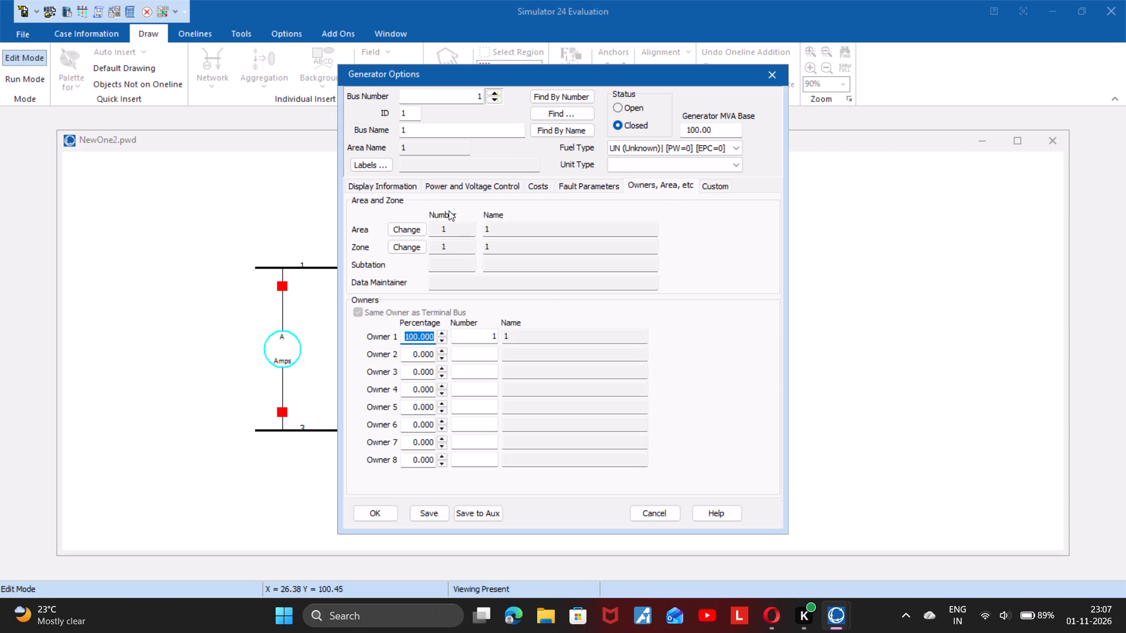
{"action": "left_click", "coordinate": [440, 190]}
{"action": "left_click", "coordinate": [398, 189]}
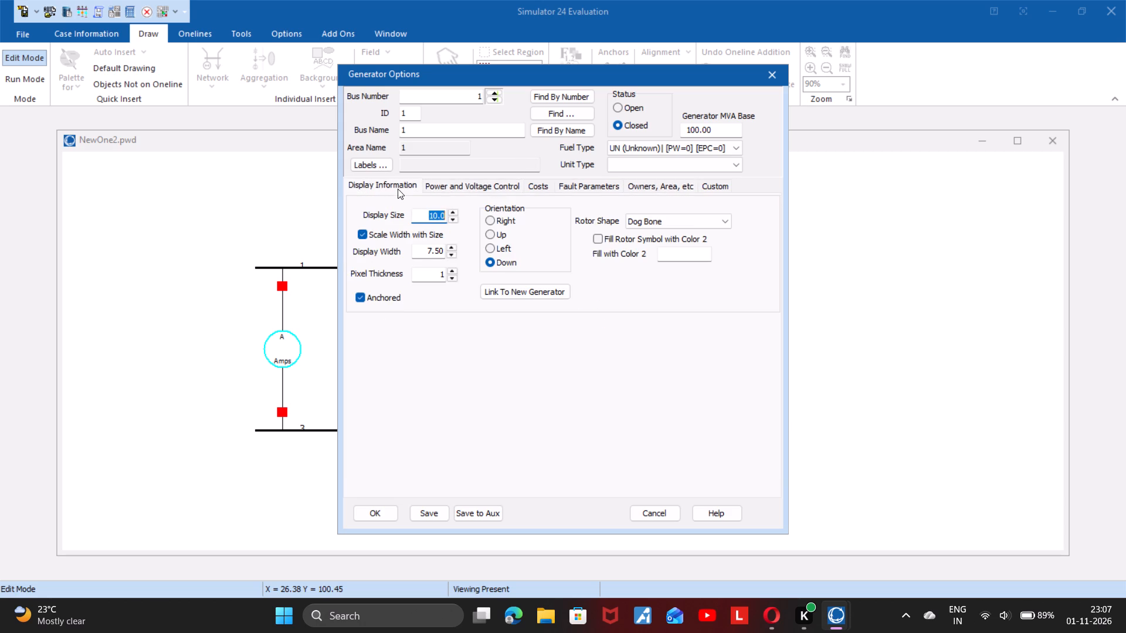
{"action": "left_click", "coordinate": [463, 181]}
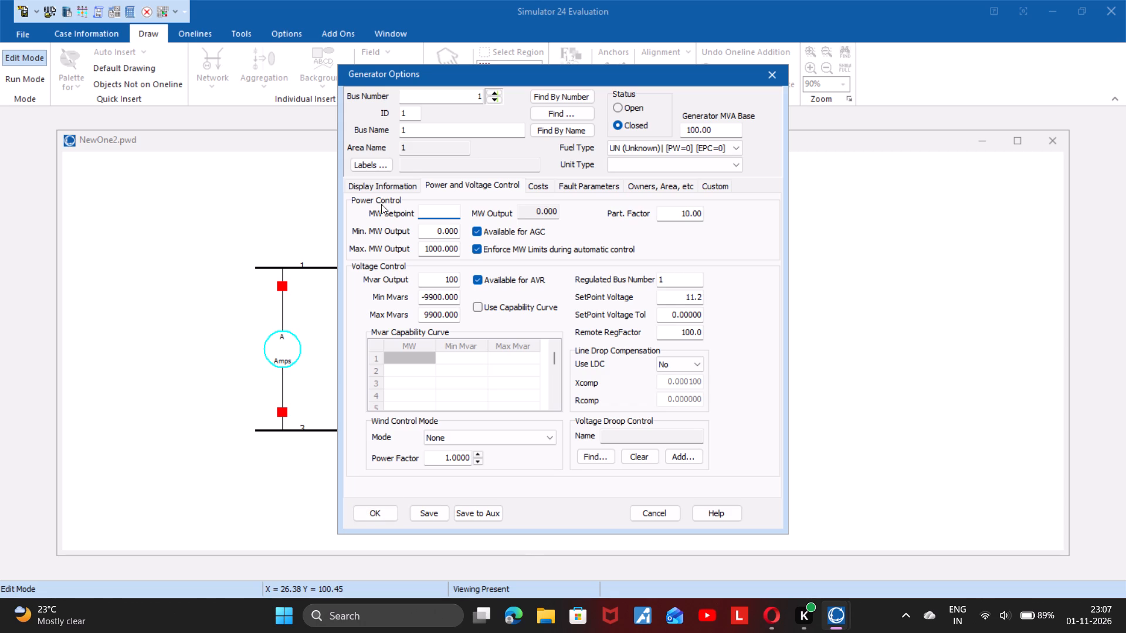
{"action": "left_click", "coordinate": [373, 189]}
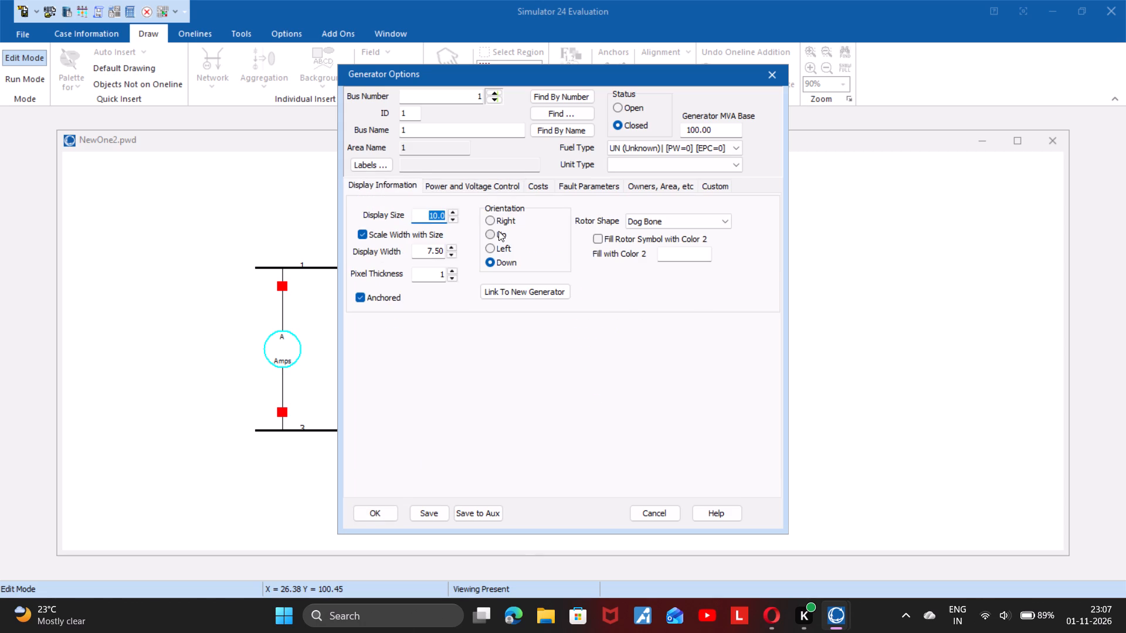
{"action": "left_click", "coordinate": [498, 231]}
Set the bus 1 generator's MW setpoint to 100 and complete its insertion.
{"action": "left_click", "coordinate": [381, 516]}
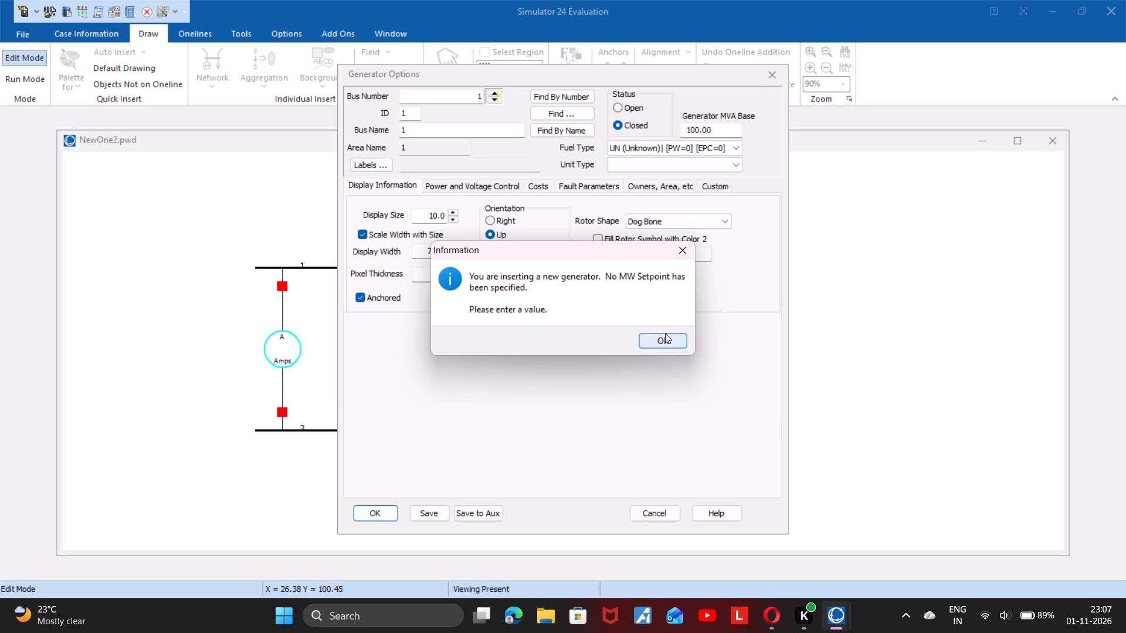
{"action": "left_click", "coordinate": [665, 333]}
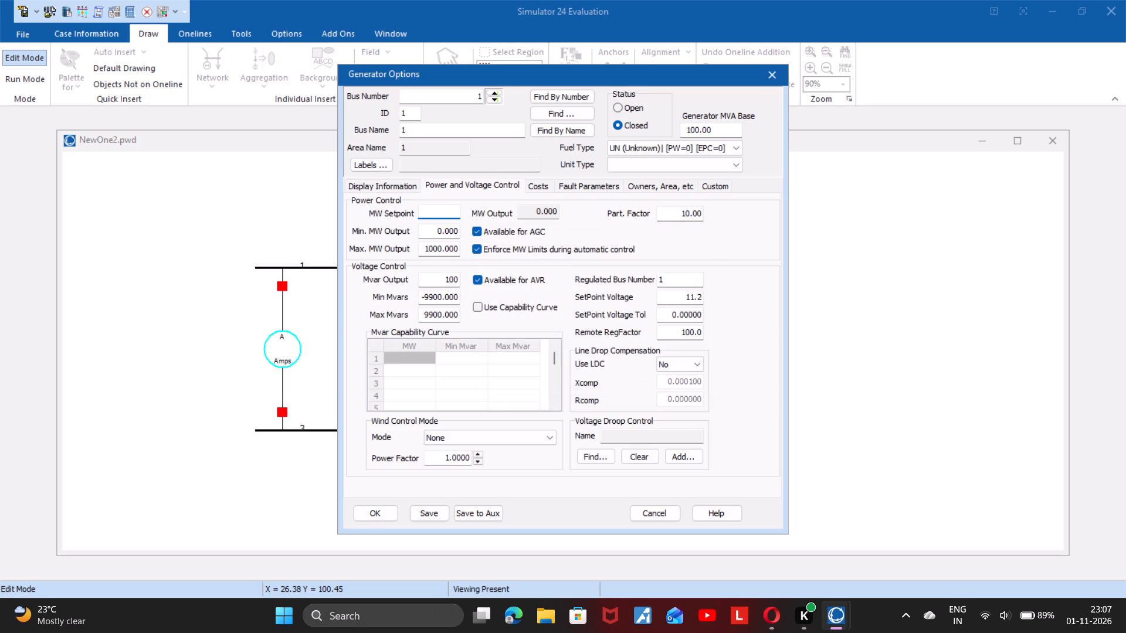
{"action": "type", "text": "100"}
{"action": "left_click", "coordinate": [358, 505]}
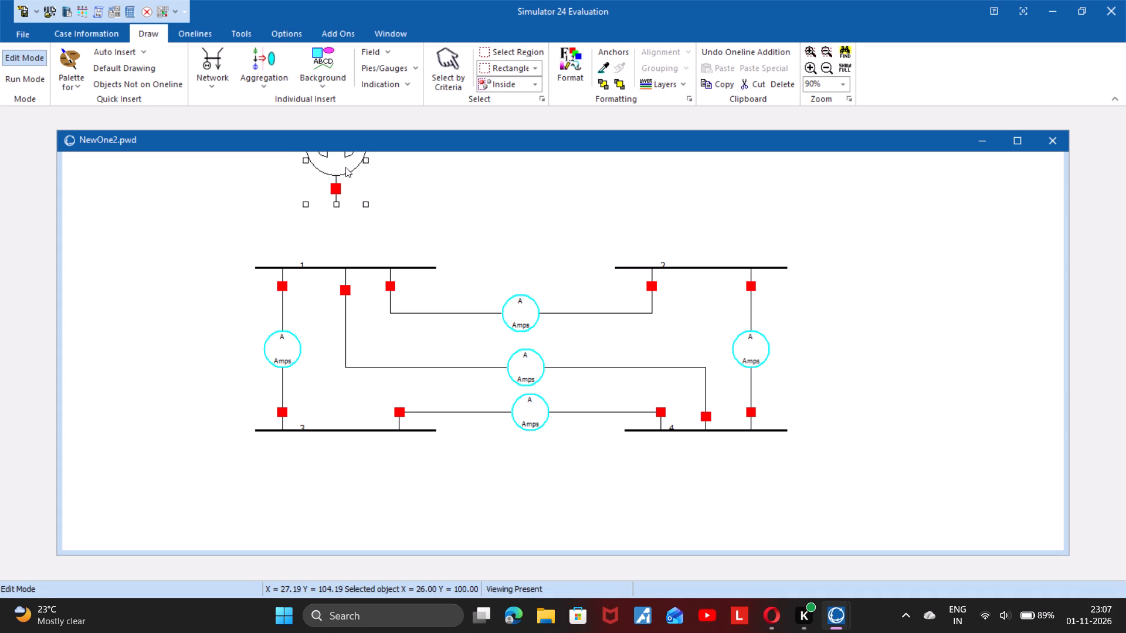
Move the generator symbol down onto bus 1, at about X 26, Y 93.
{"action": "left_click_drag", "start_coordinate": [338, 165], "coordinate": [333, 227]}
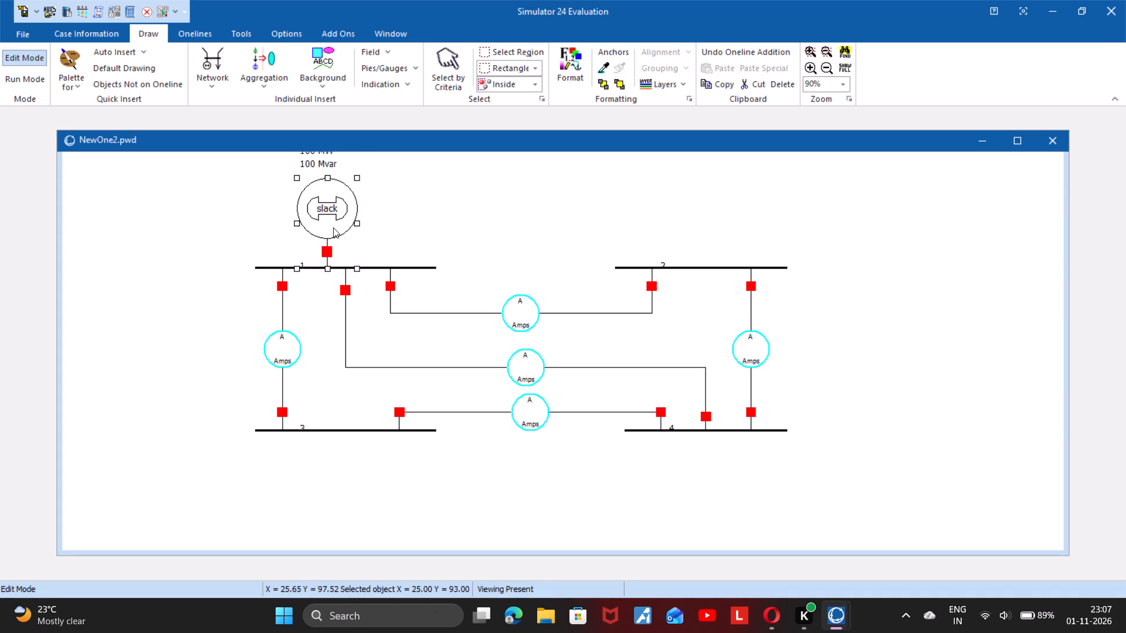
{"action": "left_click_drag", "start_coordinate": [333, 227], "coordinate": [335, 230]}
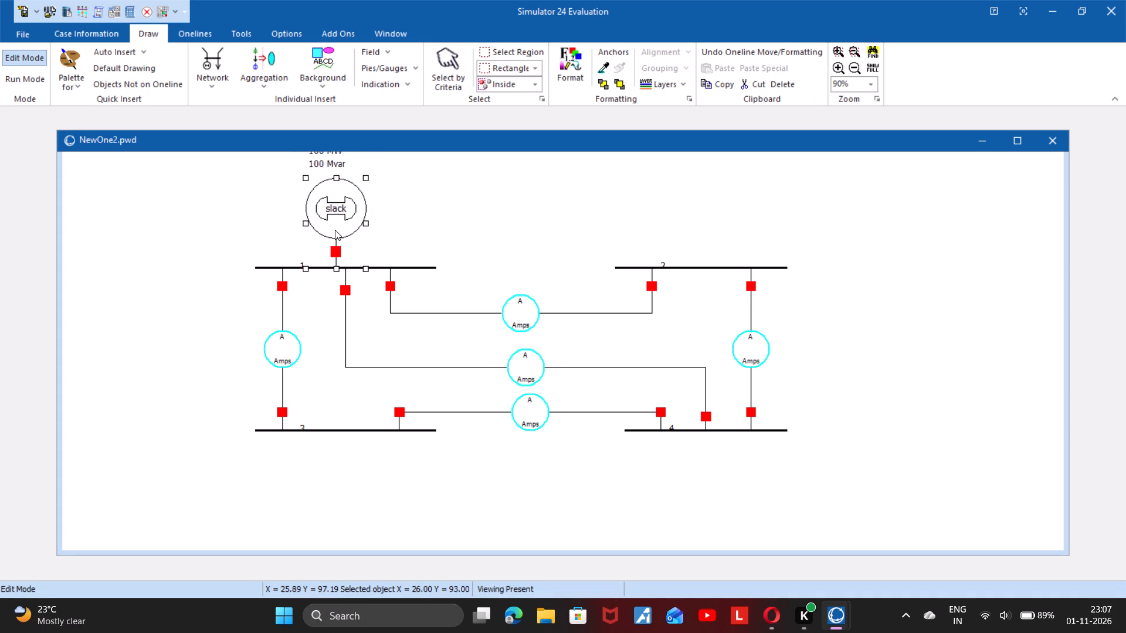
{"action": "left_click", "coordinate": [204, 232]}
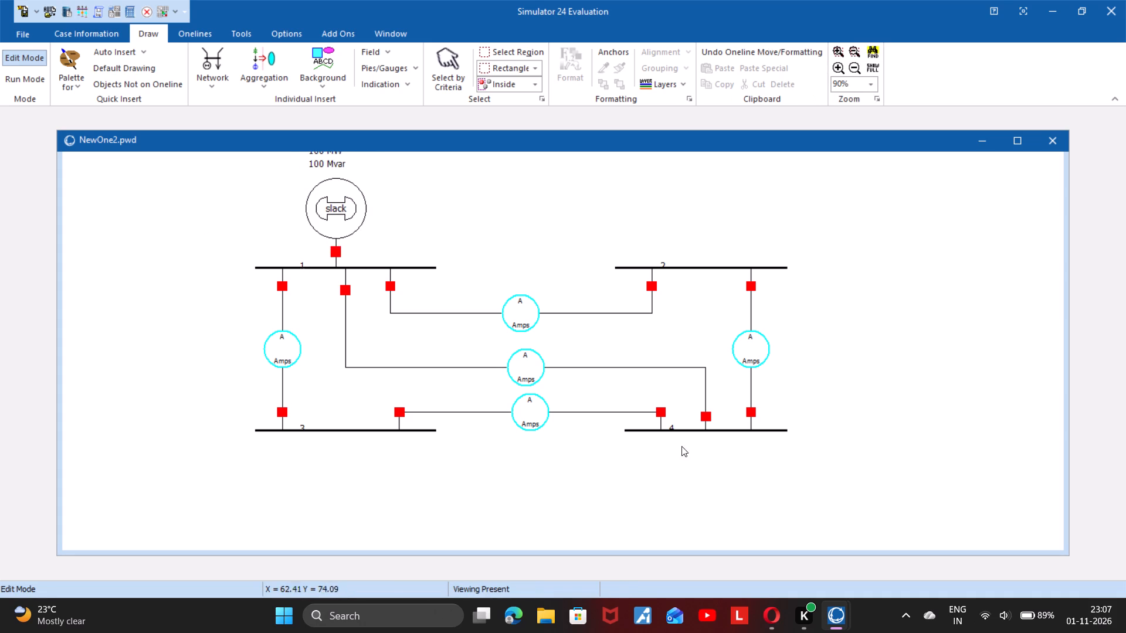
Insert a generator for bus 4 in the empty space below the bus, with an MW setpoint of 100.
{"action": "double_click", "coordinate": [712, 460]}
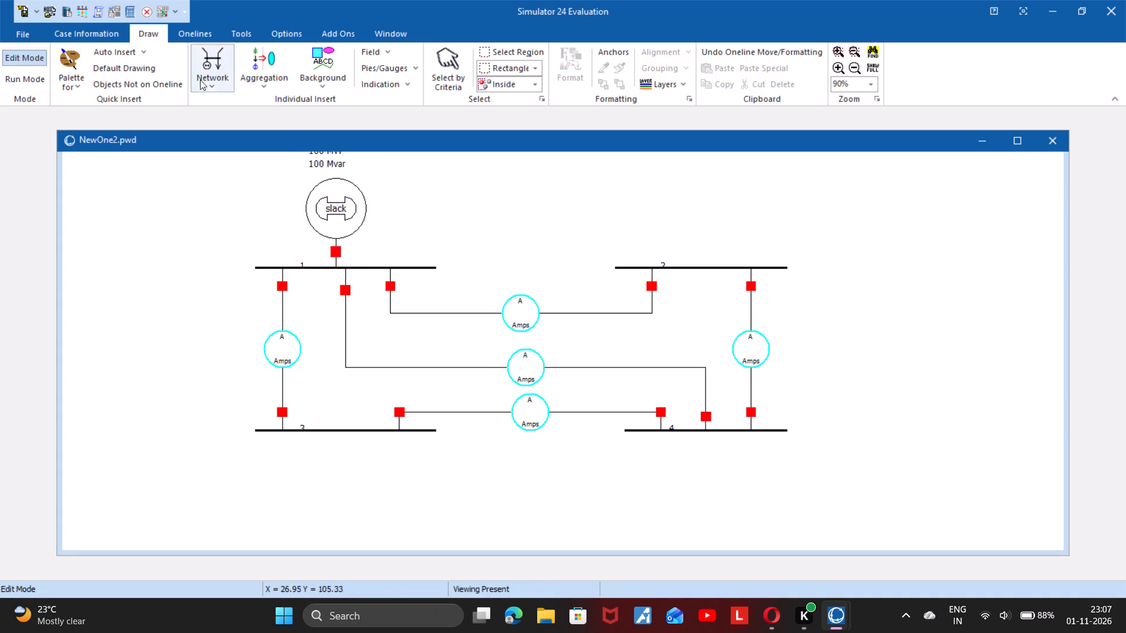
{"action": "left_click", "coordinate": [201, 69]}
{"action": "left_click", "coordinate": [247, 125]}
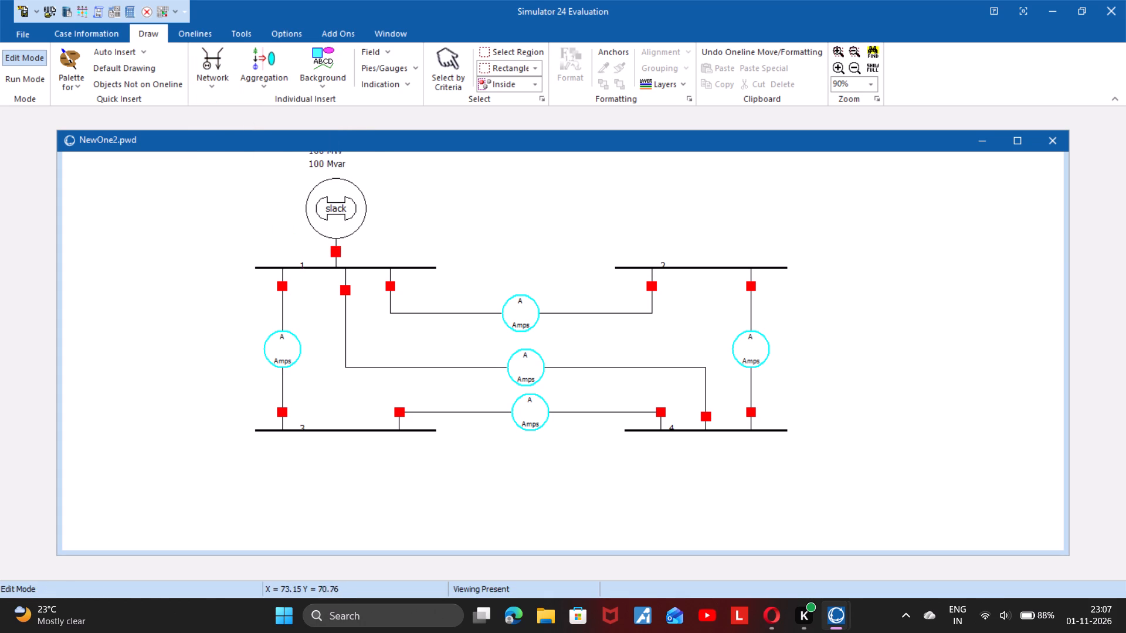
{"action": "left_click", "coordinate": [747, 488]}
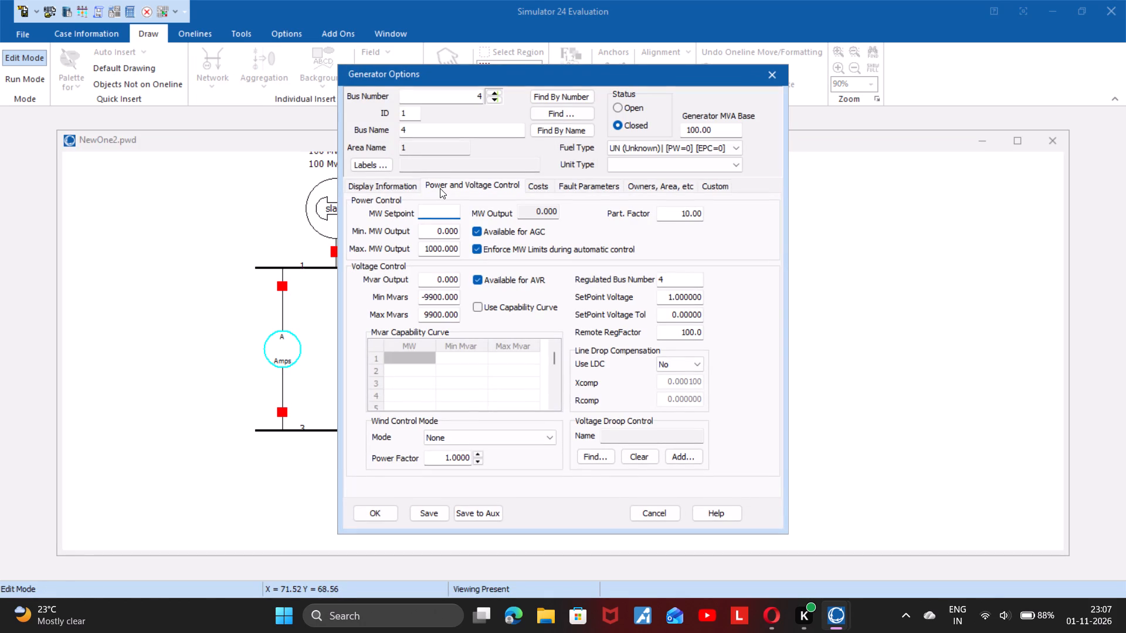
{"action": "type", "text": "100"}
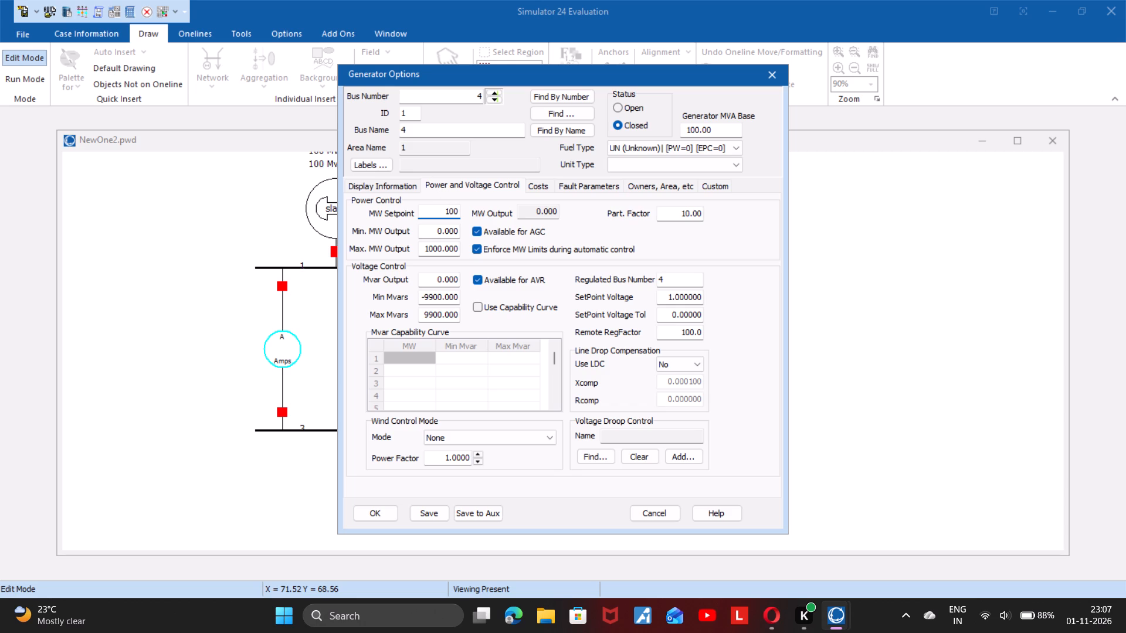
In the bus 4 generator's fault parameters, set the positive internal sequence reactance X to 0.08 and edit the negative sequence X.
{"action": "left_click", "coordinate": [574, 182]}
{"action": "left_click", "coordinate": [477, 282]}
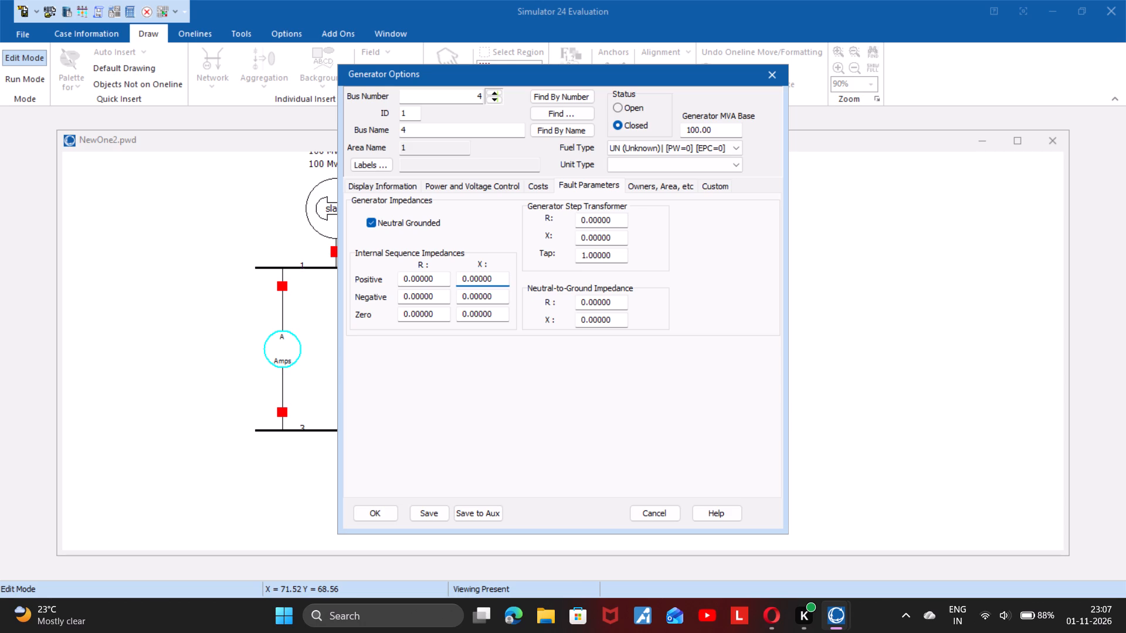
{"action": "double_click", "coordinate": [498, 281]}
{"action": "type", "text": "0.08"}
{"action": "double_click", "coordinate": [500, 289]}
{"action": "left_click_drag", "start_coordinate": [502, 305], "coordinate": [492, 298]}
{"action": "double_click", "coordinate": [492, 298]}
{"action": "type", "text": "008"}
{"action": "key", "text": "BackSpace"}
{"action": "key", "text": "BackSpace"}
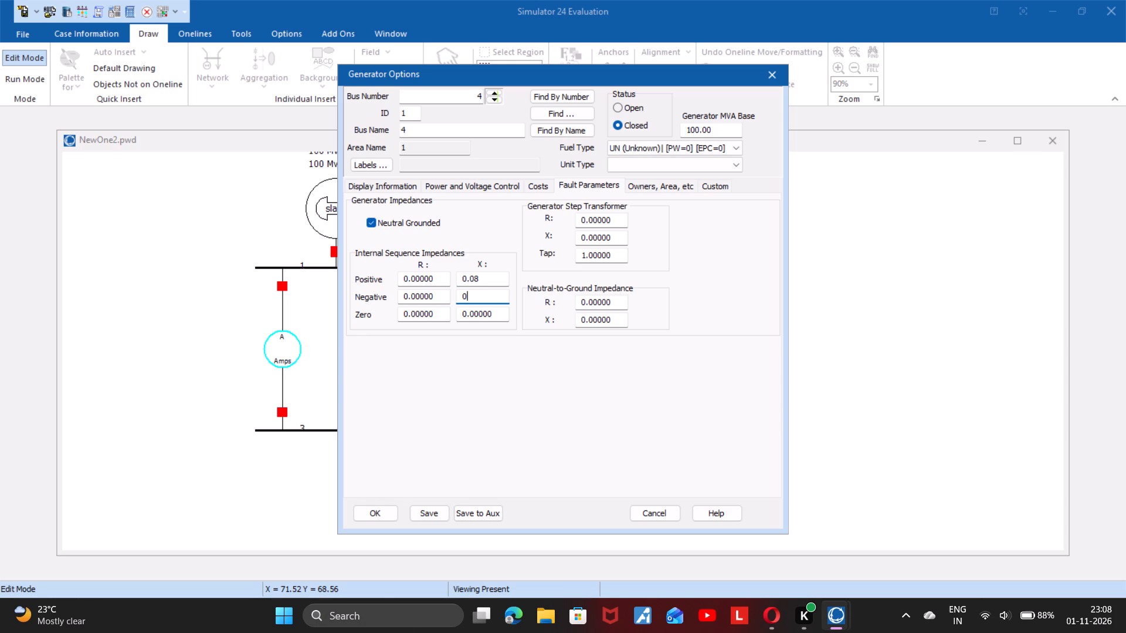
Set the bus 4 generator's negative and zero sequence X to 0.08 and its step transformer X to 0.06.
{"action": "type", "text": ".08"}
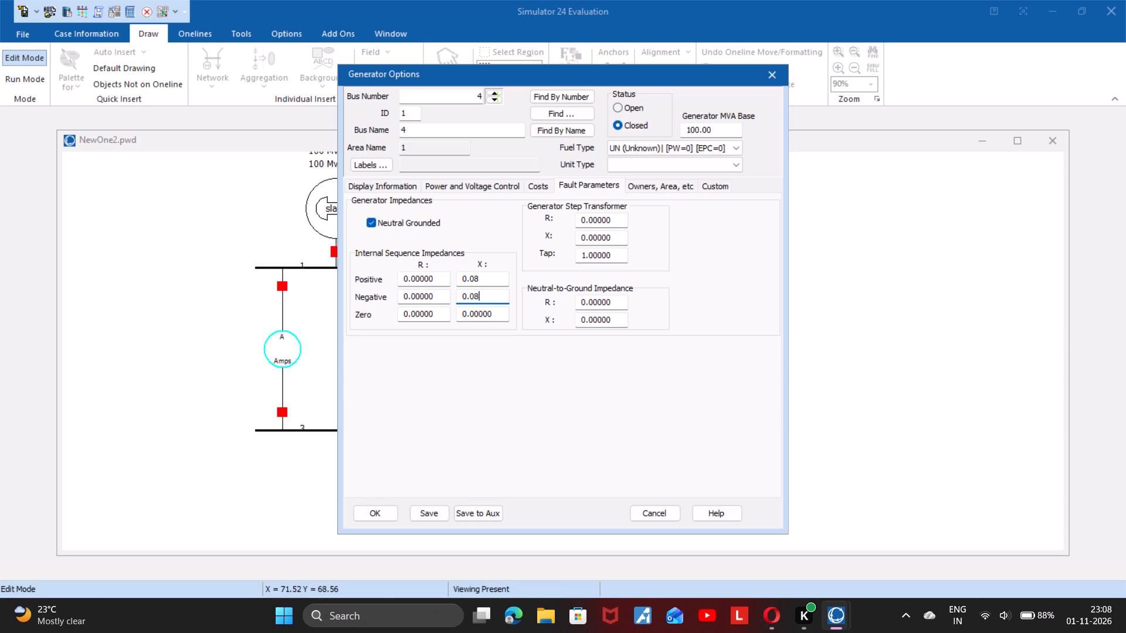
{"action": "double_click", "coordinate": [491, 313]}
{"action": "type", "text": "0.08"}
{"action": "double_click", "coordinate": [614, 237]}
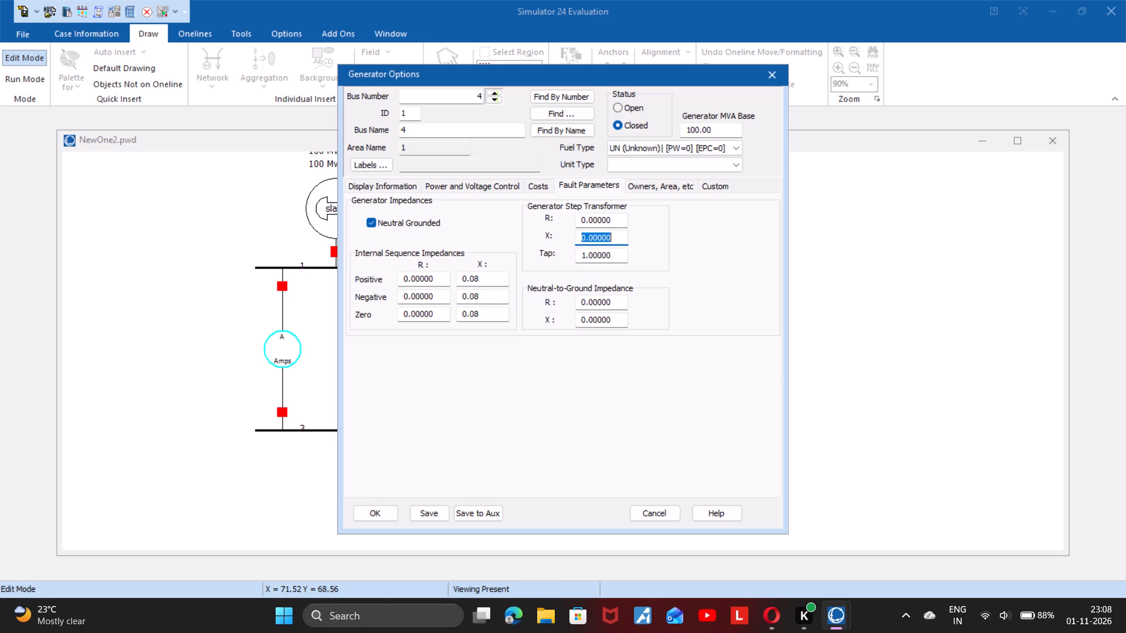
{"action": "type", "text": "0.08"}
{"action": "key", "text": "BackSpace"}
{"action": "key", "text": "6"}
Give the bus 4 generator a setpoint voltage of 11.2 and an Mvar output of 100, and complete its insertion.
{"action": "left_click", "coordinate": [467, 188]}
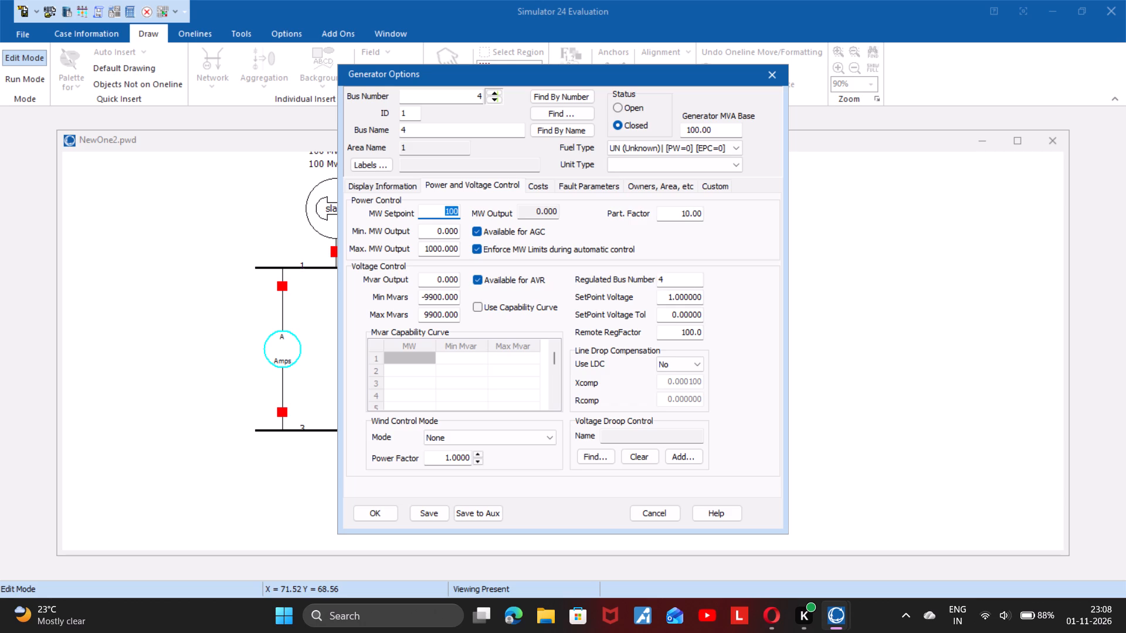
{"action": "double_click", "coordinate": [693, 295]}
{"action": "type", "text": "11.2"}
{"action": "double_click", "coordinate": [445, 278]}
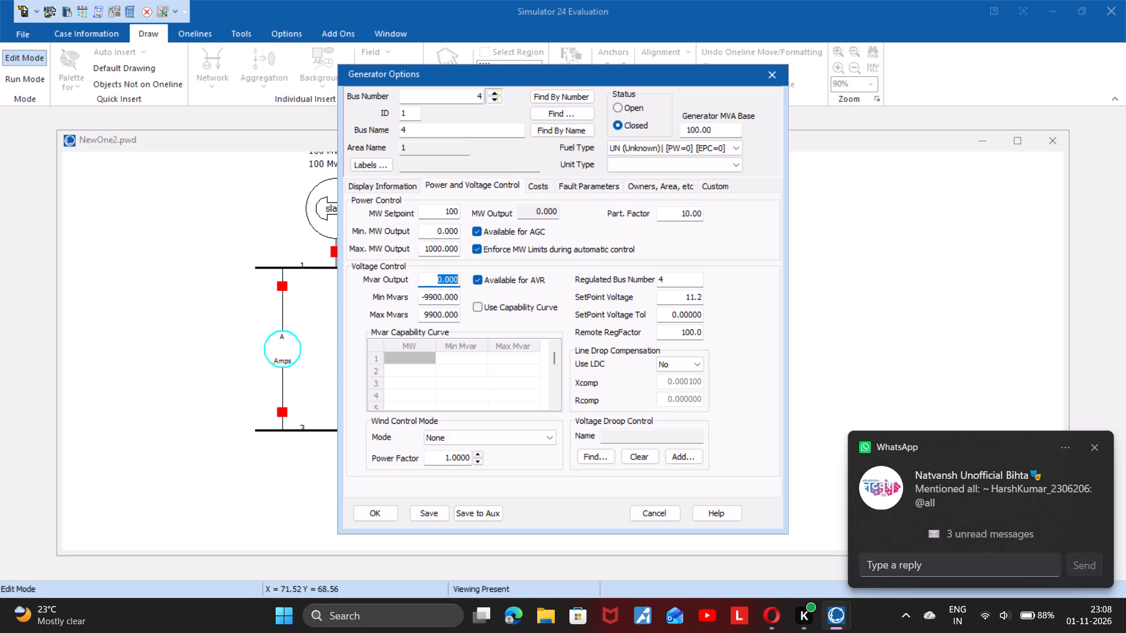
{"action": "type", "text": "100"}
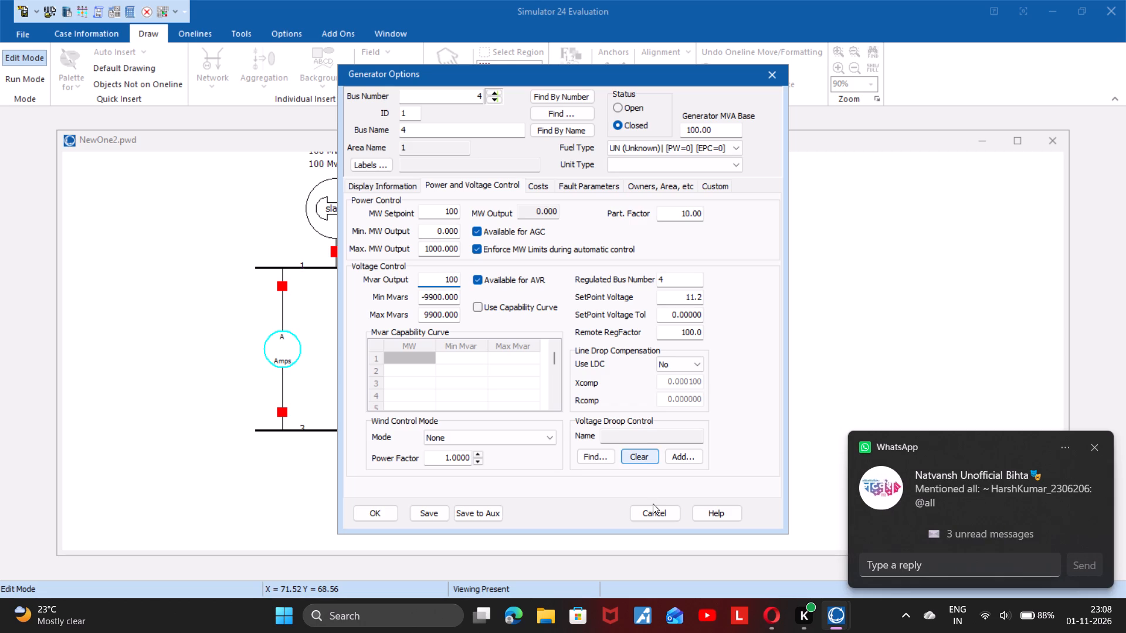
{"action": "left_click", "coordinate": [387, 514]}
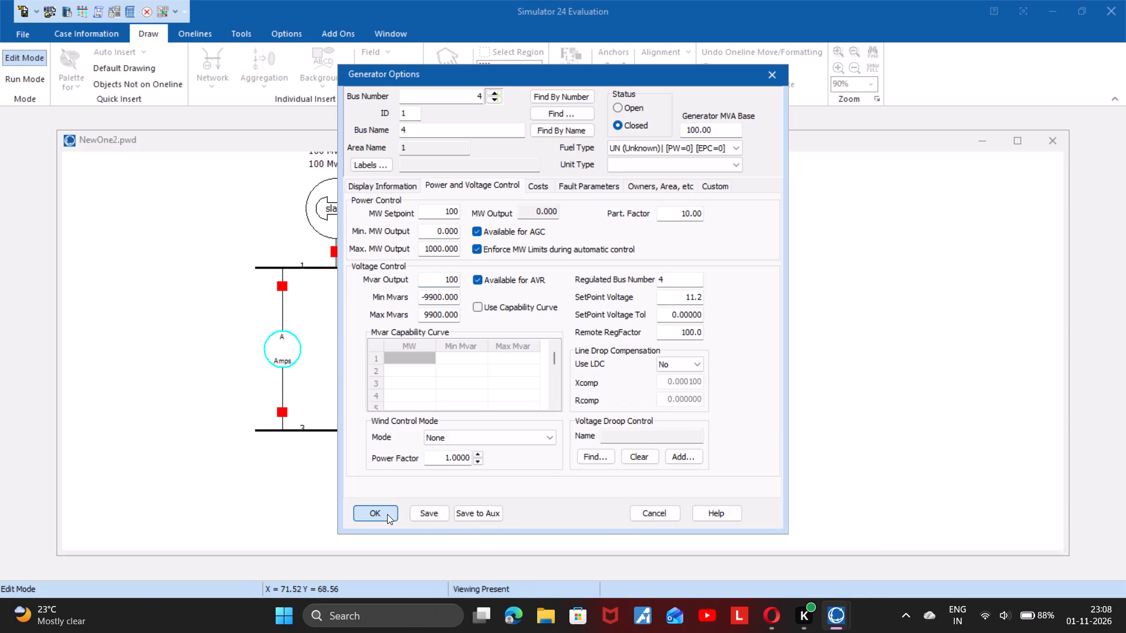
Move the bus 4 generator symbol down below the bus 4 bar, to about X 73, Y 63.
{"action": "left_click", "coordinate": [748, 430]}
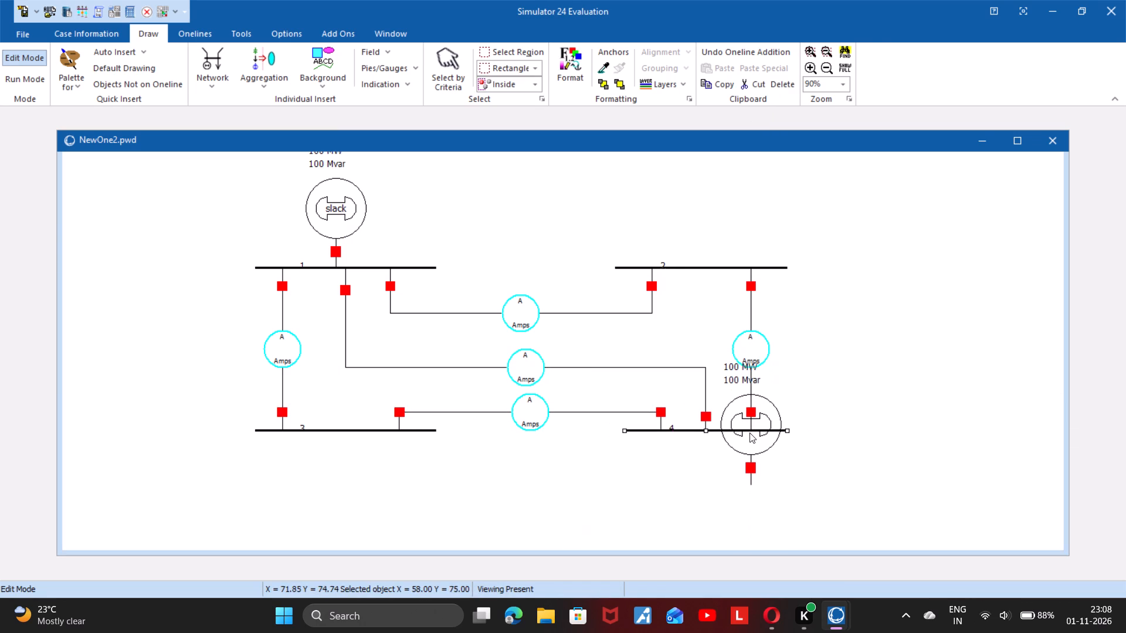
{"action": "left_click", "coordinate": [763, 406]}
{"action": "left_click_drag", "start_coordinate": [763, 406], "coordinate": [768, 428]}
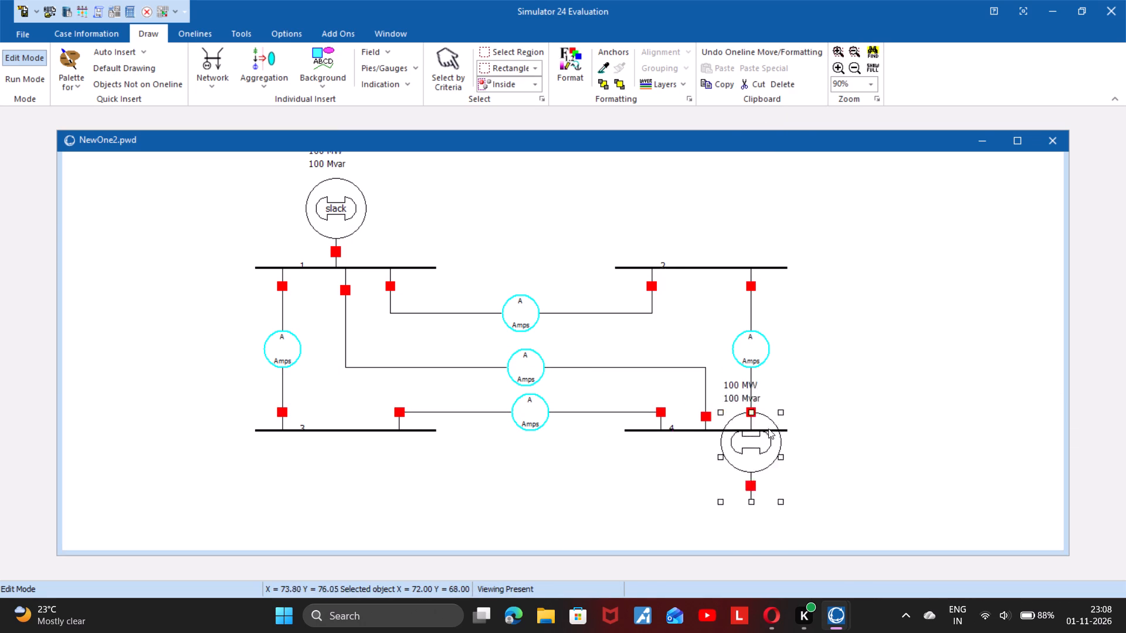
{"action": "left_click_drag", "start_coordinate": [768, 428], "coordinate": [771, 458]}
Open the display options of the generator symbol below bus 4.
{"action": "double_click", "coordinate": [759, 465]}
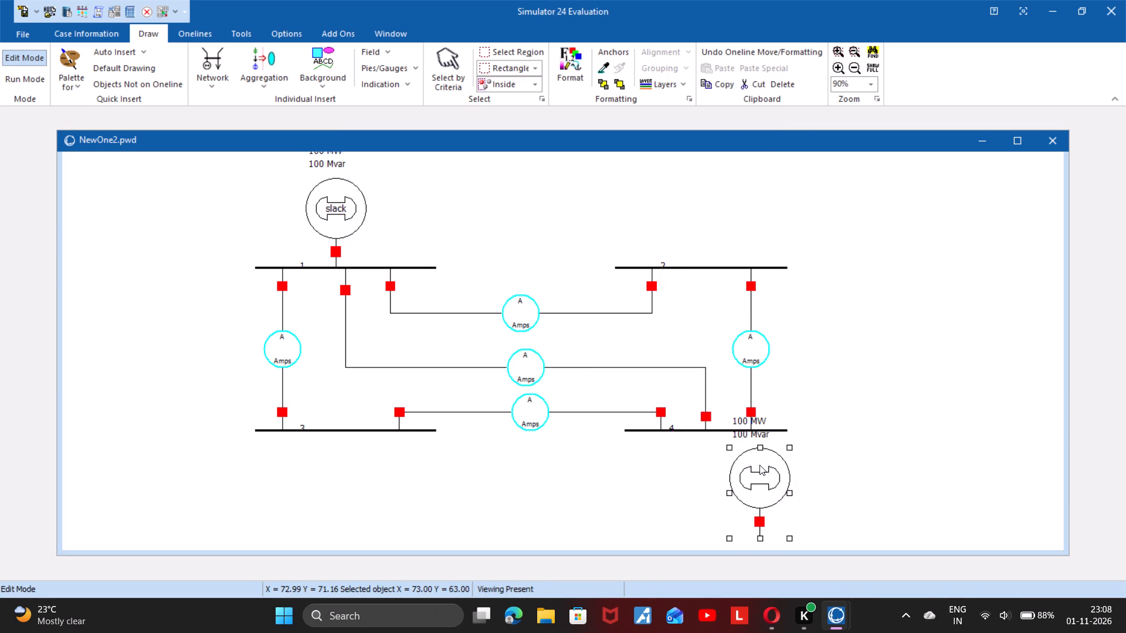
{"action": "double_click", "coordinate": [751, 472]}
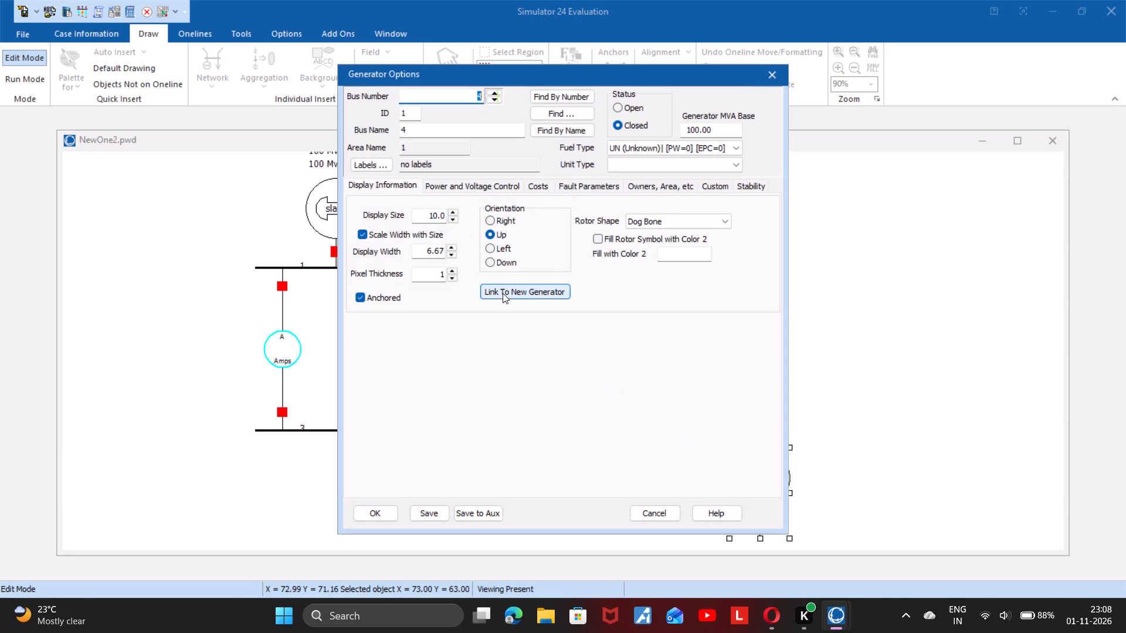
Set the bus 4 generator's display orientation to Down.
{"action": "left_click", "coordinate": [488, 266]}
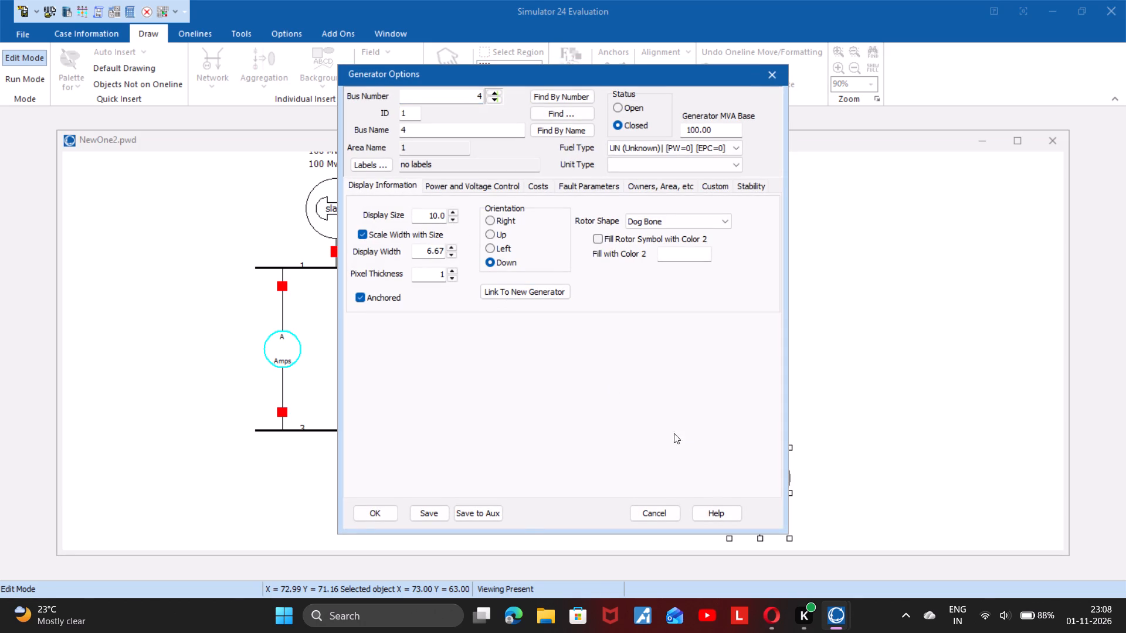
{"action": "left_click", "coordinate": [358, 515]}
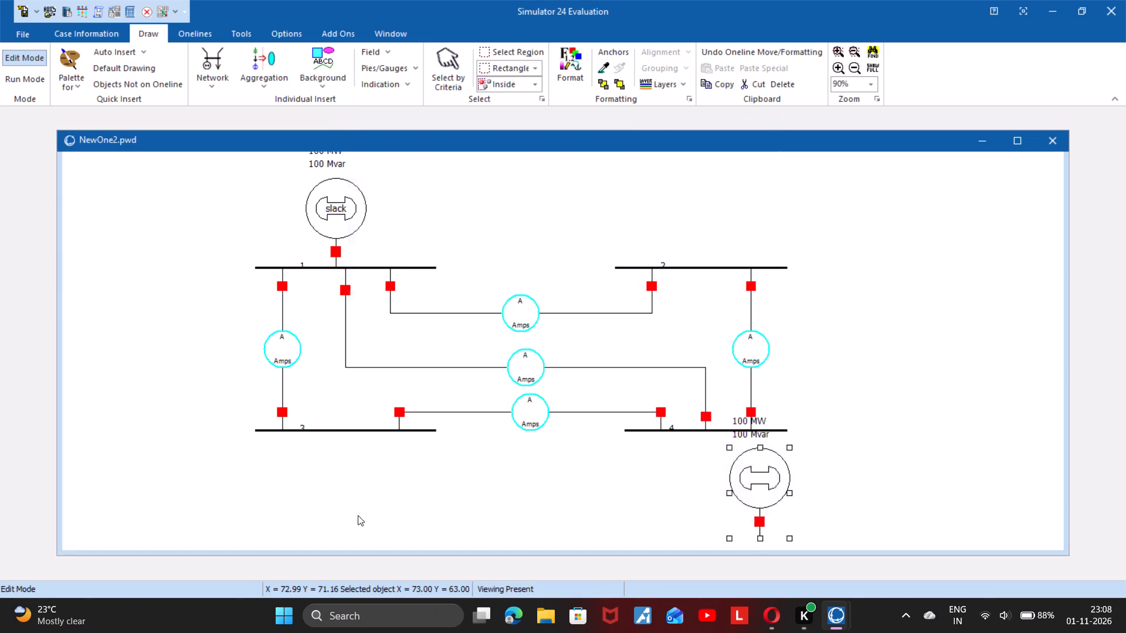
Move the generator symbol so its terminal connects to the underside of bus 4, at about X 72.
{"action": "left_click_drag", "start_coordinate": [761, 544], "coordinate": [752, 443]}
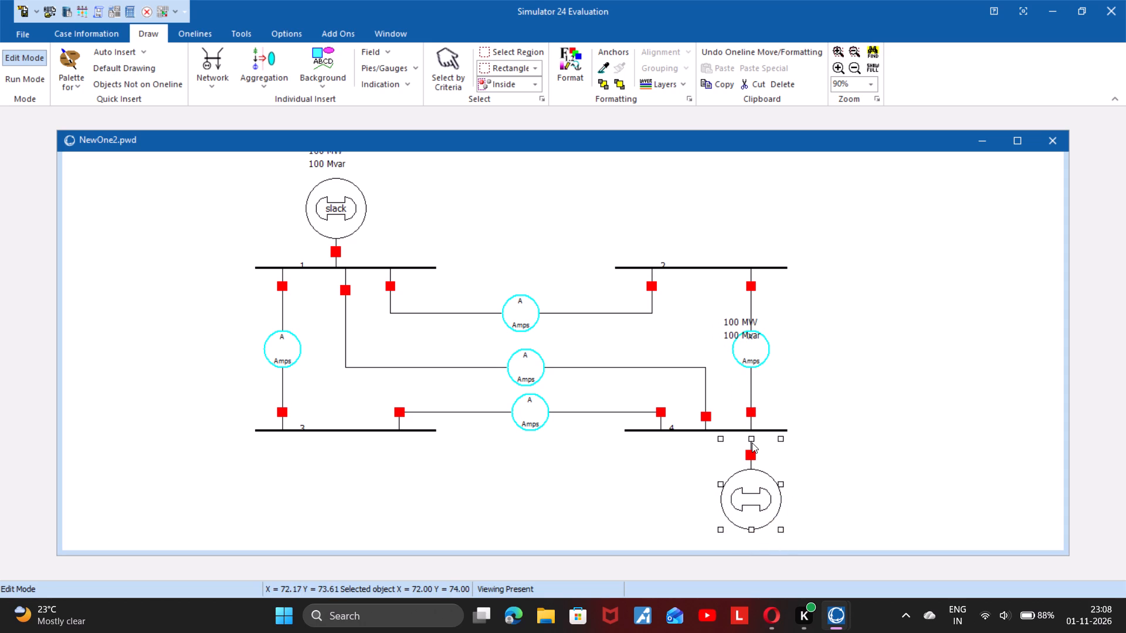
{"action": "left_click_drag", "start_coordinate": [752, 443], "coordinate": [752, 439]}
{"action": "left_click", "coordinate": [837, 445]}
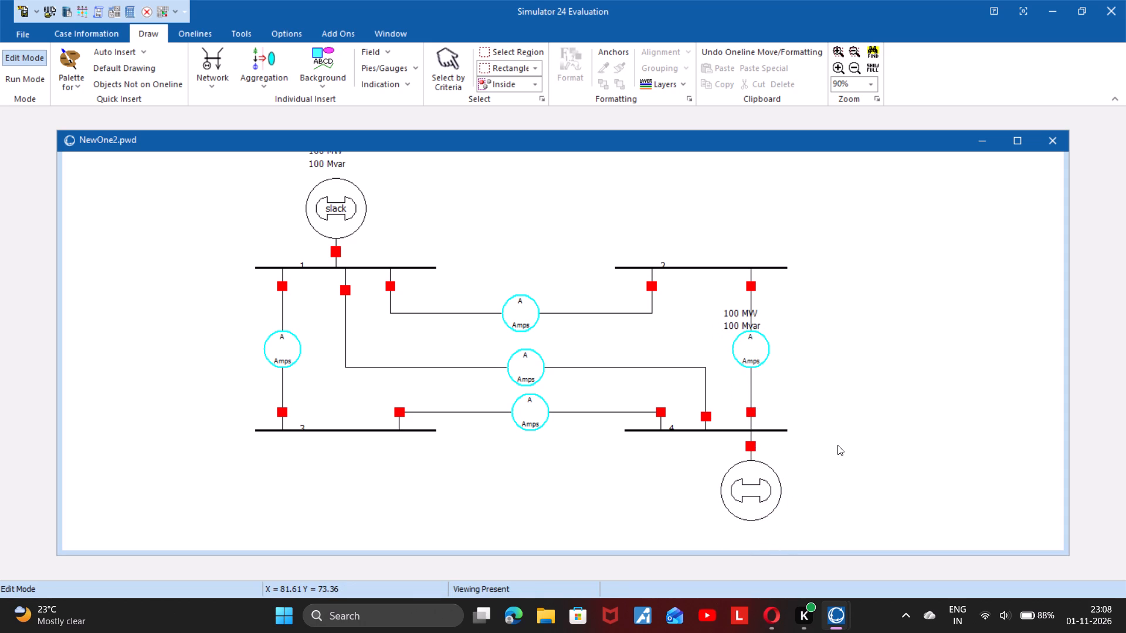
Move the bus 4 generator's MW and Mvar output labels beside its symbol, with Mvar above MW.
{"action": "left_click_drag", "start_coordinate": [736, 317], "coordinate": [836, 522]}
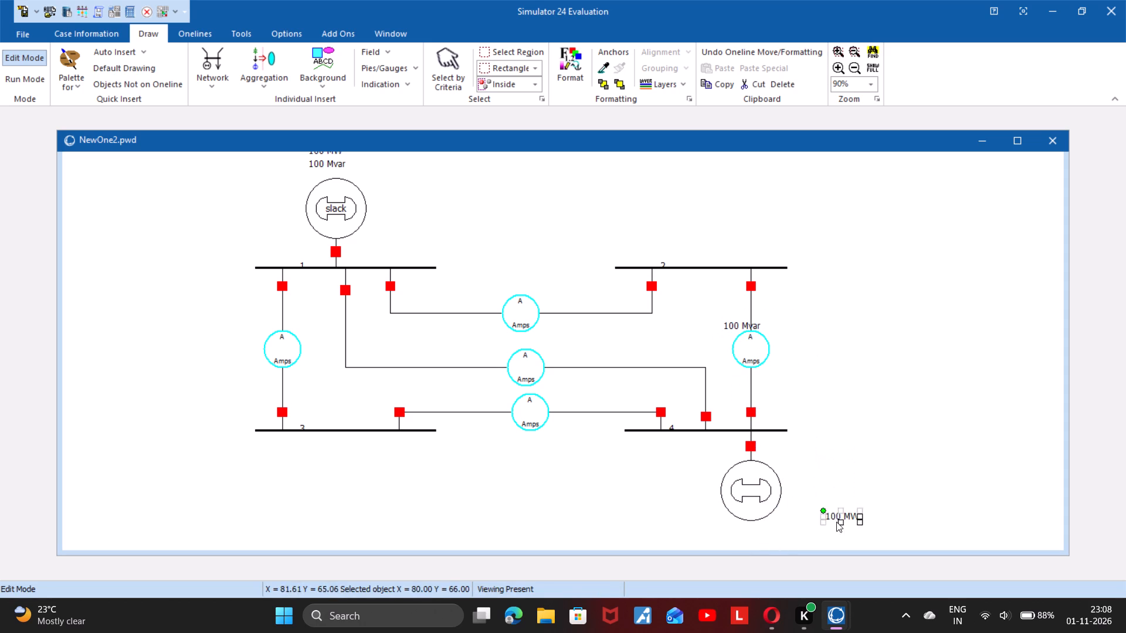
{"action": "left_click_drag", "start_coordinate": [836, 522], "coordinate": [812, 530]}
{"action": "left_click_drag", "start_coordinate": [734, 324], "coordinate": [805, 352]}
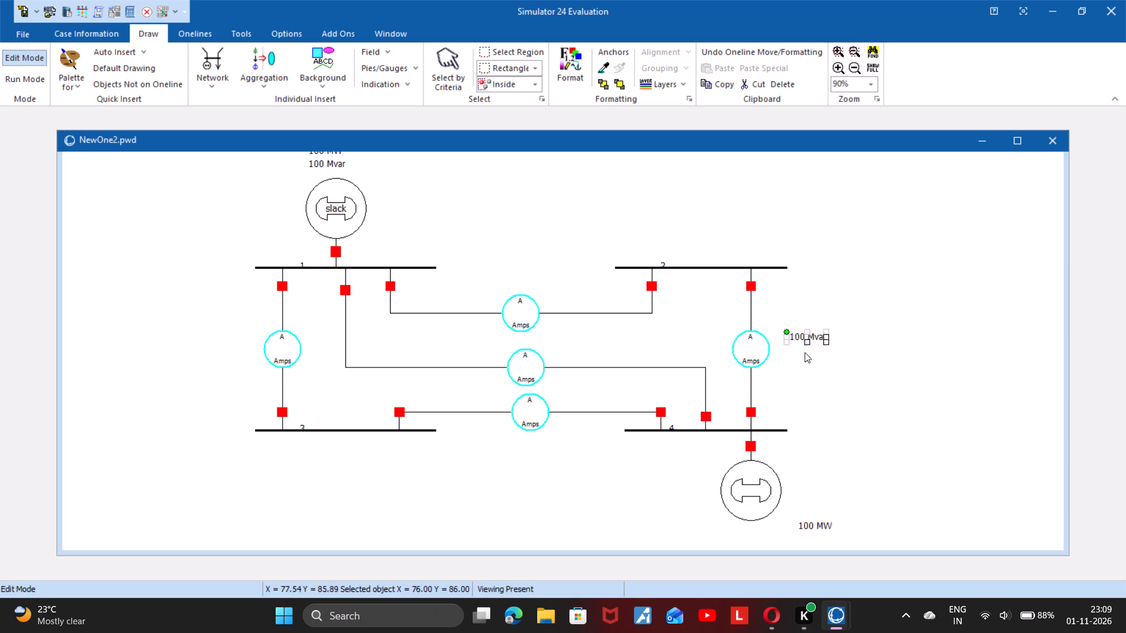
{"action": "left_click_drag", "start_coordinate": [805, 352], "coordinate": [806, 503]}
{"action": "left_click", "coordinate": [844, 367]}
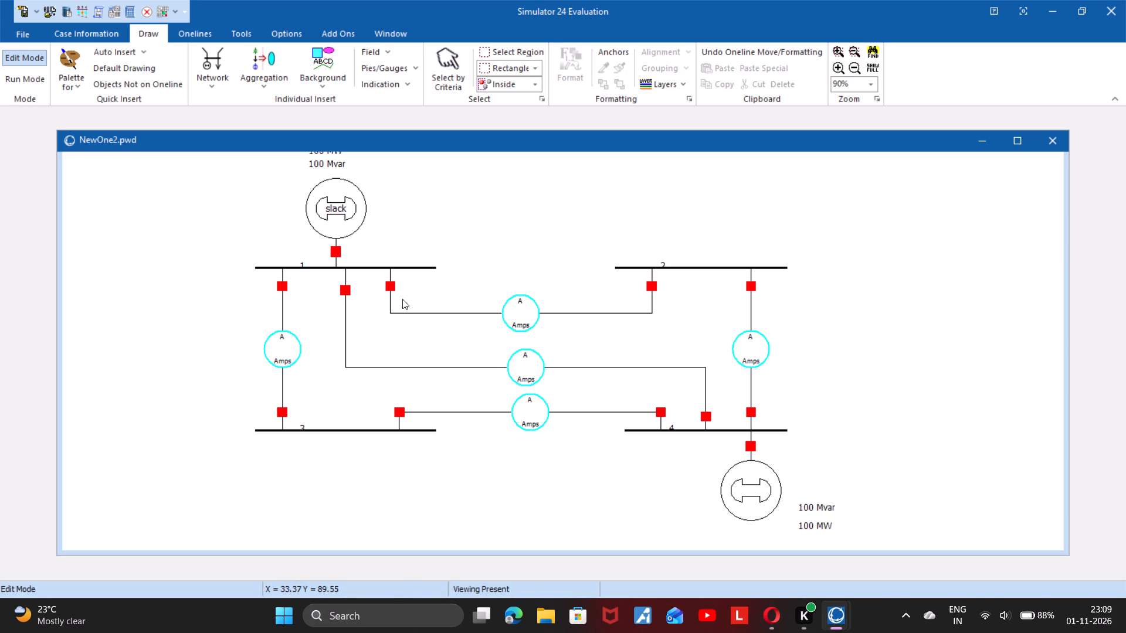
Switch the case to Run Mode and start the power flow solution animation.
{"action": "left_click", "coordinate": [33, 78]}
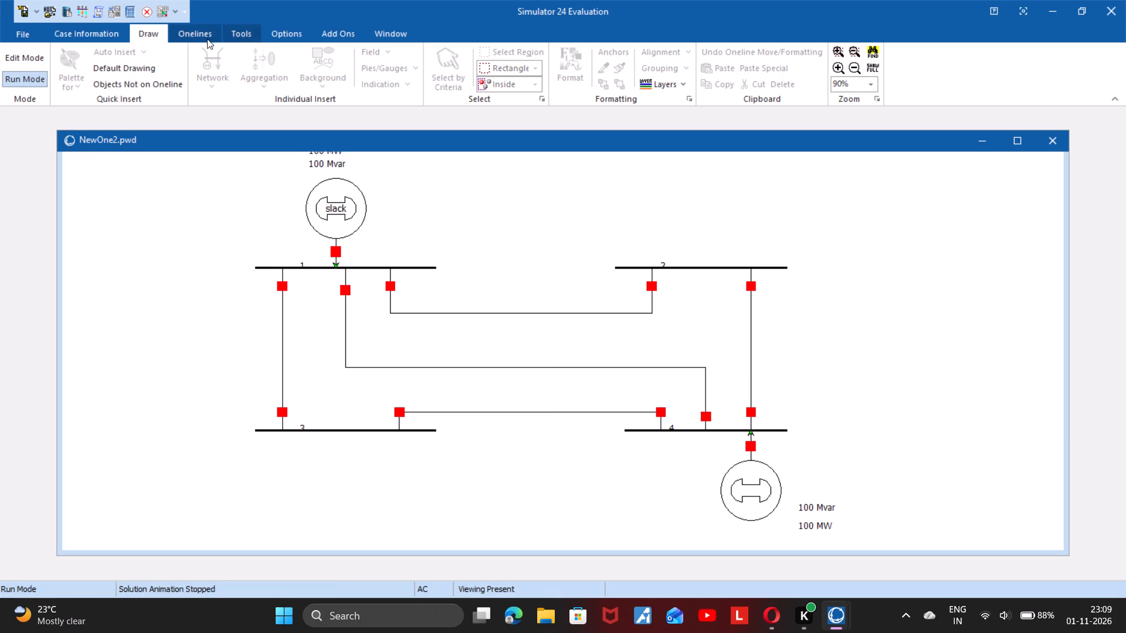
{"action": "left_click", "coordinate": [242, 31]}
{"action": "left_click", "coordinate": [303, 56]}
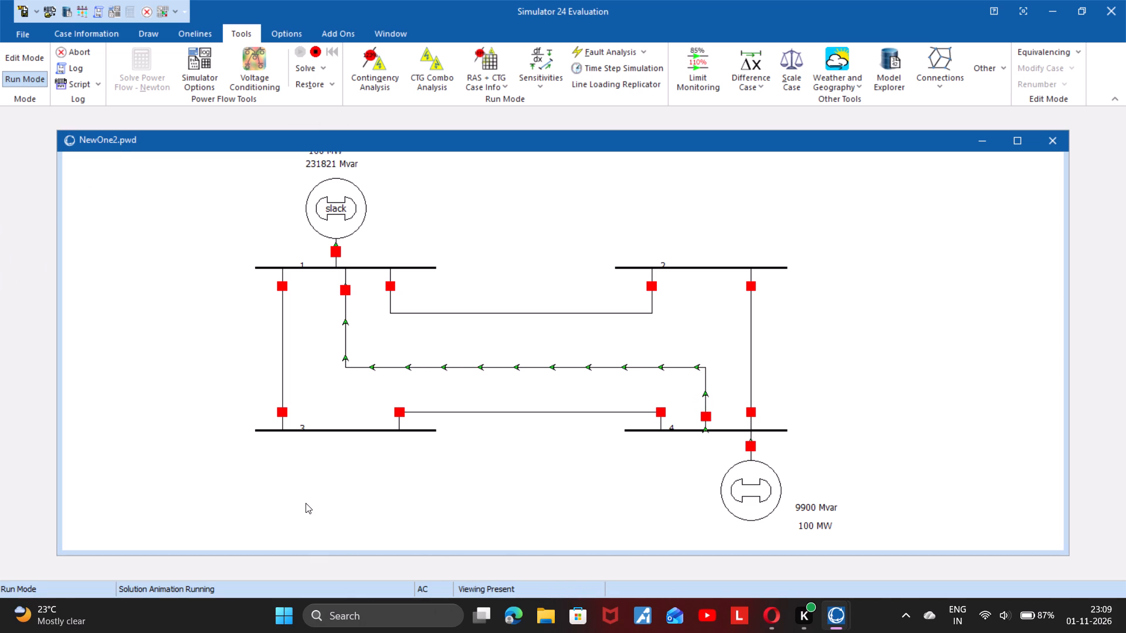
Open Windows search to find another app.
{"action": "left_click", "coordinate": [287, 619]}
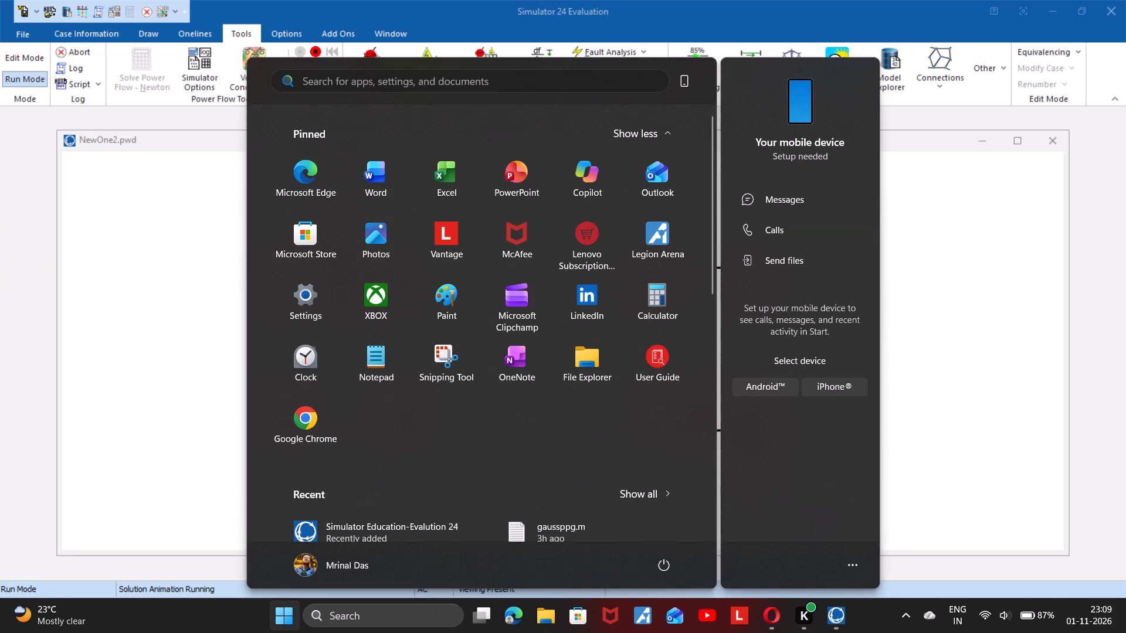
{"action": "left_click", "coordinate": [354, 89]}
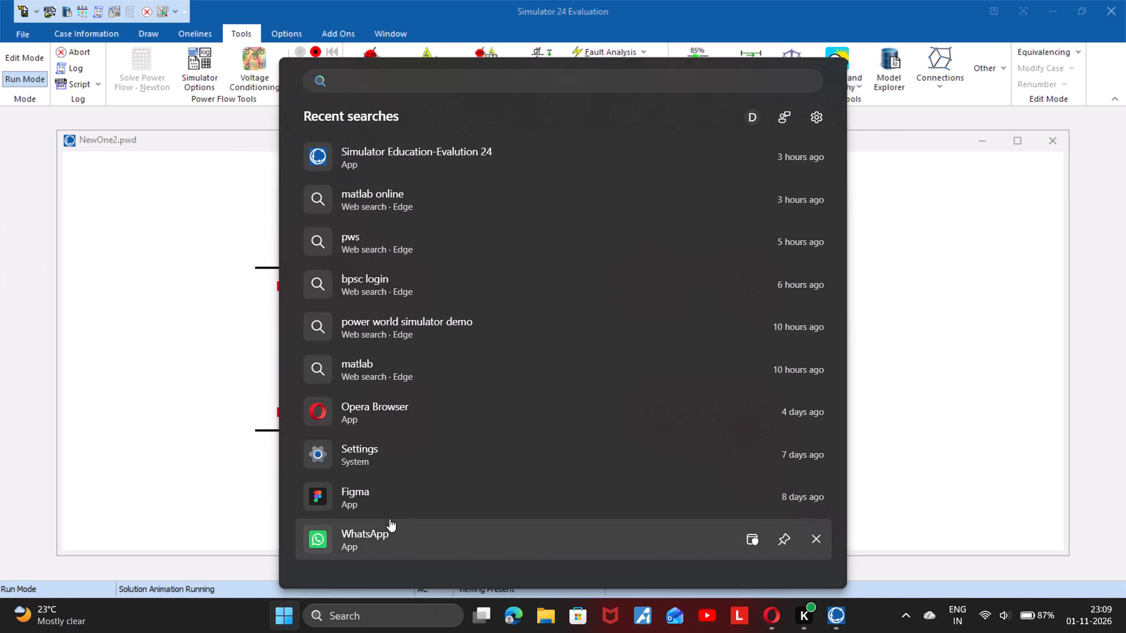
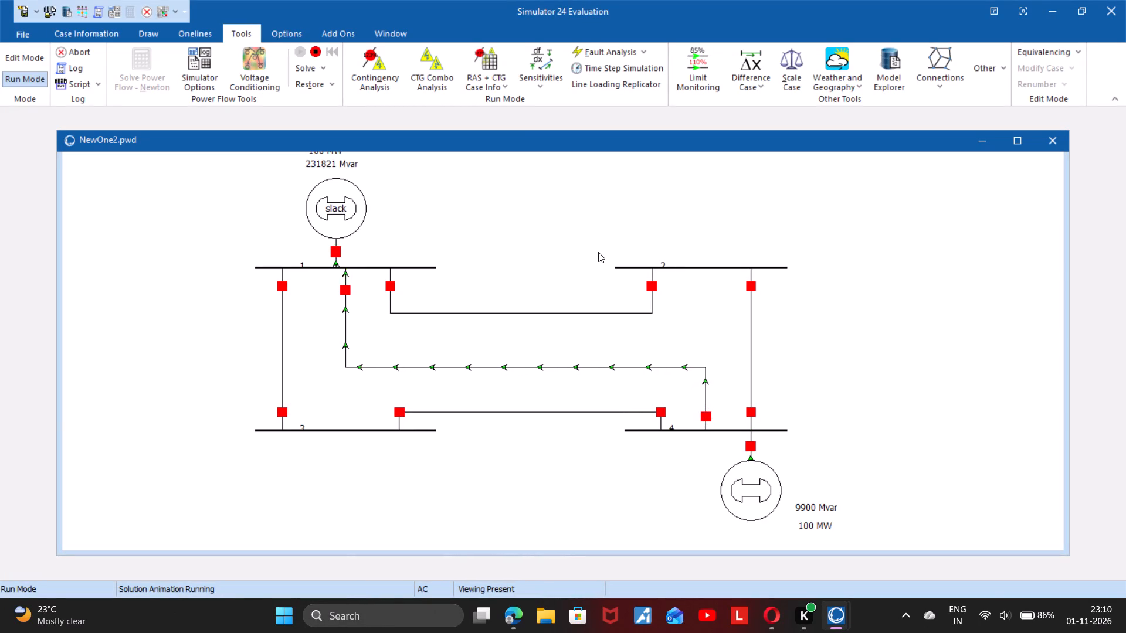
Stop the power flow solution animation and return the case to Edit Mode.
{"action": "scroll", "coordinate": [499, 246], "scroll_direction": "up", "scroll_amount": 1}
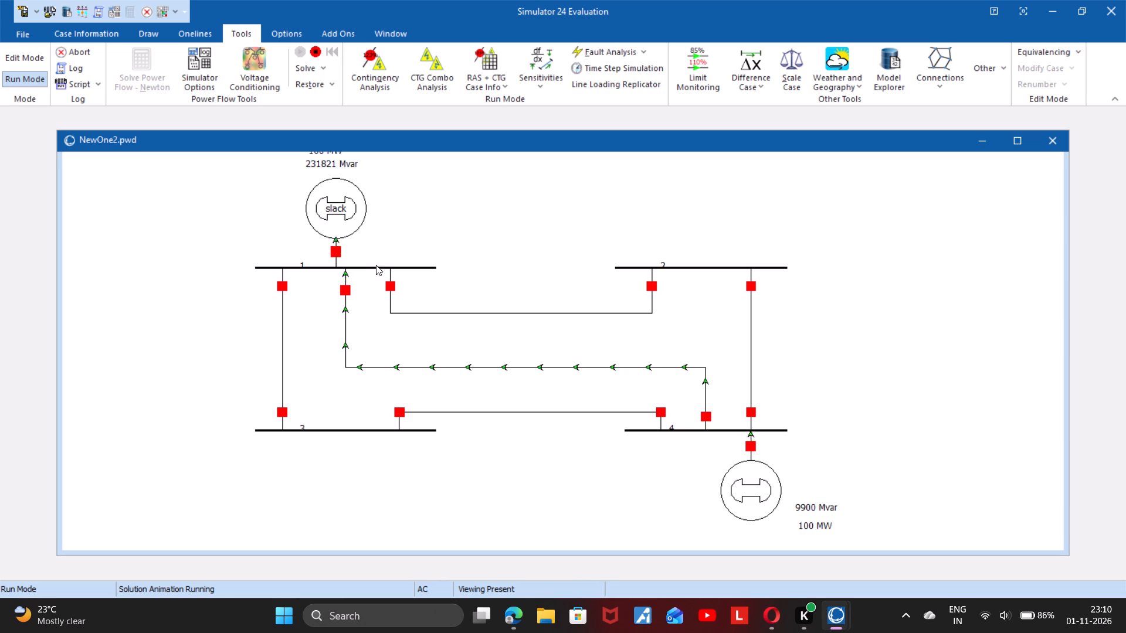
{"action": "left_click", "coordinate": [24, 49]}
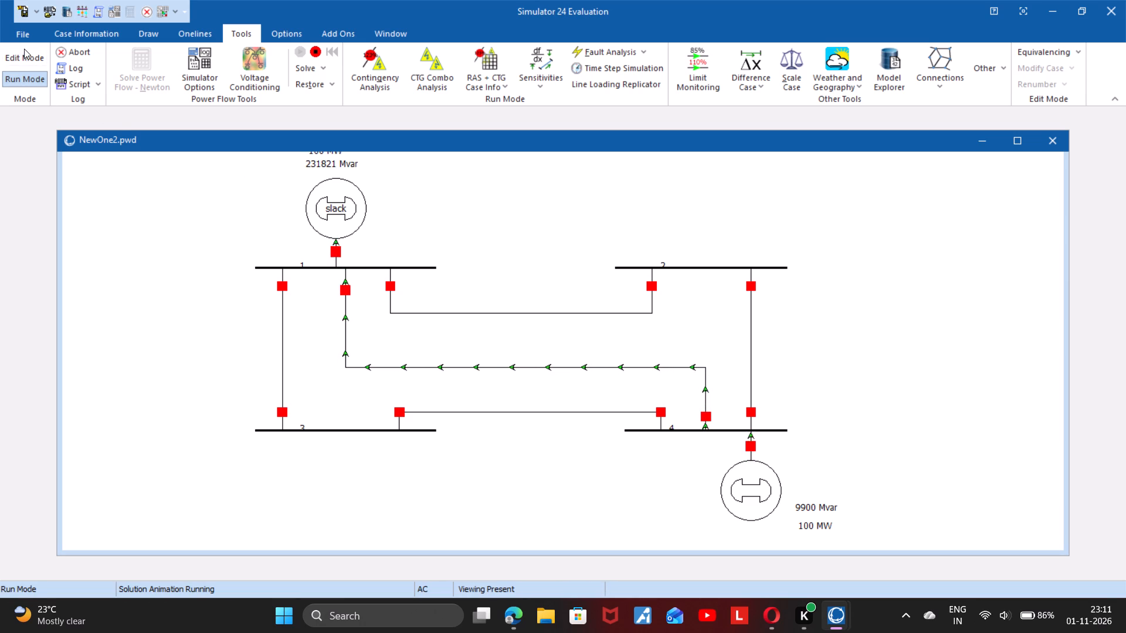
{"action": "left_click", "coordinate": [318, 45]}
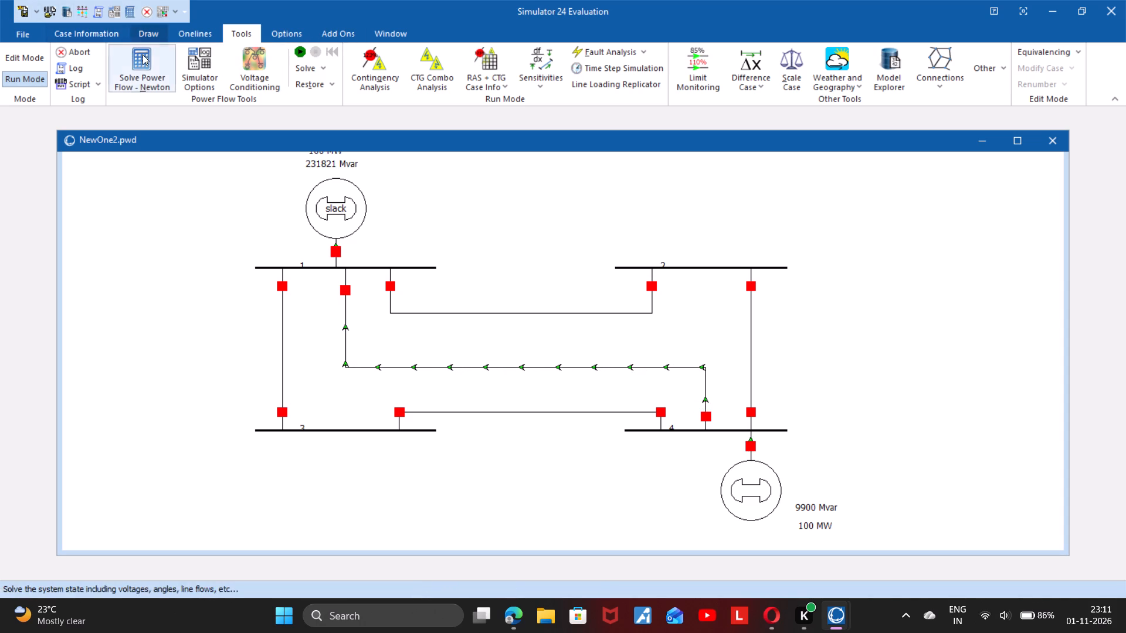
{"action": "left_click", "coordinate": [144, 26]}
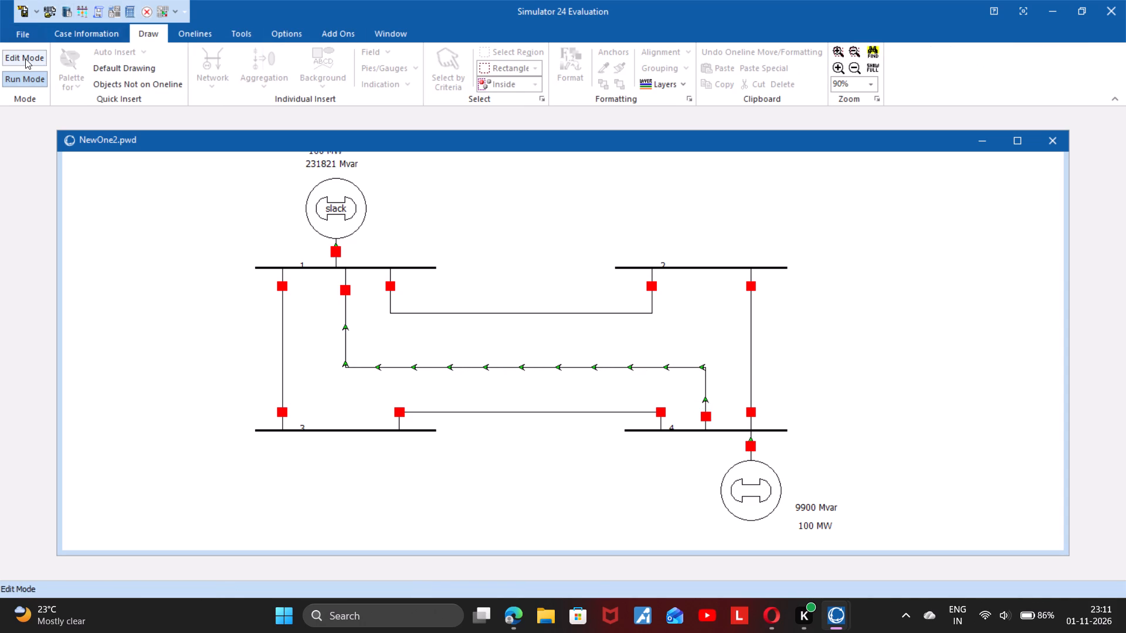
{"action": "left_click", "coordinate": [25, 59]}
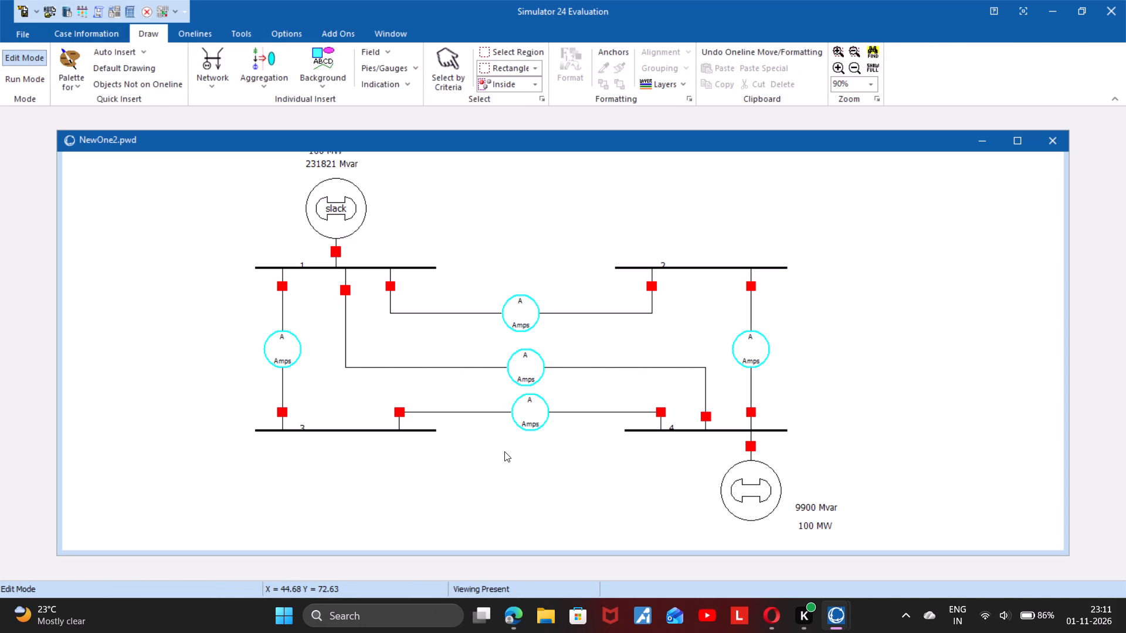
Review the impedance parameters of the line between buses 1 and 2 without changing them.
{"action": "scroll", "coordinate": [504, 451], "scroll_direction": "up", "scroll_amount": 1}
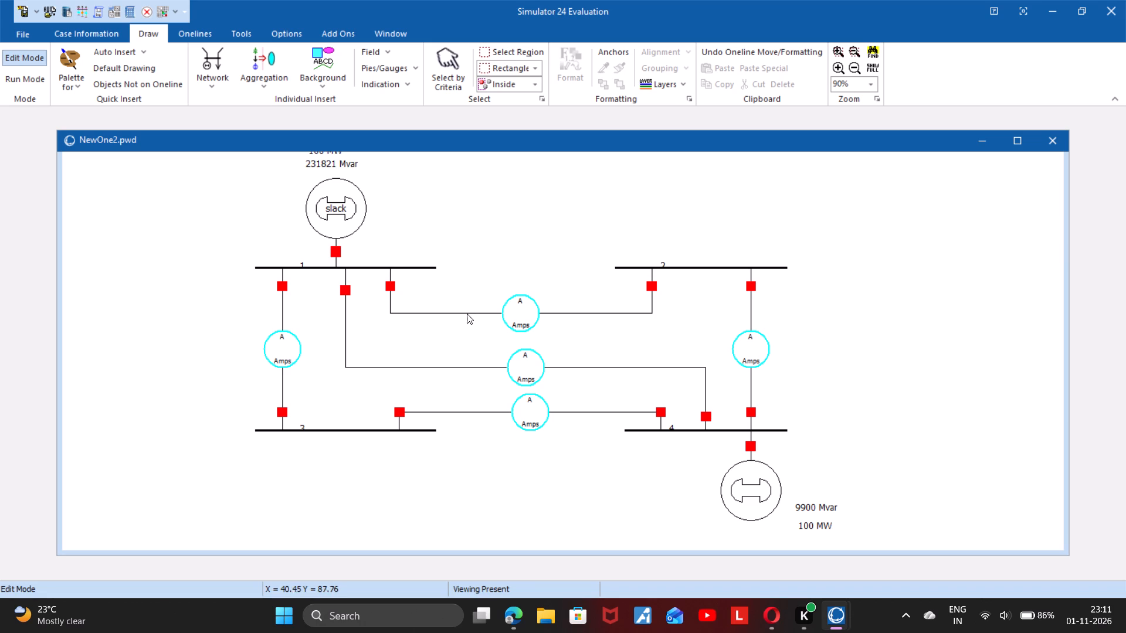
{"action": "double_click", "coordinate": [467, 311]}
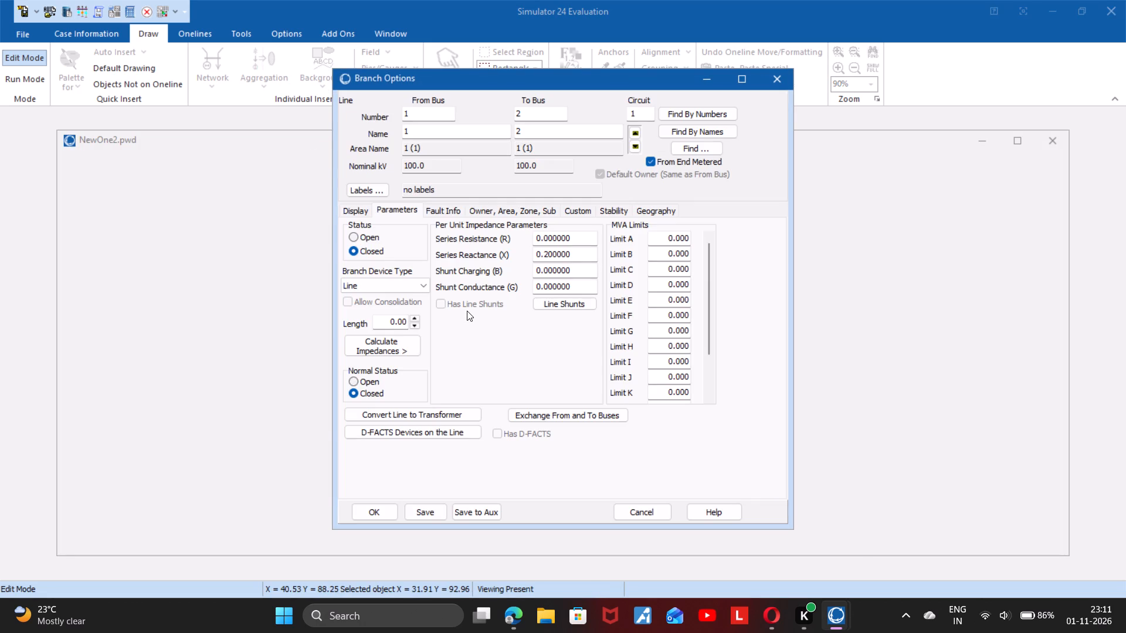
{"action": "scroll", "coordinate": [565, 246], "scroll_direction": "up", "scroll_amount": 3, "text": "ctrl"}
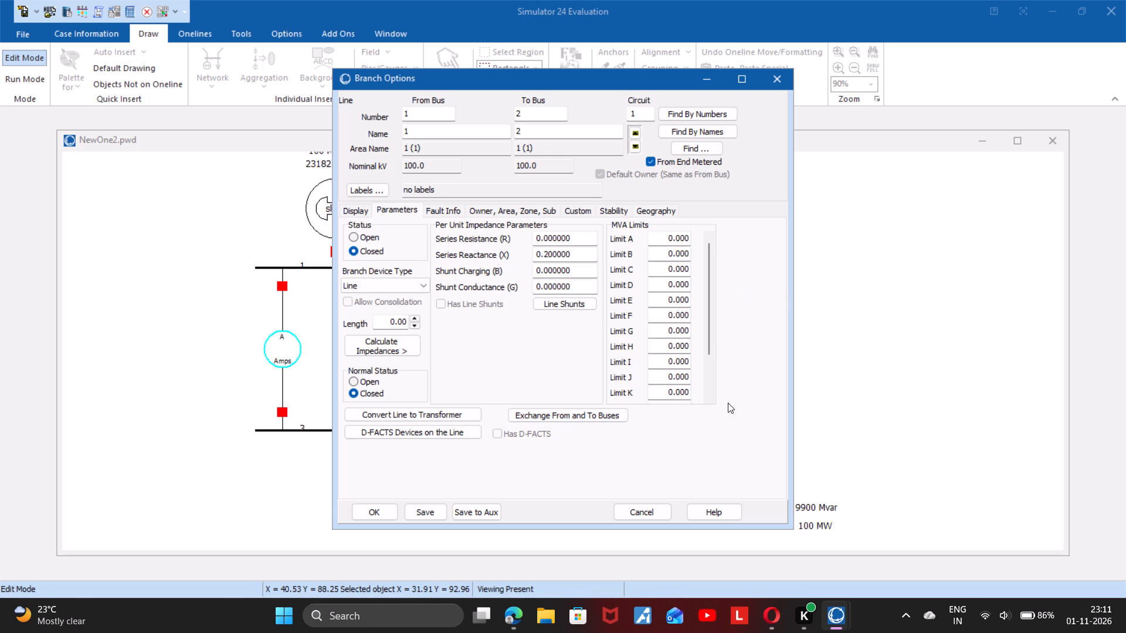
{"action": "left_click", "coordinate": [644, 502]}
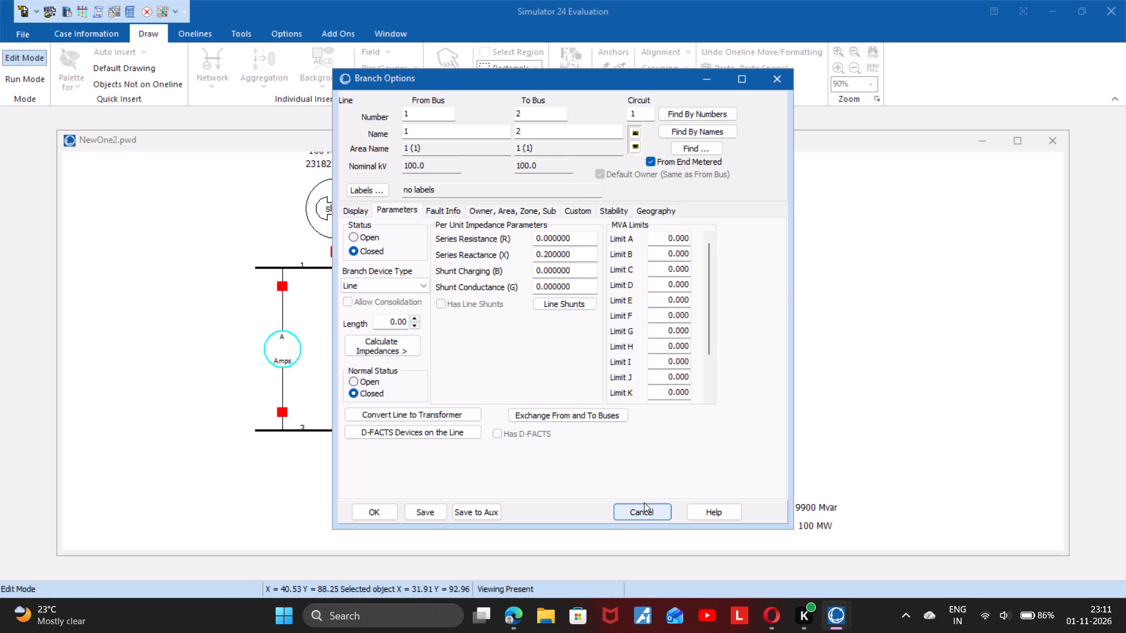
Turn off enforcement of MW limits during automatic control for the slack generator at bus 1.
{"action": "double_click", "coordinate": [354, 203]}
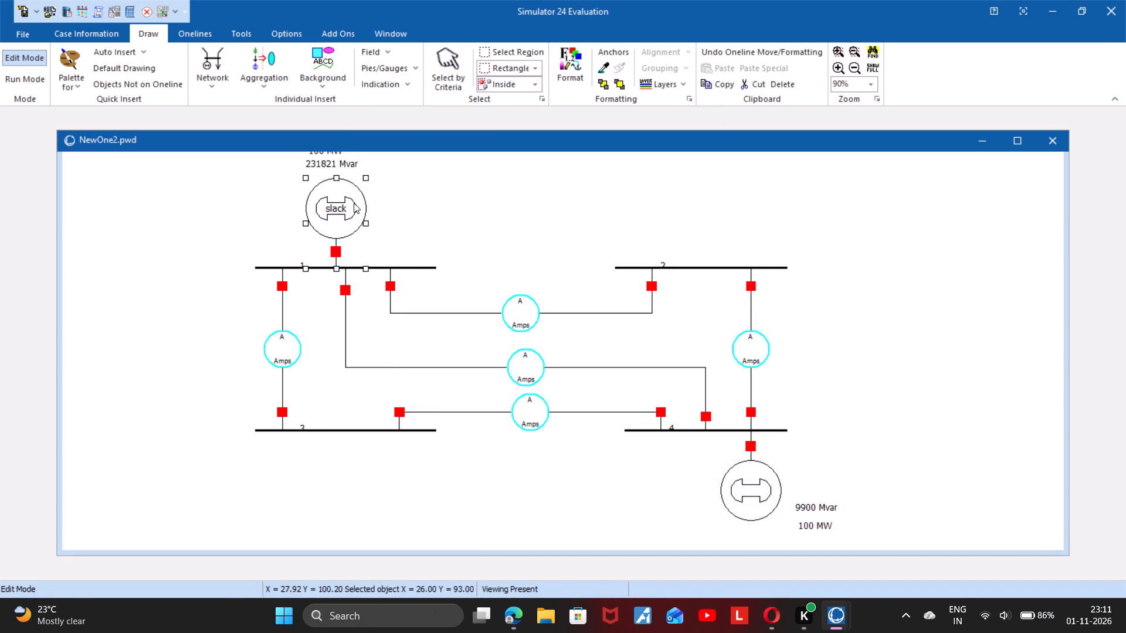
{"action": "double_click", "coordinate": [347, 205]}
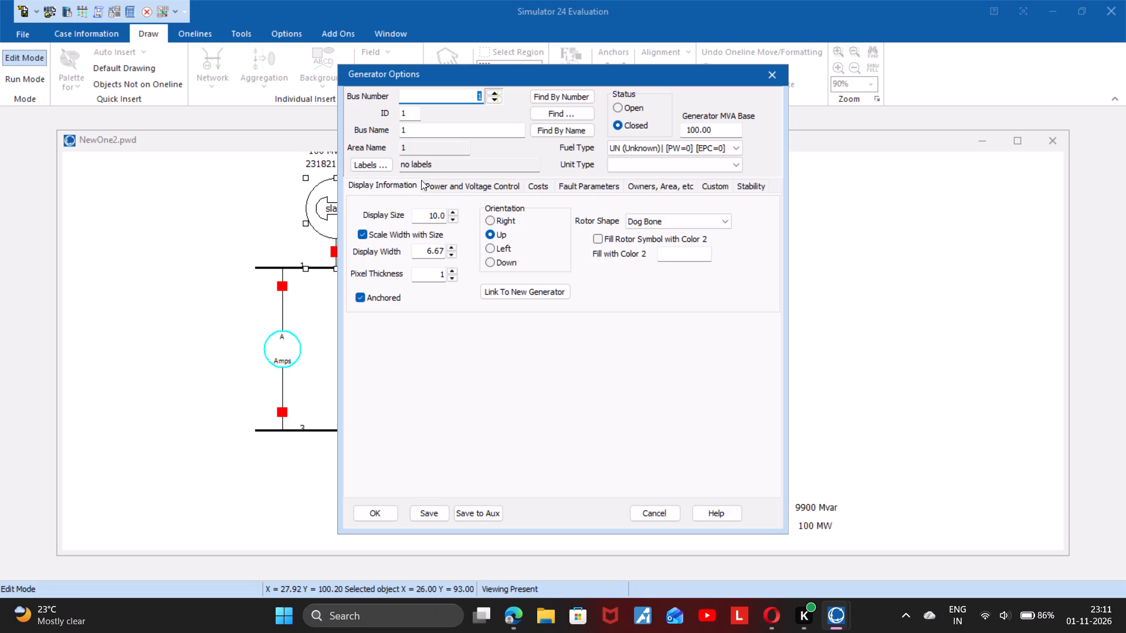
{"action": "left_click", "coordinate": [441, 186]}
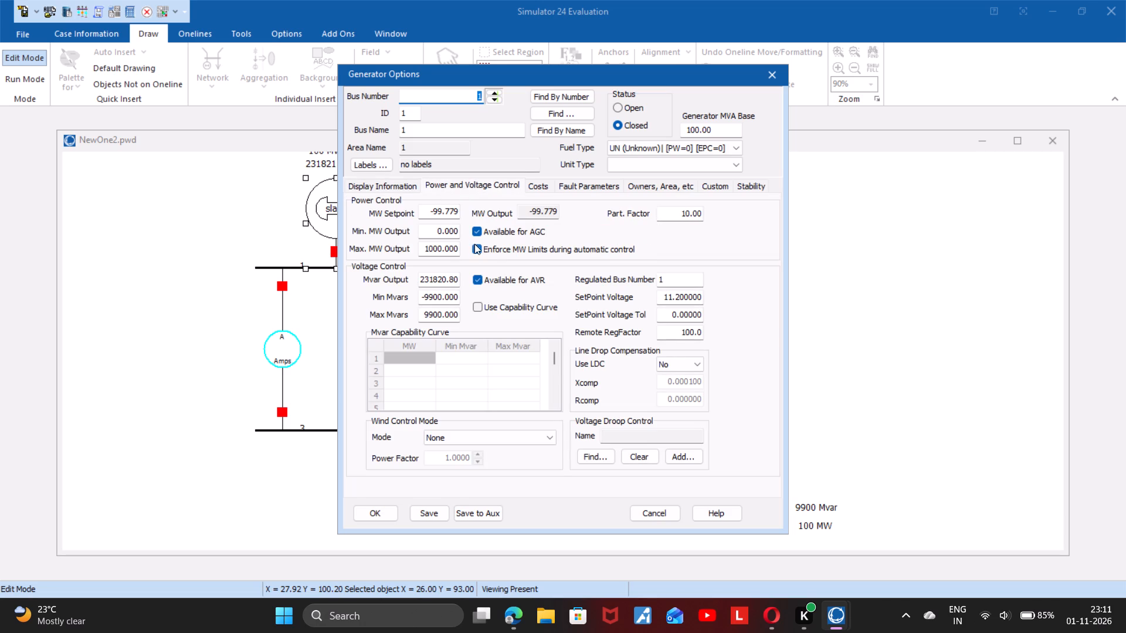
{"action": "left_click", "coordinate": [481, 248]}
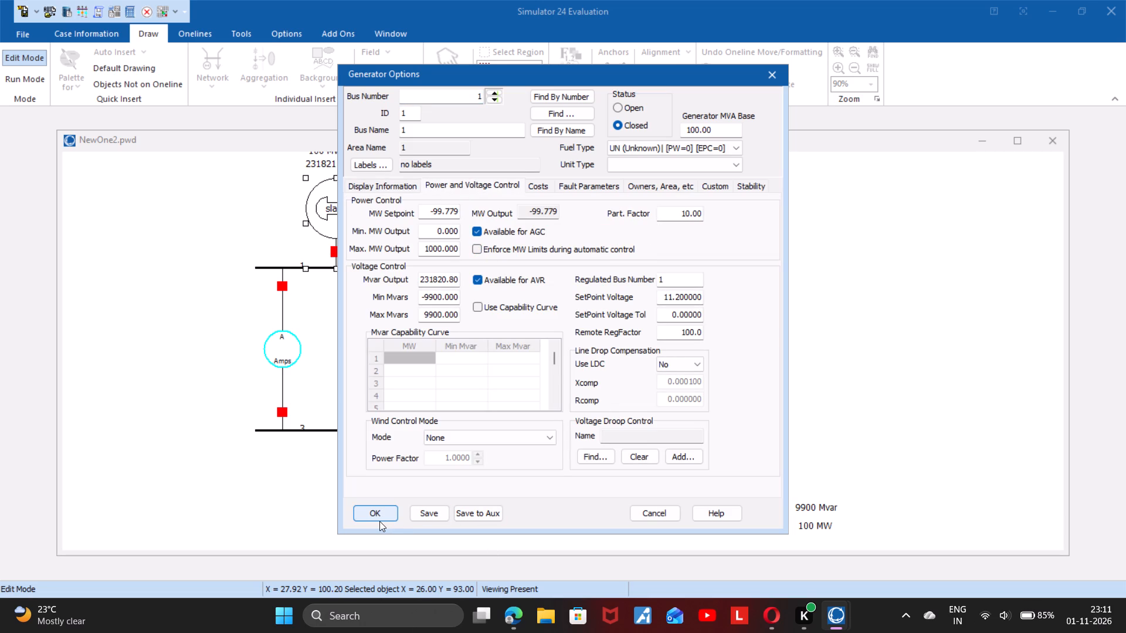
{"action": "left_click", "coordinate": [379, 521]}
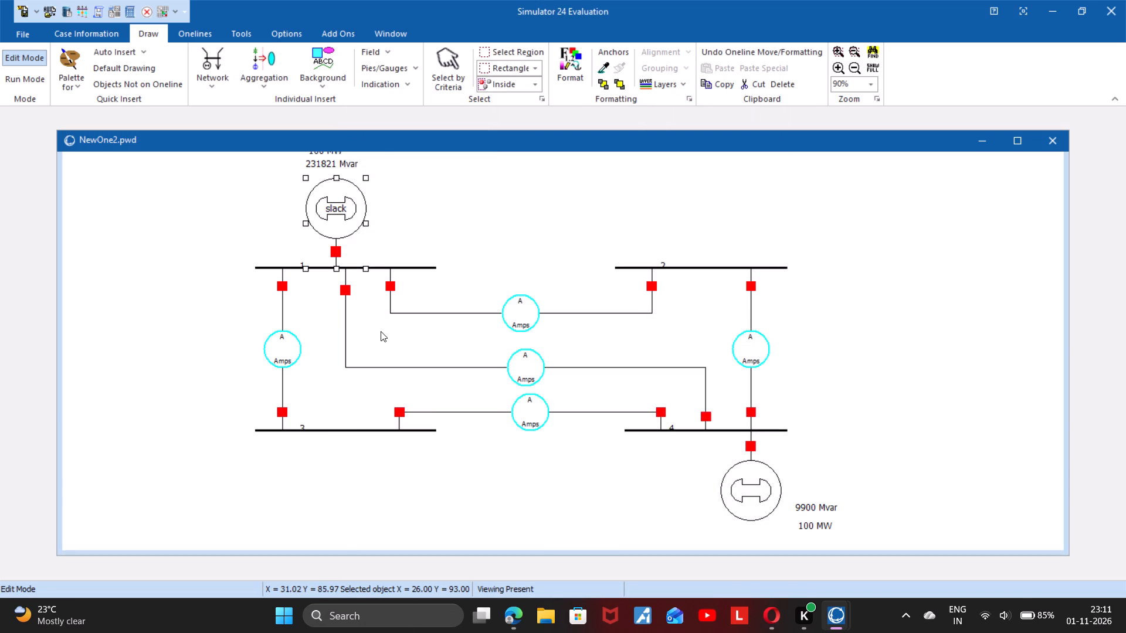
Switch the case to Run Mode and start the power flow solution animation.
{"action": "left_click", "coordinate": [38, 82]}
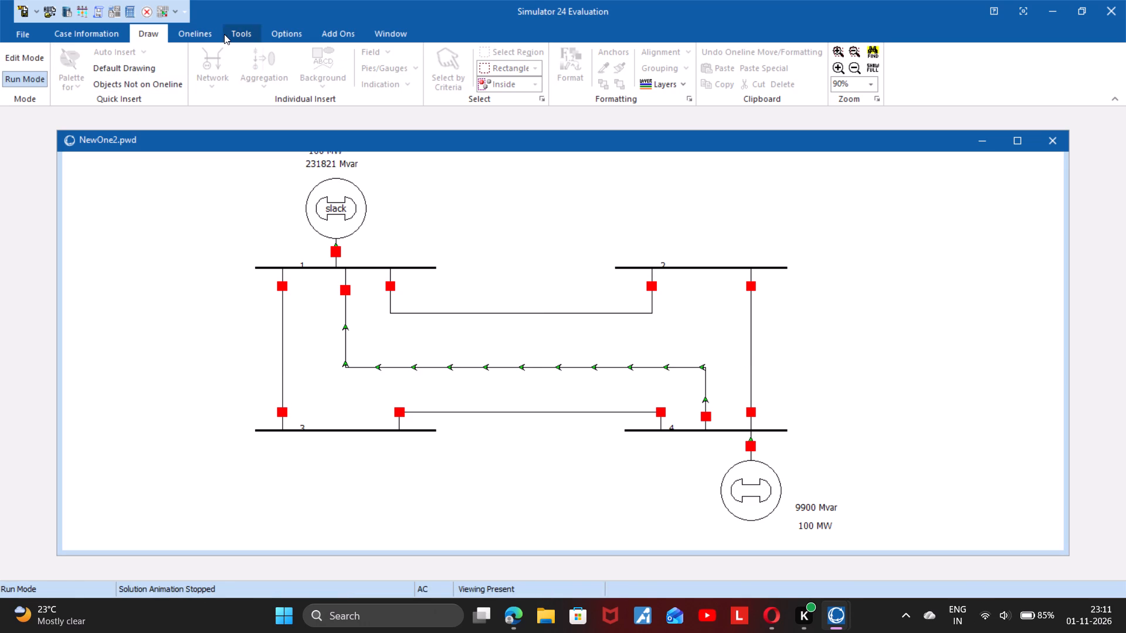
{"action": "left_click", "coordinate": [236, 32]}
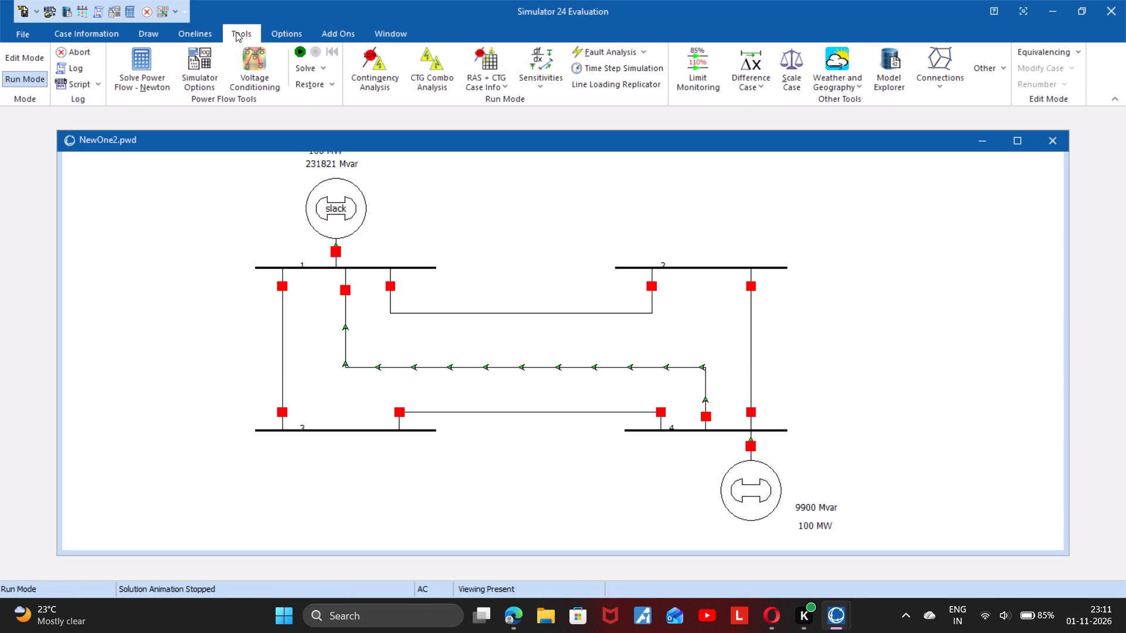
{"action": "left_click", "coordinate": [296, 55]}
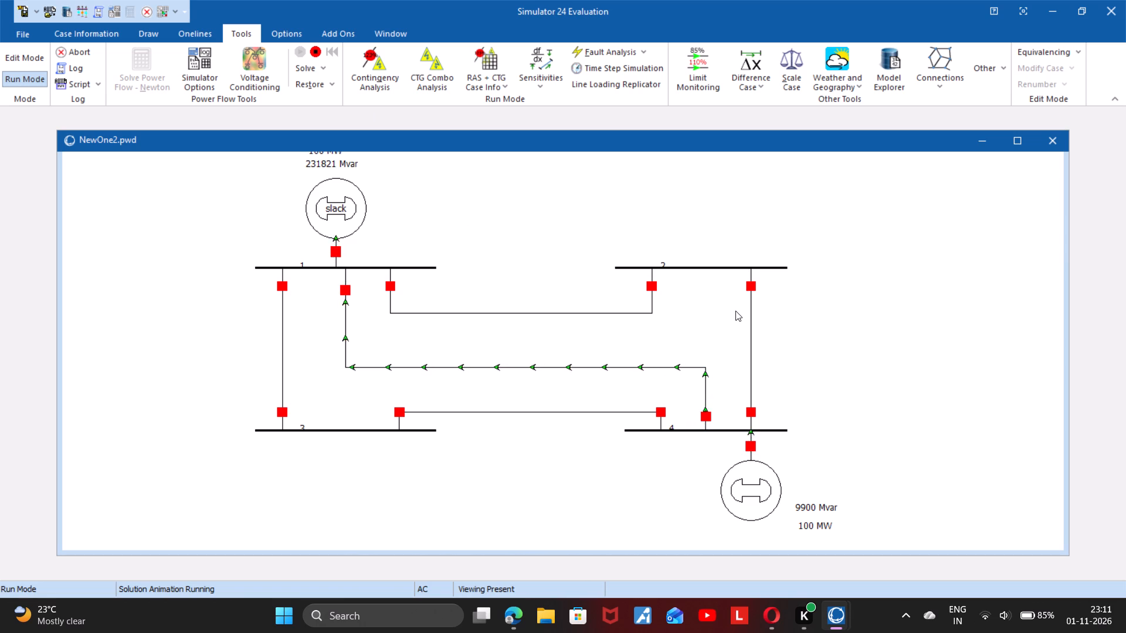
{"action": "left_click", "coordinate": [359, 430]}
{"action": "left_click", "coordinate": [359, 430]}
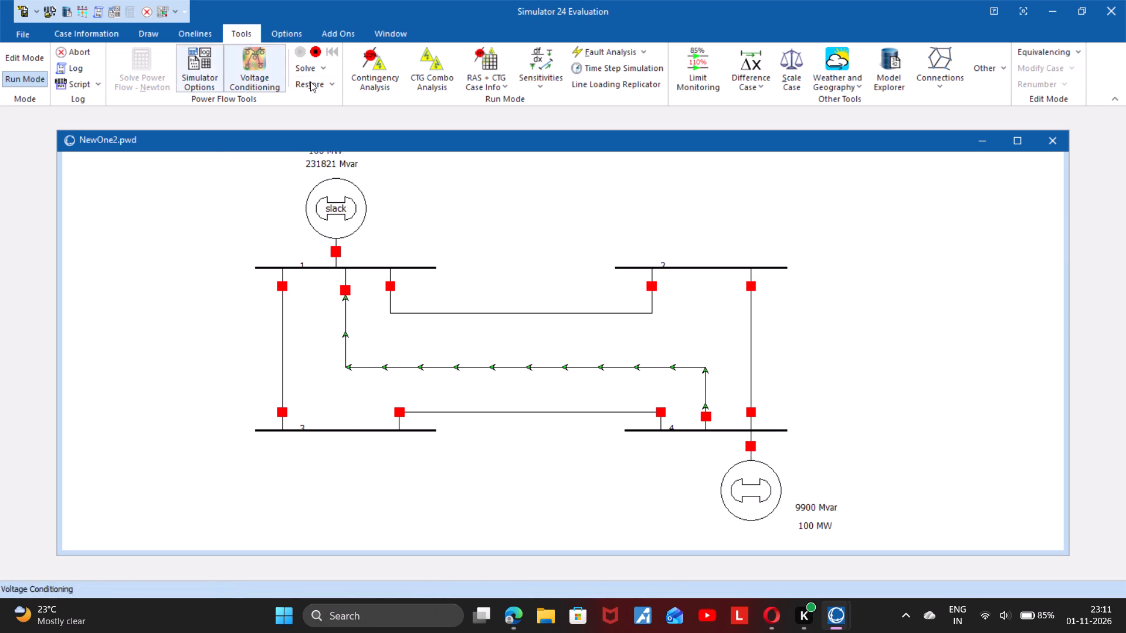
Stop the solution animation and put the case back into Edit Mode.
{"action": "left_click", "coordinate": [318, 50]}
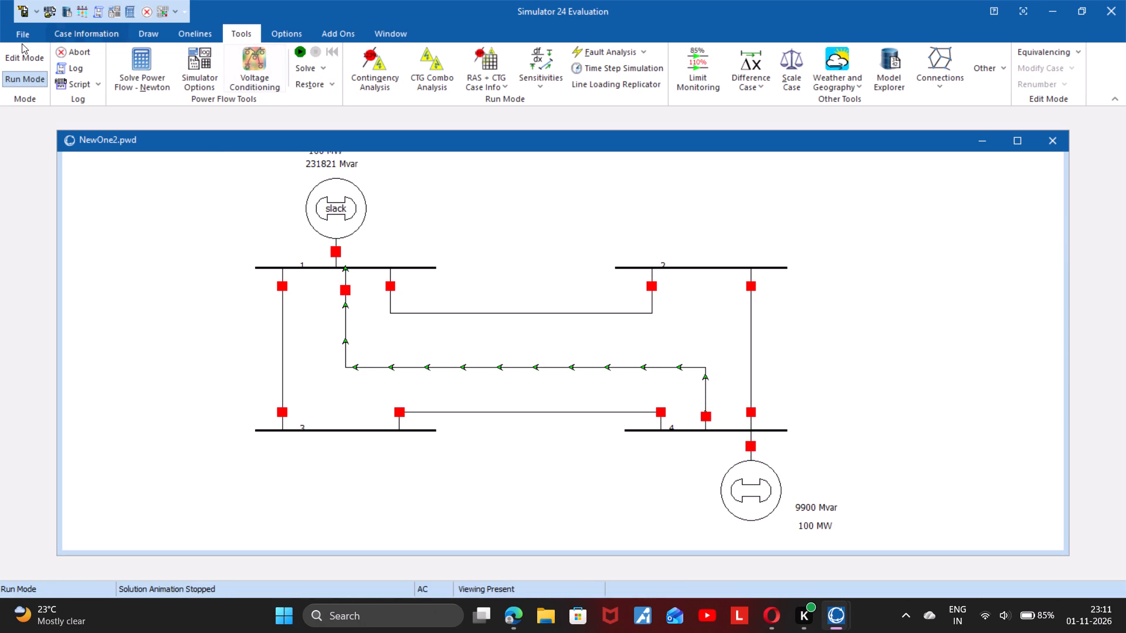
{"action": "left_click", "coordinate": [24, 59]}
{"action": "left_click", "coordinate": [184, 326]}
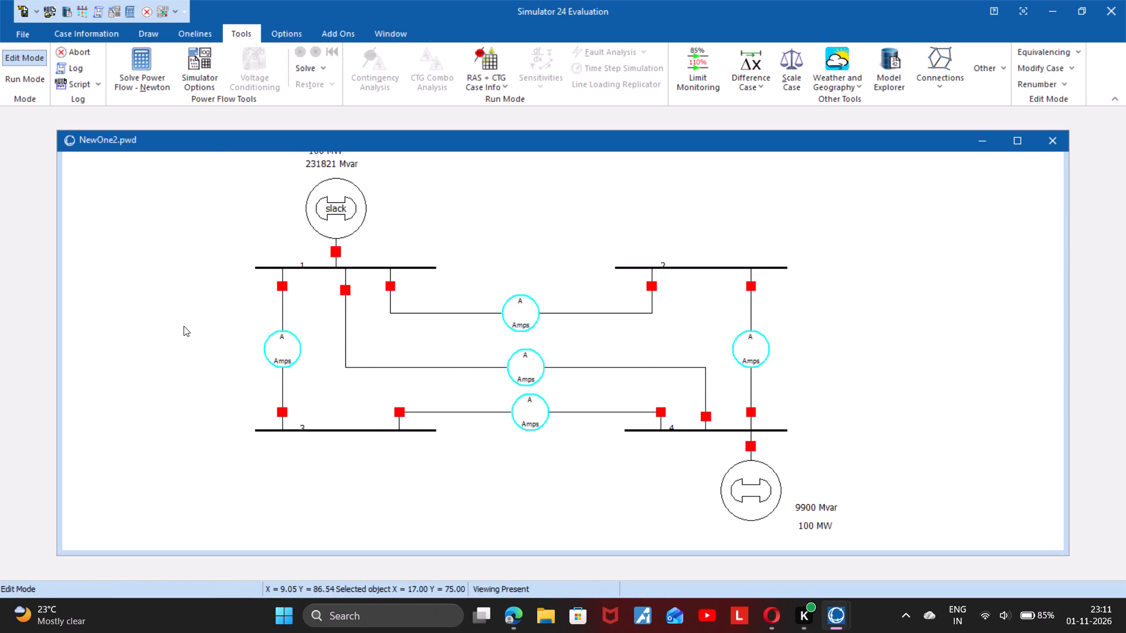
Check the per-unit impedance parameters of the line between buses 1 and 2 again.
{"action": "left_click", "coordinate": [149, 35]}
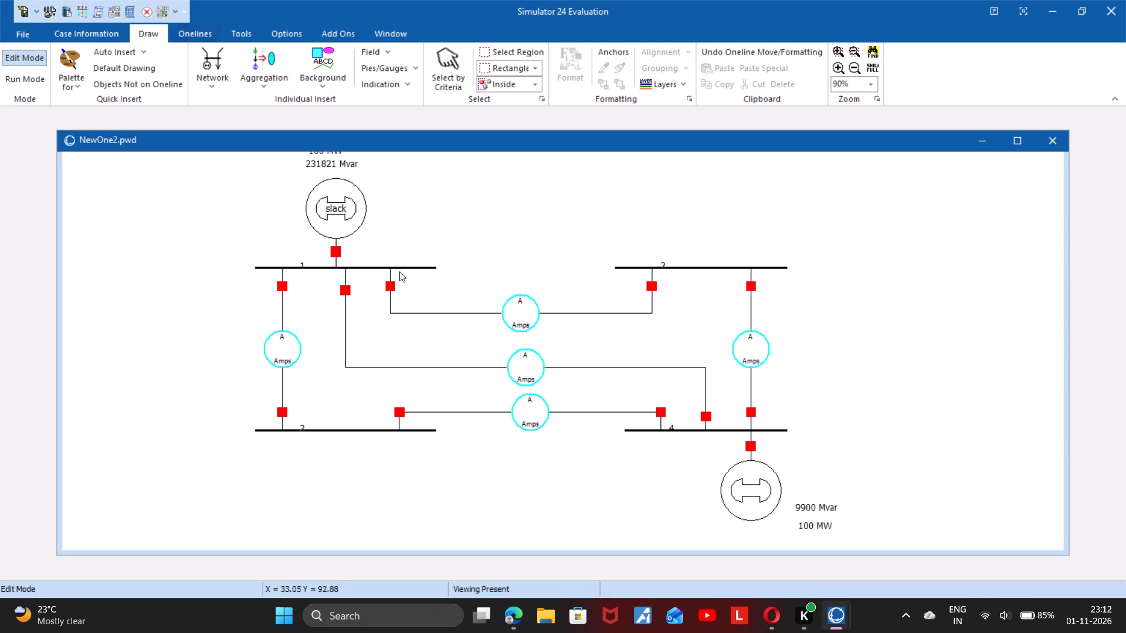
{"action": "double_click", "coordinate": [441, 314]}
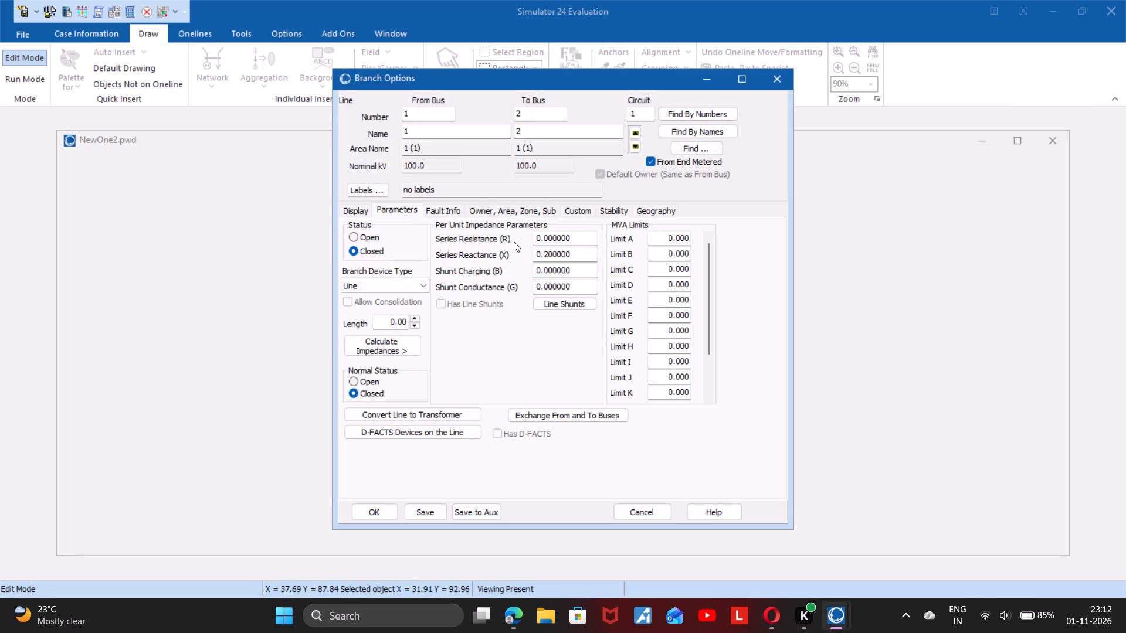
{"action": "scroll", "coordinate": [517, 323], "scroll_direction": "down", "scroll_amount": 2}
{"action": "left_click", "coordinate": [379, 519]}
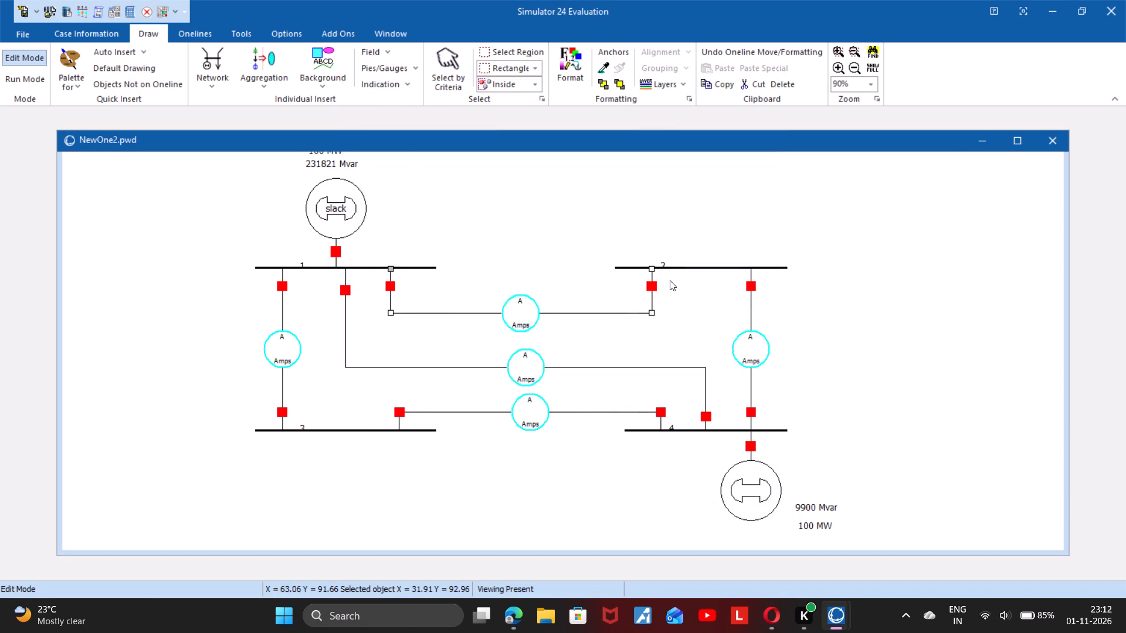
Examine the nominal voltage and bus information settings of bus 2.
{"action": "left_click", "coordinate": [652, 267]}
{"action": "left_click", "coordinate": [500, 214]}
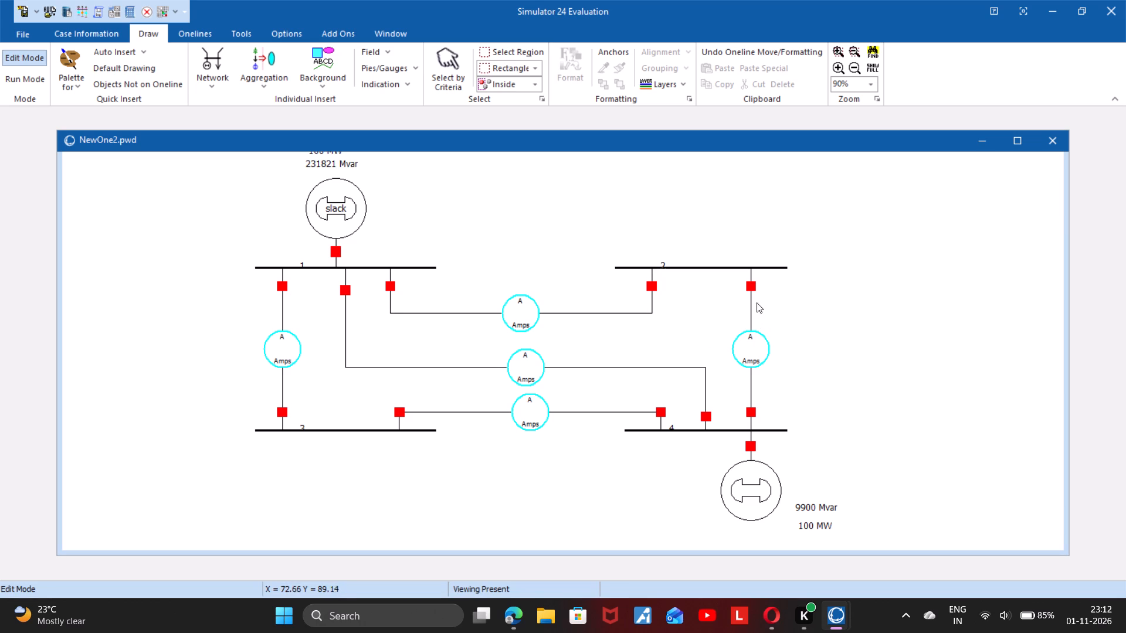
{"action": "double_click", "coordinate": [687, 267]}
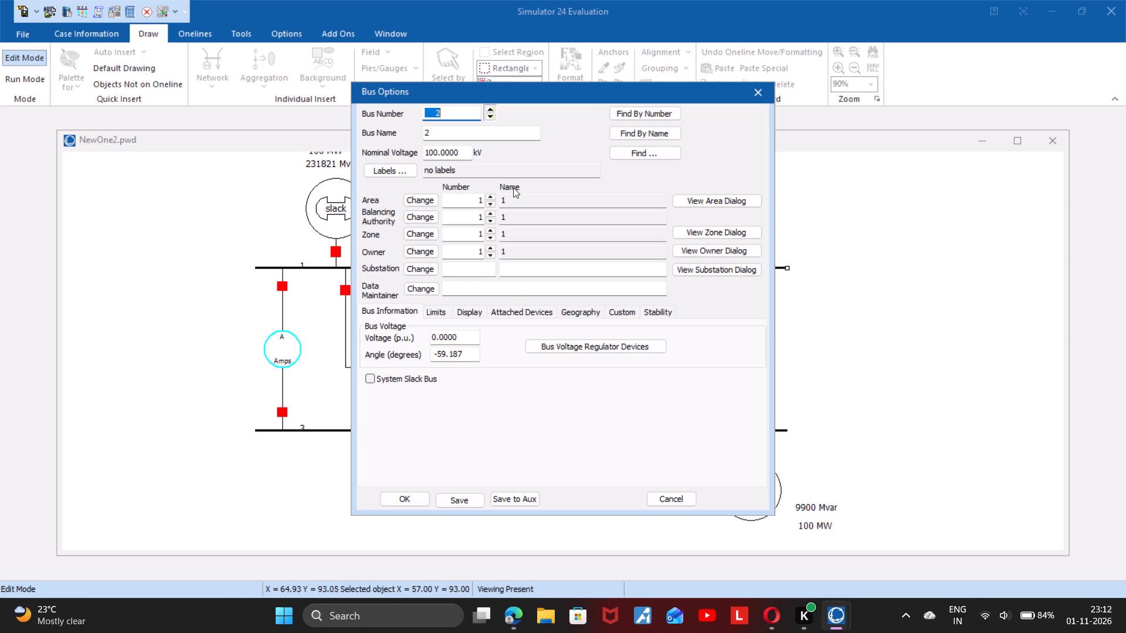
{"action": "left_click", "coordinate": [548, 130]}
{"action": "left_click", "coordinate": [416, 496]}
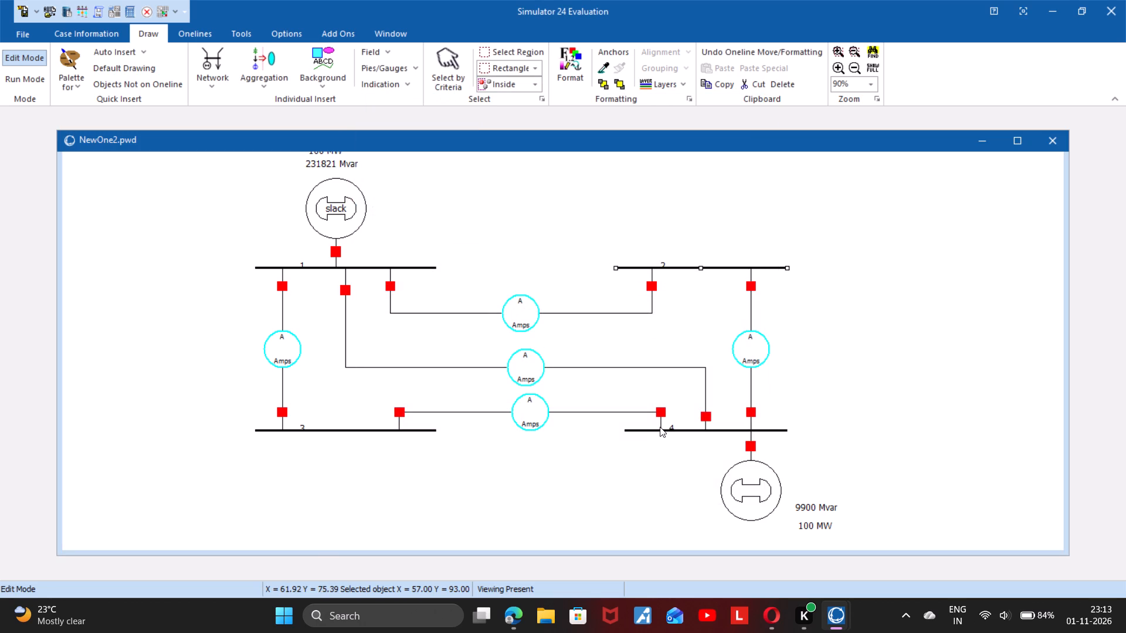
Review the per-unit impedance parameters of the line between buses 3 and 4.
{"action": "double_click", "coordinate": [659, 427]}
{"action": "double_click", "coordinate": [648, 430]}
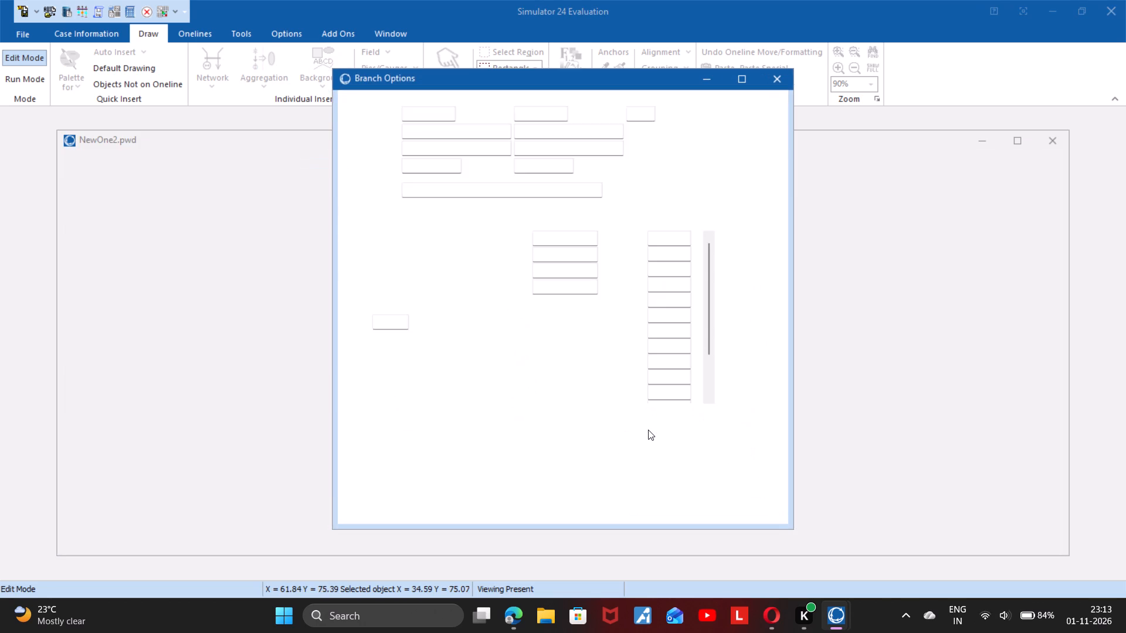
{"action": "left_click", "coordinate": [648, 430]}
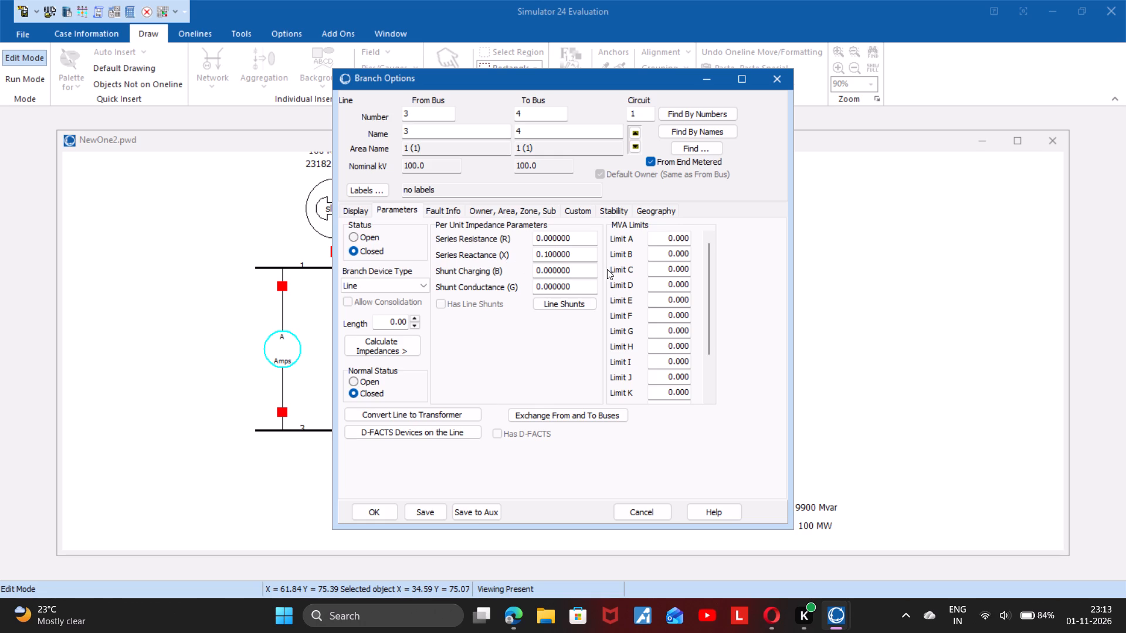
{"action": "left_click", "coordinate": [773, 78]}
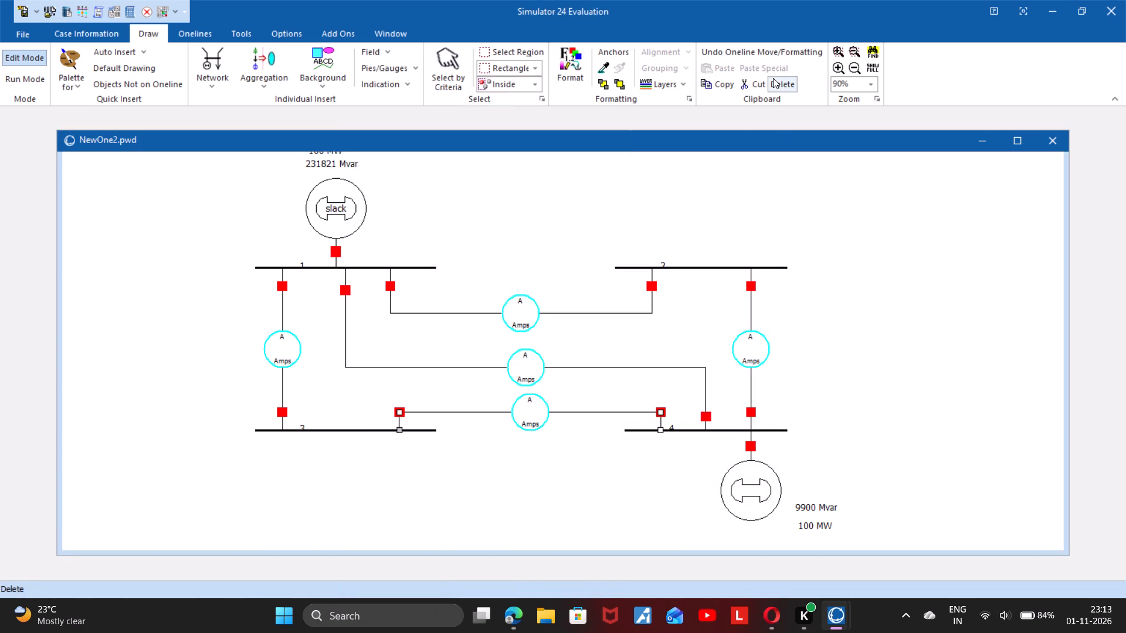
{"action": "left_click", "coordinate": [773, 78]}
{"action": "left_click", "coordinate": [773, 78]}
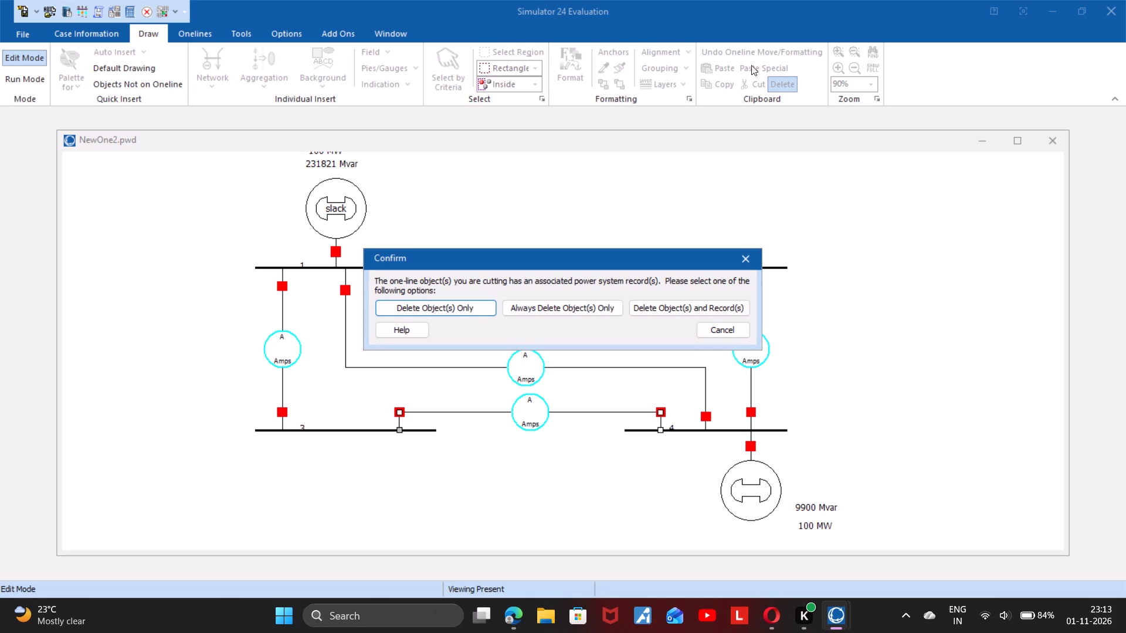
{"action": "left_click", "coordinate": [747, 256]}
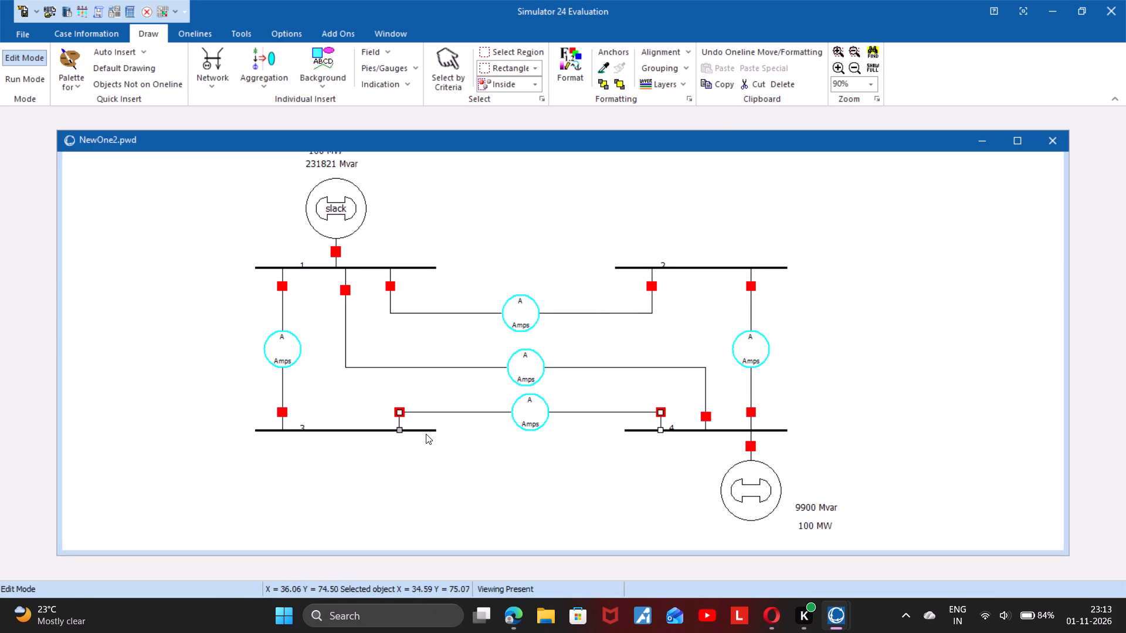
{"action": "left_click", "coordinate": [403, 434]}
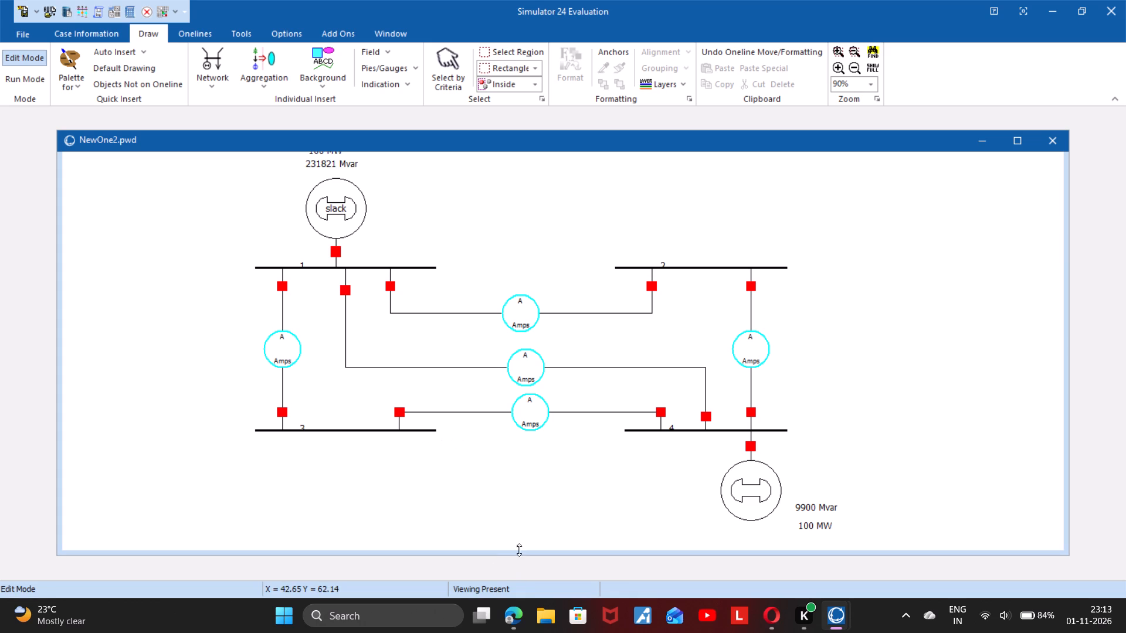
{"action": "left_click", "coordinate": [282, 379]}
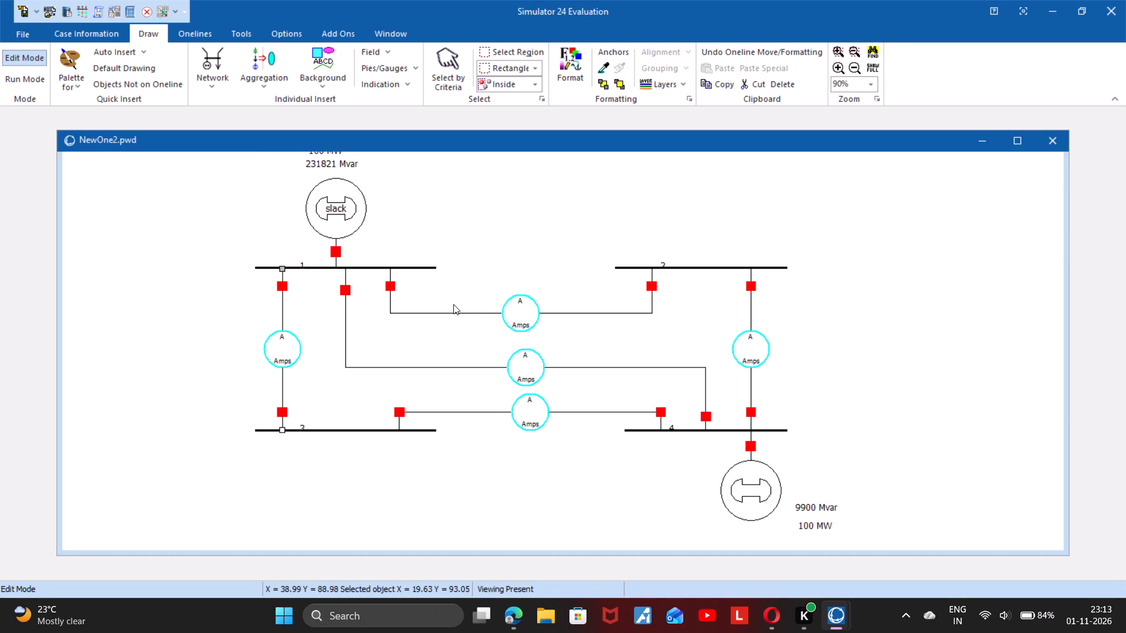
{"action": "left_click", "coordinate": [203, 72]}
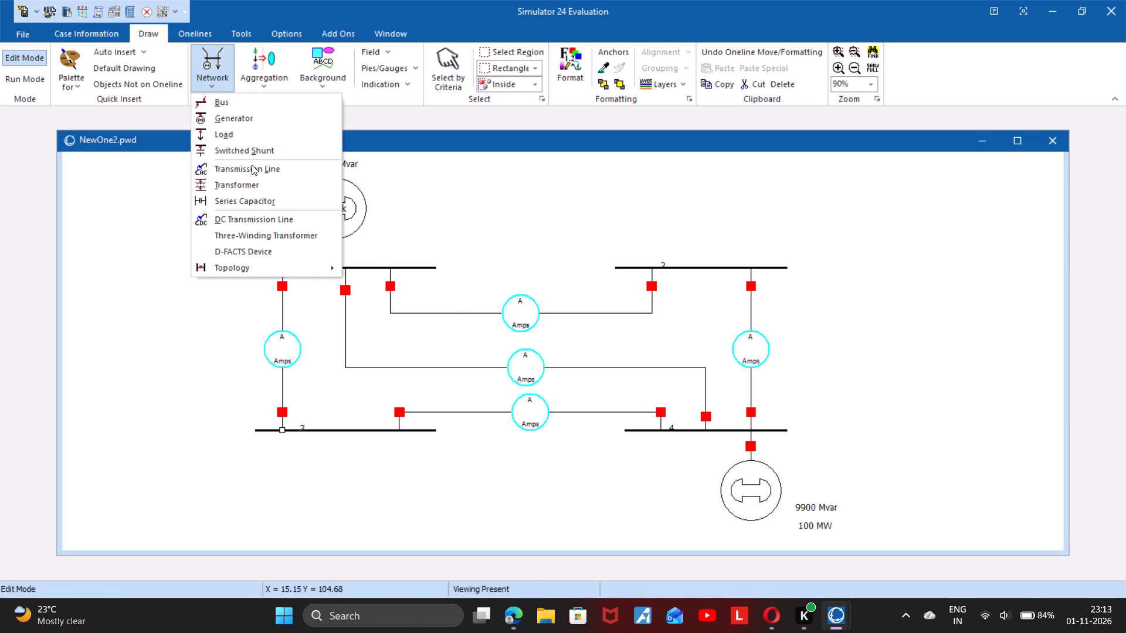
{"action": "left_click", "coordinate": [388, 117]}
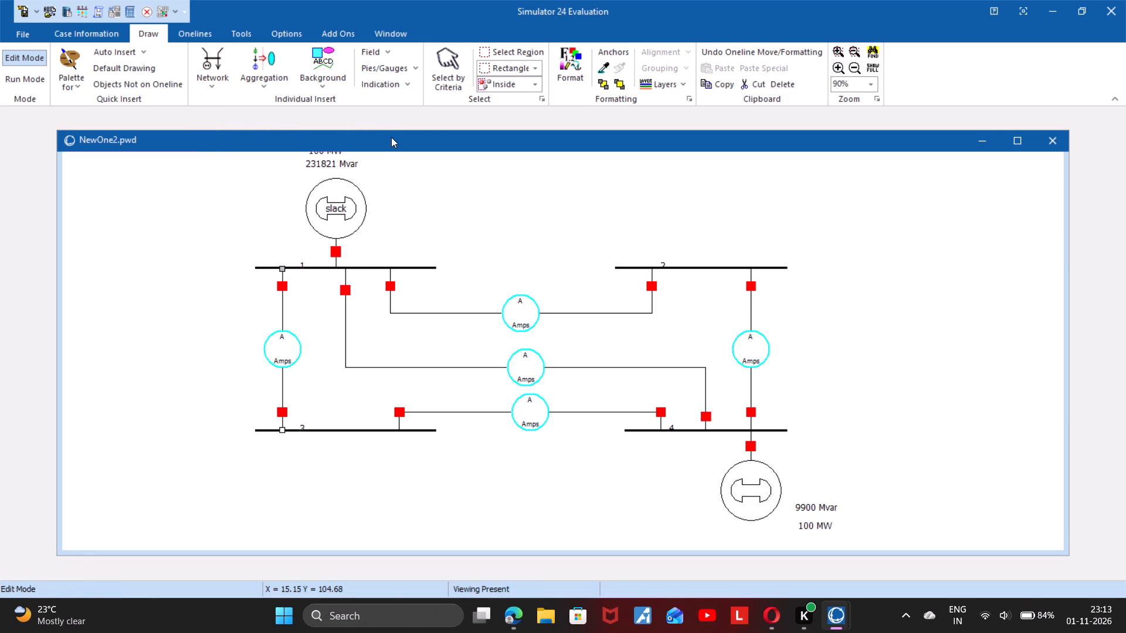
Switch the case to Run Mode and start the power flow simulation.
{"action": "left_click", "coordinate": [228, 31]}
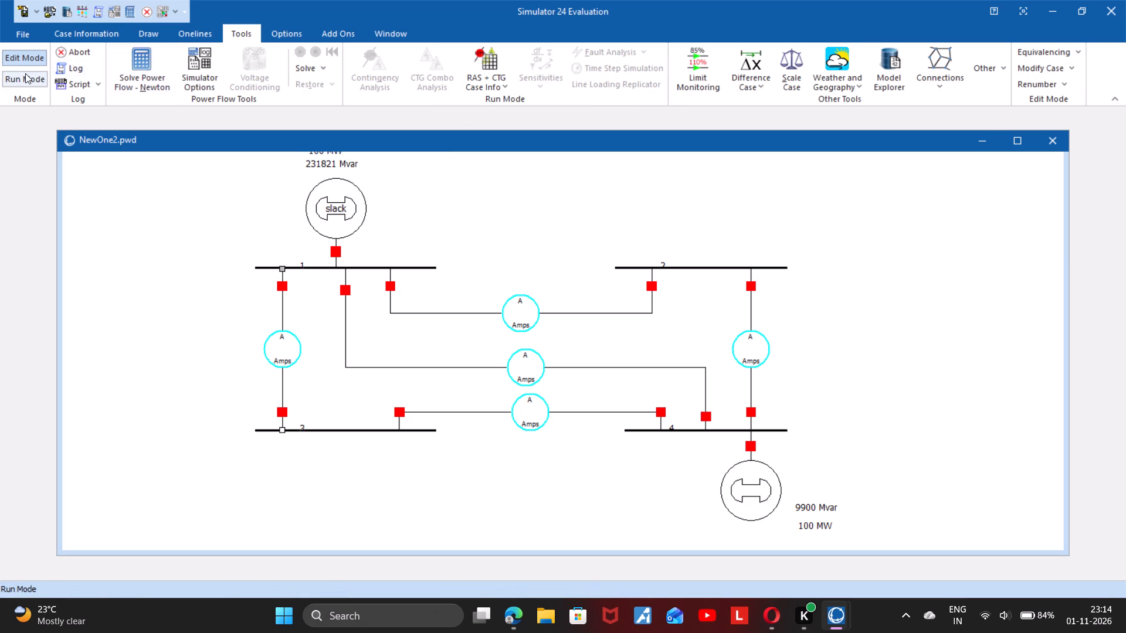
{"action": "left_click", "coordinate": [25, 73]}
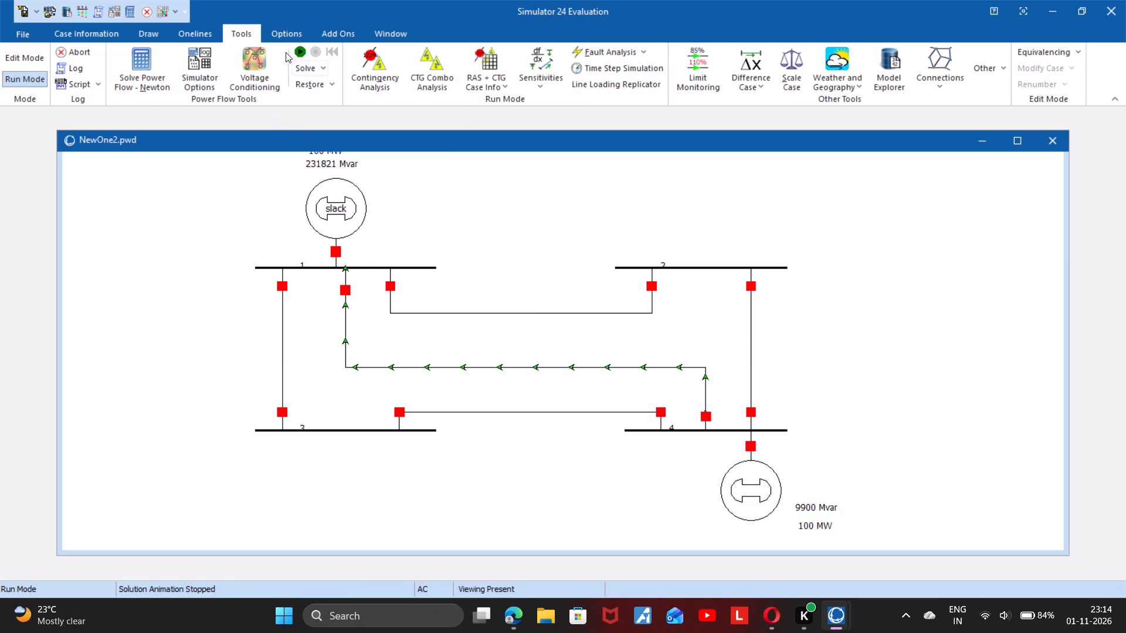
{"action": "left_click", "coordinate": [296, 56]}
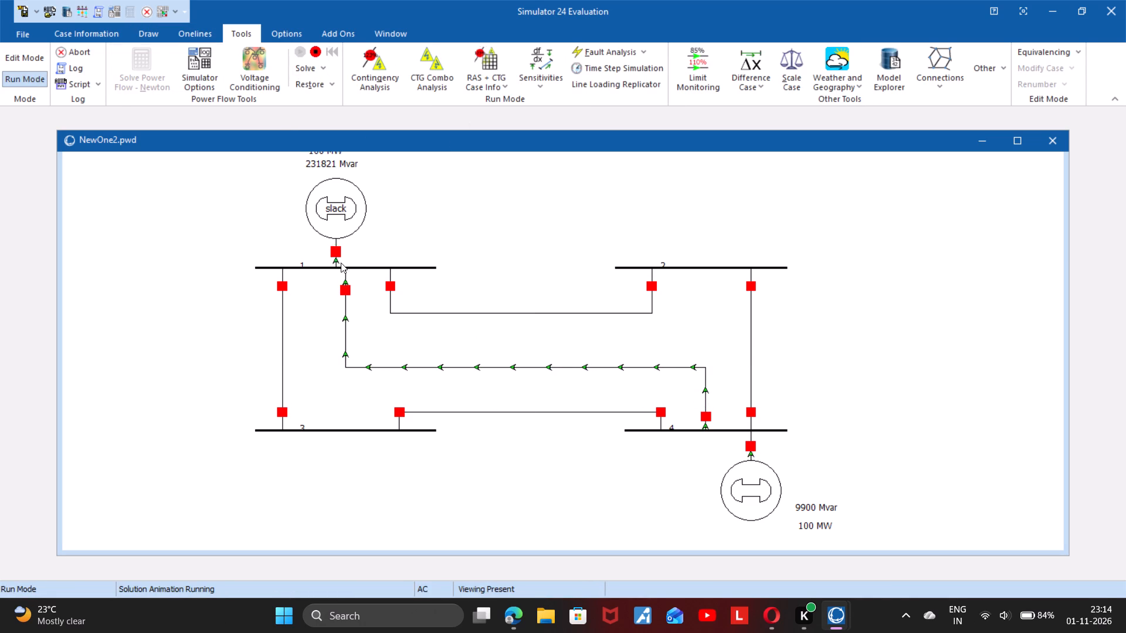
Open the circuit breaker of the slack generator at bus 1 while the simulation runs.
{"action": "left_click_drag", "start_coordinate": [334, 249], "coordinate": [345, 249]}
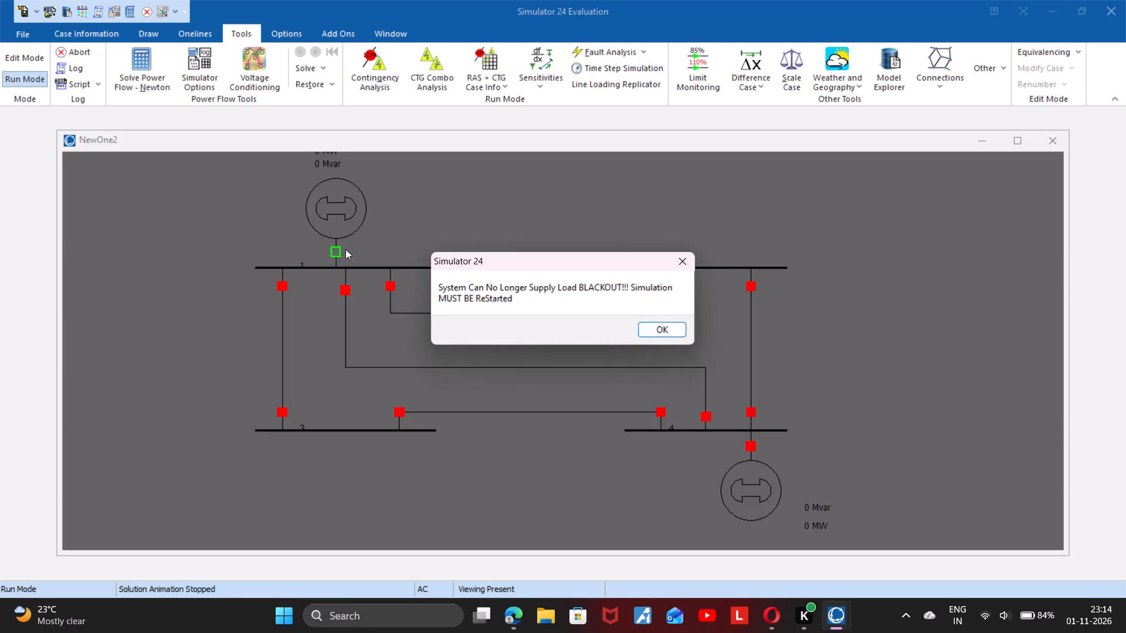
{"action": "left_click", "coordinate": [679, 261]}
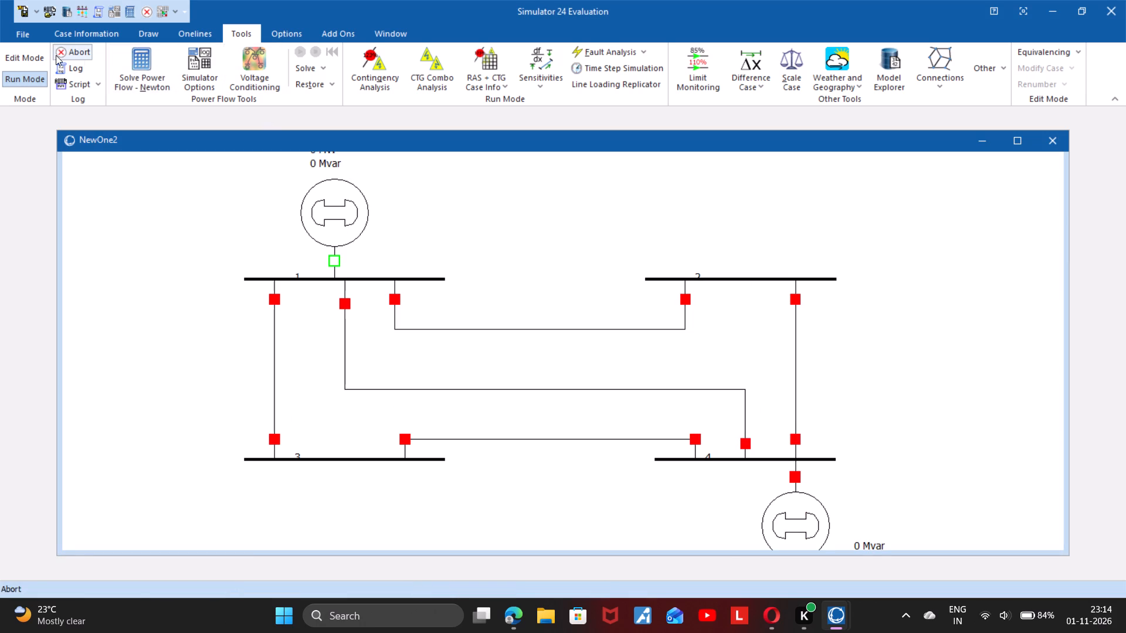
Put the case back into Edit Mode.
{"action": "left_click", "coordinate": [23, 57]}
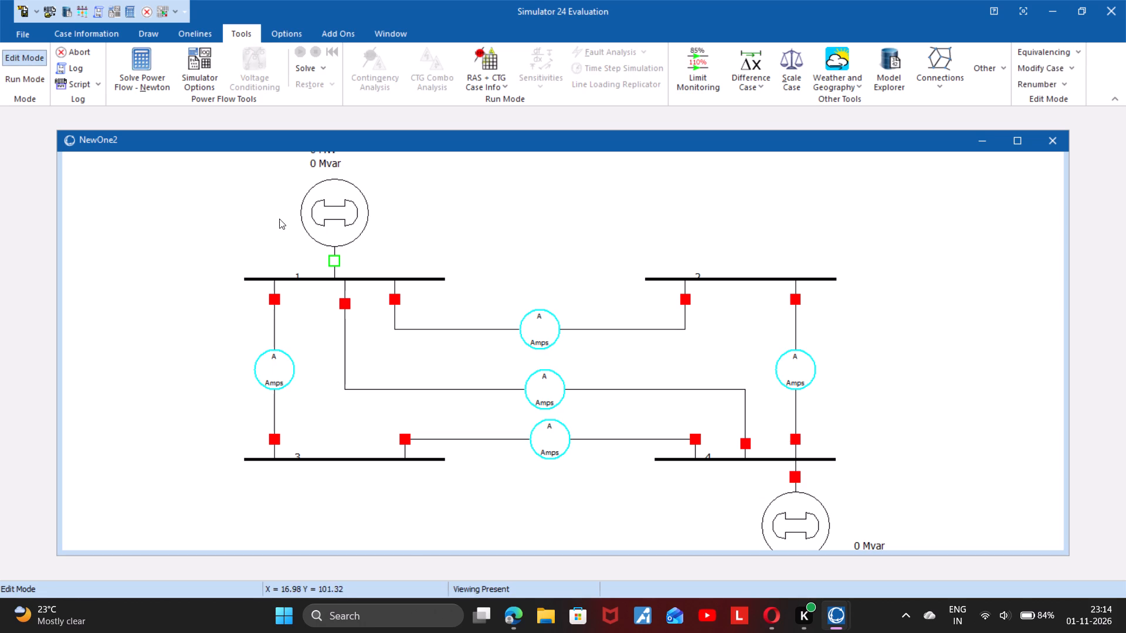
Reposition the Amps gauge on the line between buses 3 and 4, keeping it on the line slightly nearer bus 3.
{"action": "scroll", "coordinate": [282, 219], "scroll_direction": "down", "scroll_amount": 2, "text": "ctrl"}
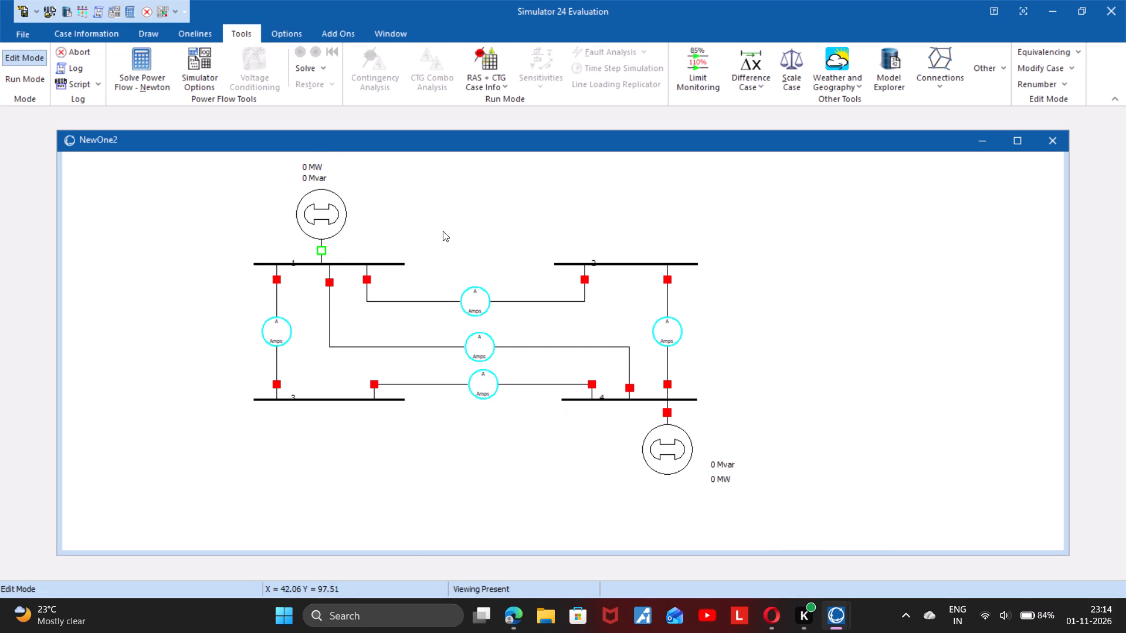
{"action": "left_click_drag", "start_coordinate": [487, 380], "coordinate": [496, 417]}
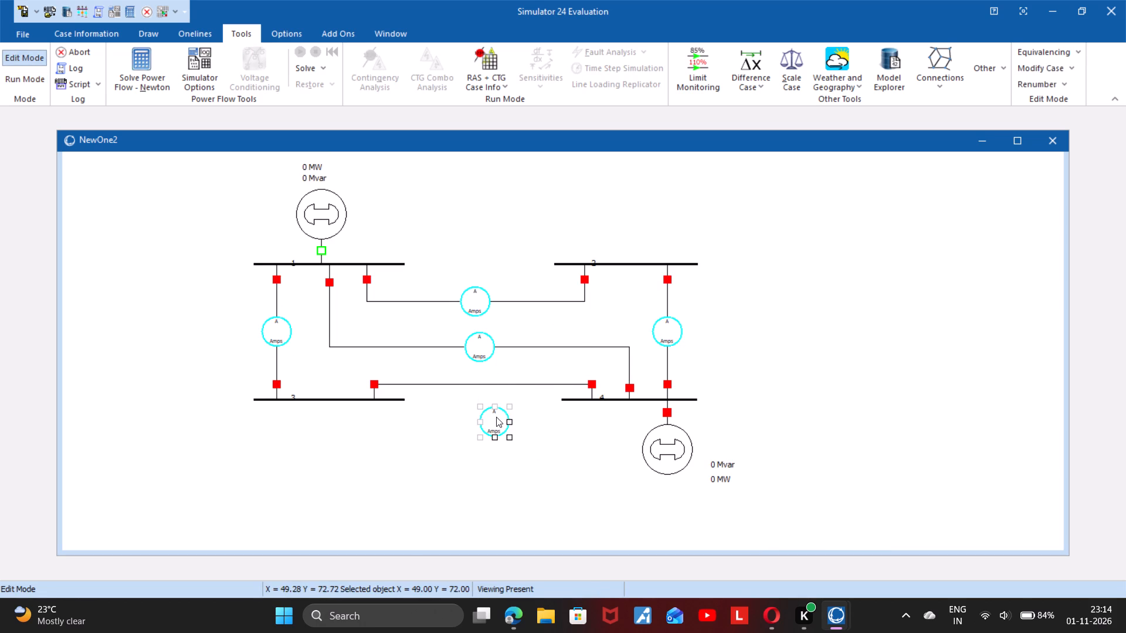
{"action": "left_click_drag", "start_coordinate": [496, 417], "coordinate": [482, 384]}
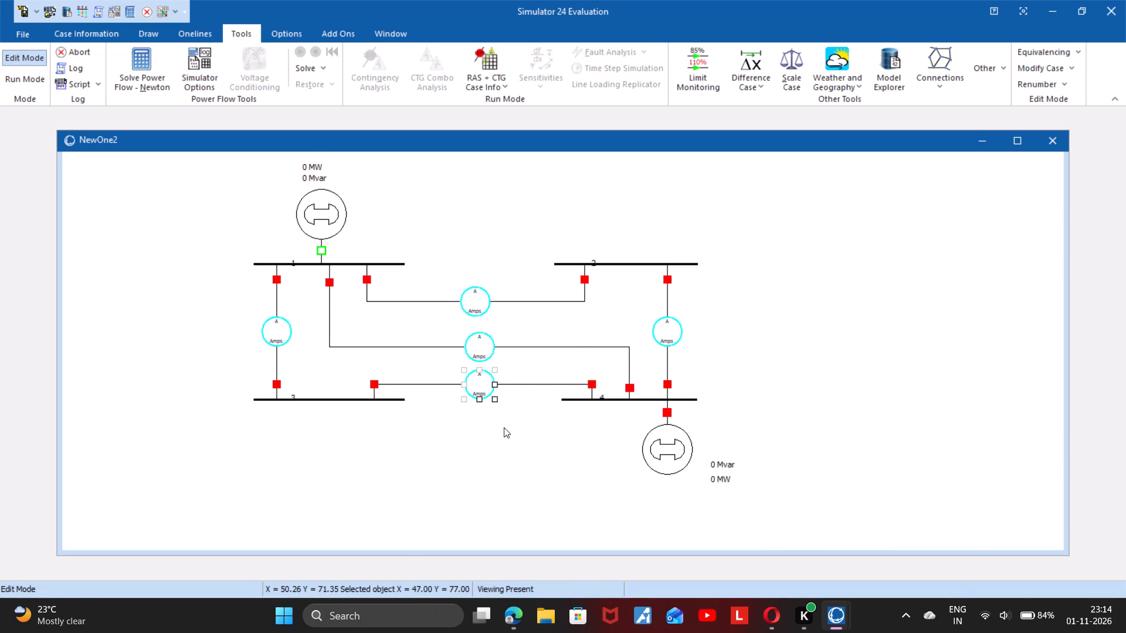
{"action": "left_click", "coordinate": [504, 427]}
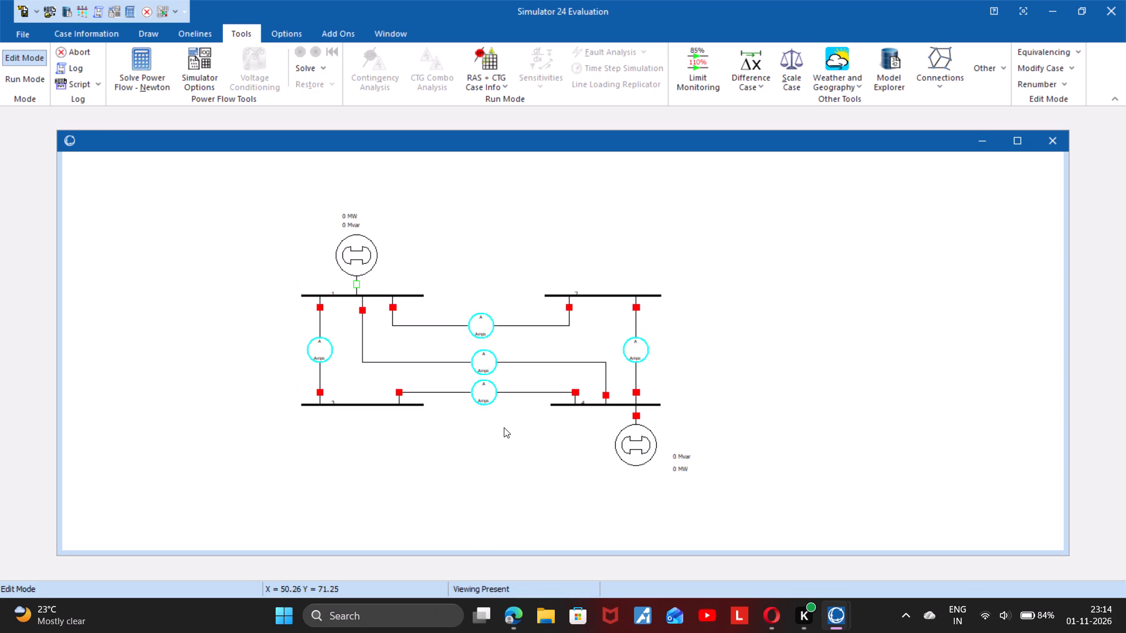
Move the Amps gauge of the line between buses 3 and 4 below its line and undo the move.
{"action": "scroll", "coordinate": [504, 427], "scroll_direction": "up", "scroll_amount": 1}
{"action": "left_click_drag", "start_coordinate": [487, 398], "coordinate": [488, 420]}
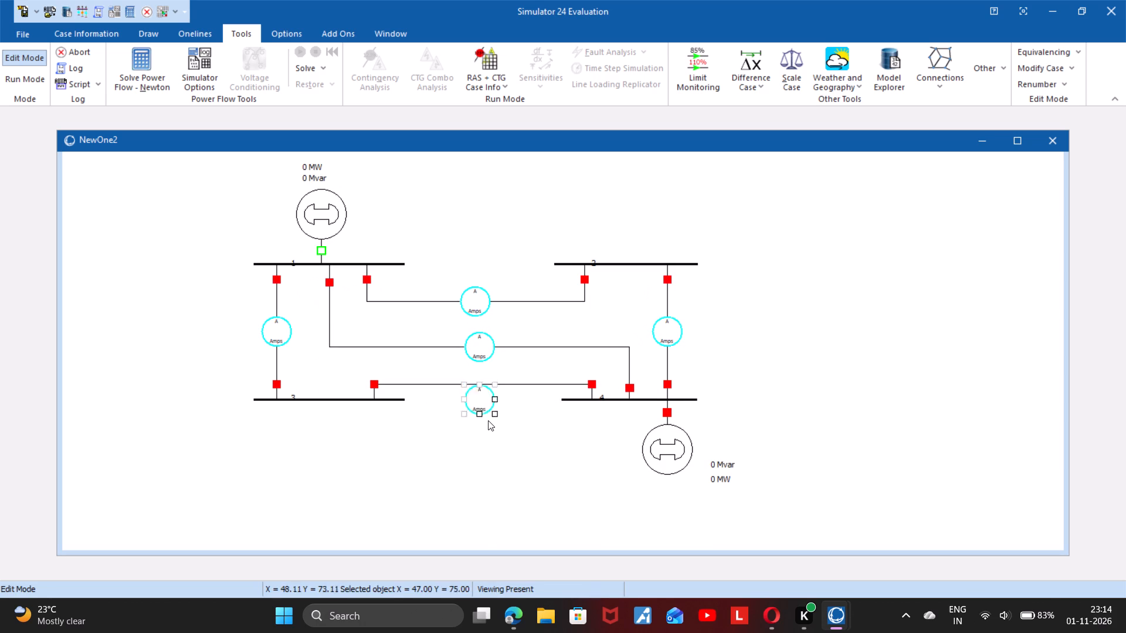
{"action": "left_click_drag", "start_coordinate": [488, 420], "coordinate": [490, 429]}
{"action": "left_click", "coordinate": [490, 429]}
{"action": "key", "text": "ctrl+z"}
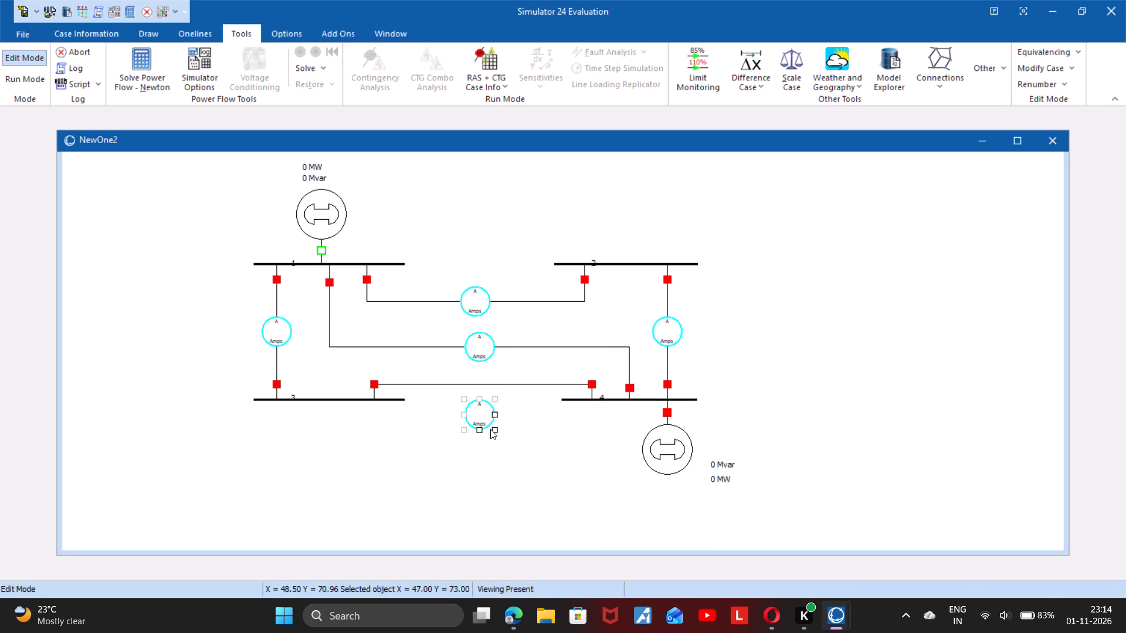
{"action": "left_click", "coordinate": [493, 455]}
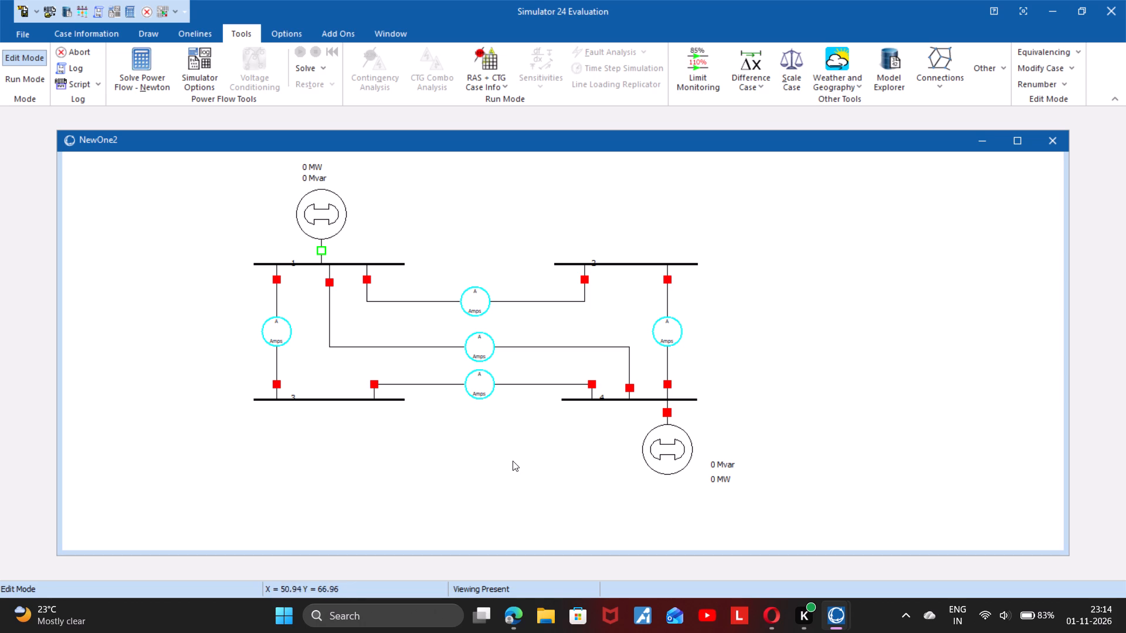
Examine the fault parameters of the generator at bus 1, including its sequence impedances and step transformer values.
{"action": "left_click_drag", "start_coordinate": [516, 220], "coordinate": [519, 248]}
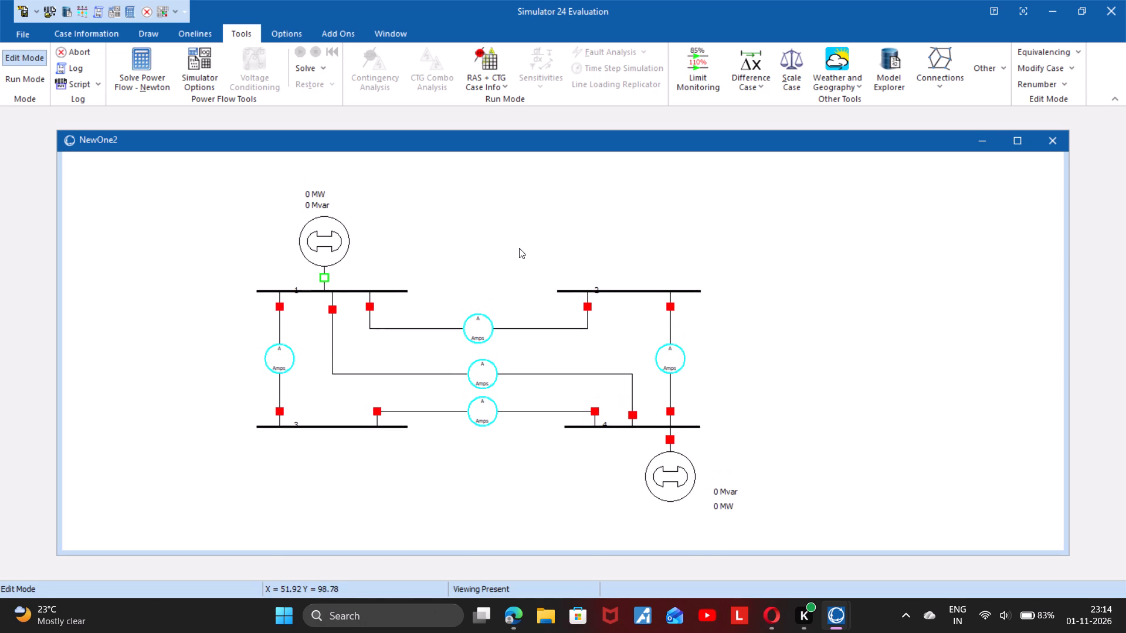
{"action": "left_click_drag", "start_coordinate": [519, 248], "coordinate": [519, 249]}
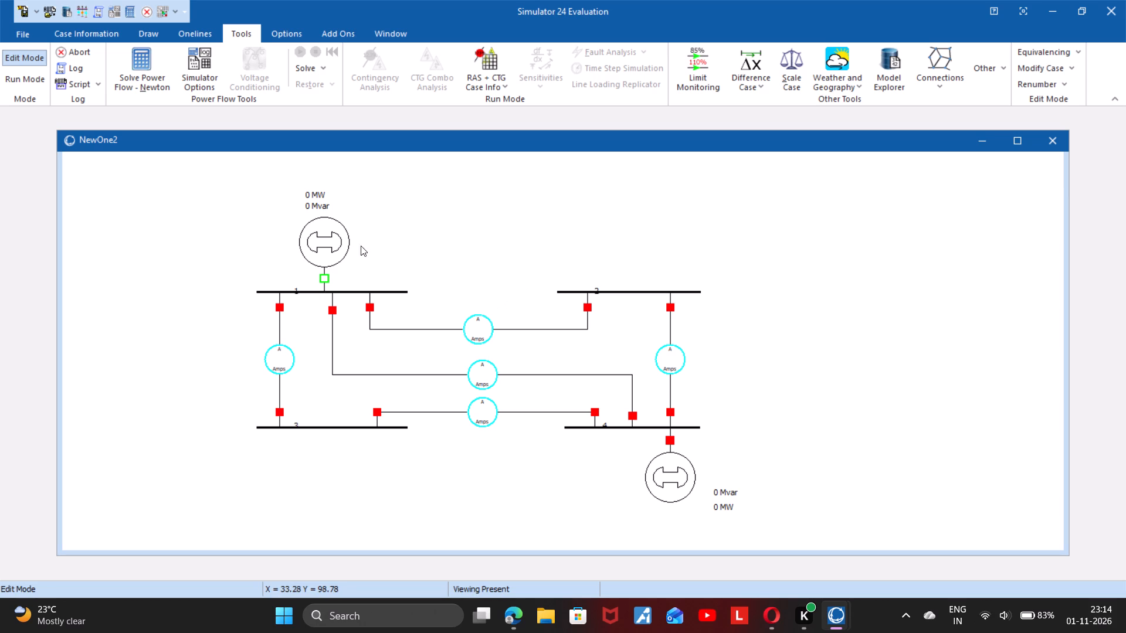
{"action": "double_click", "coordinate": [335, 238]}
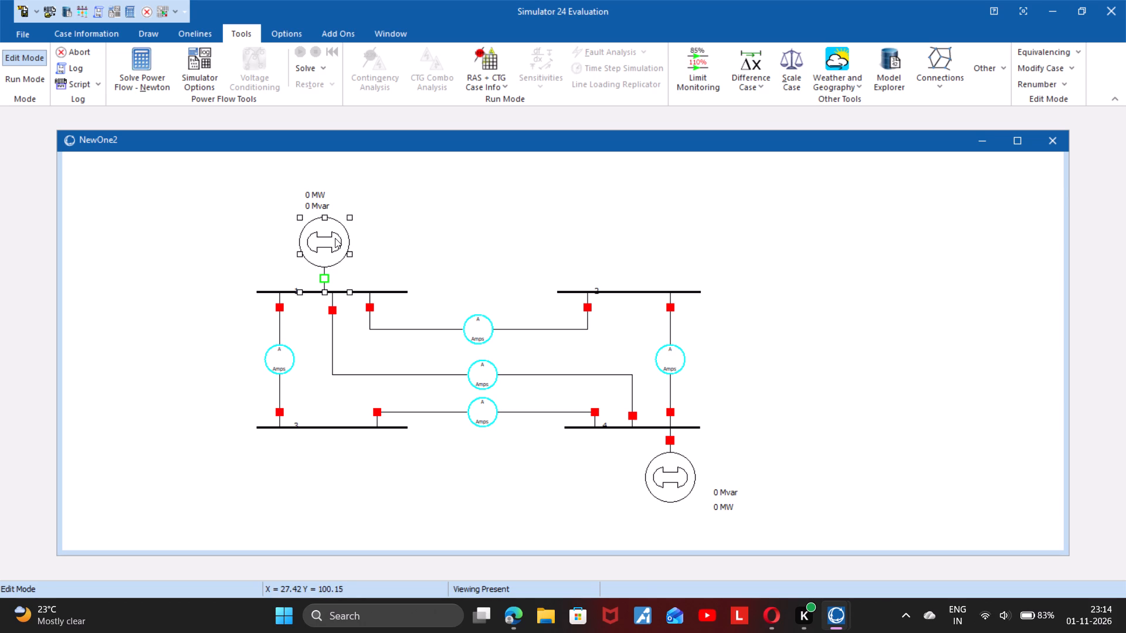
{"action": "double_click", "coordinate": [335, 238]}
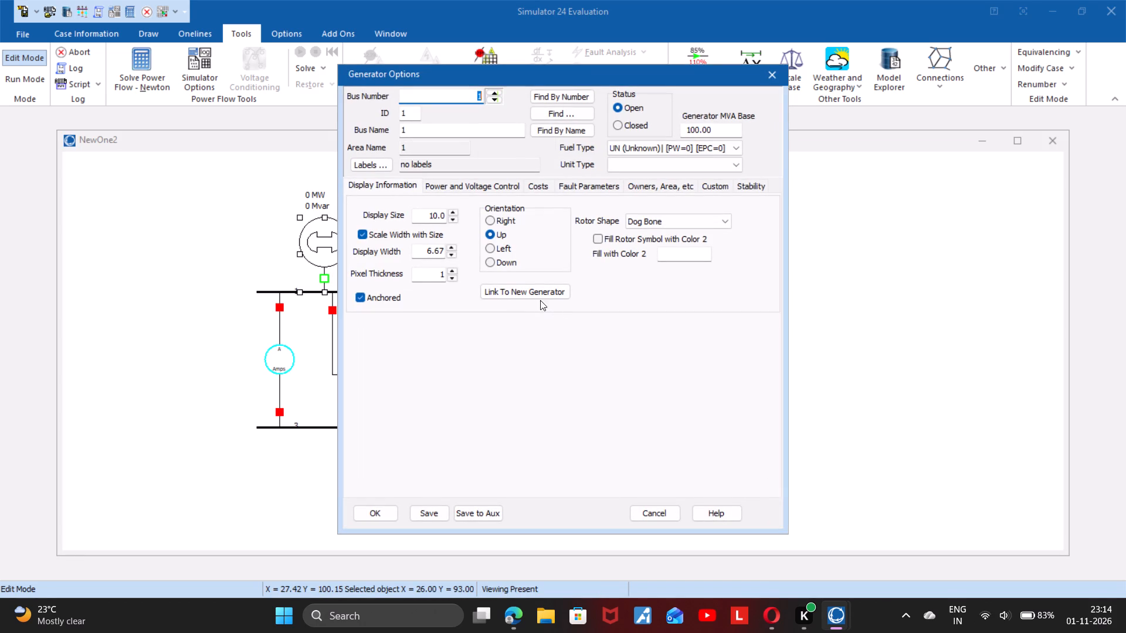
{"action": "left_click", "coordinate": [587, 186]}
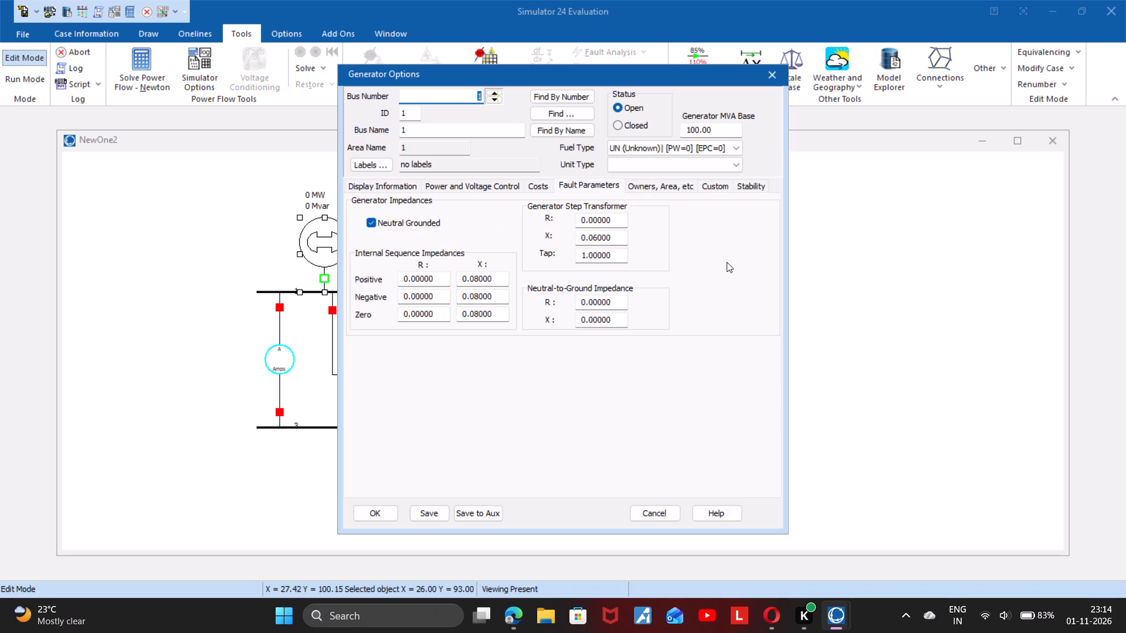
{"action": "left_click", "coordinate": [774, 81]}
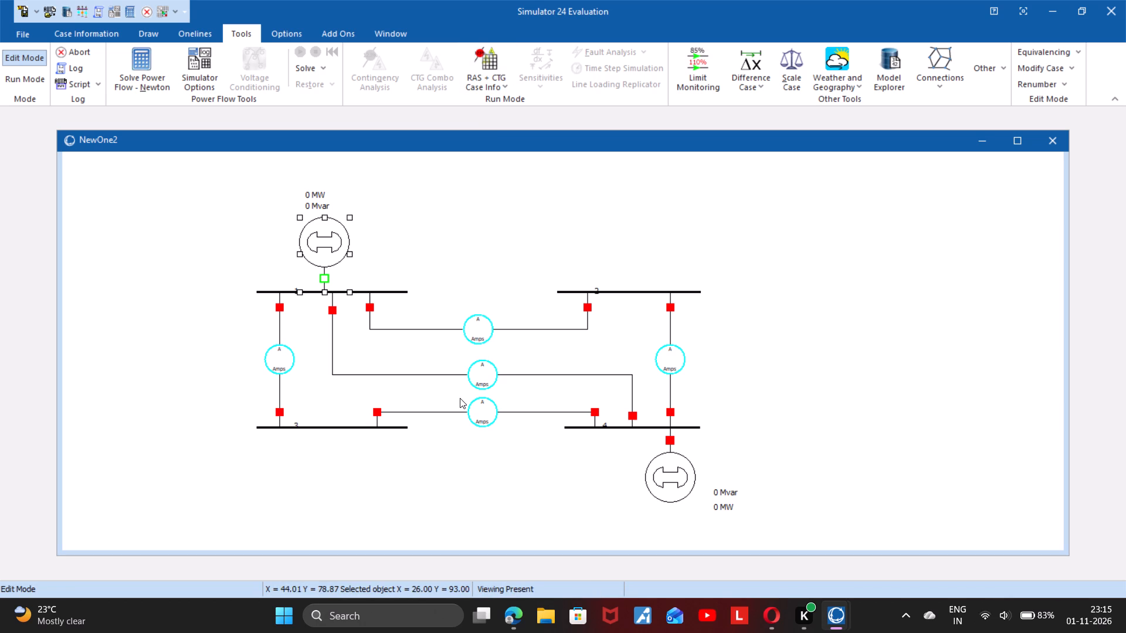
Switch the case to Run Mode and start the simulation again with the bus 1 generator's breaker open.
{"action": "left_click", "coordinate": [21, 85]}
{"action": "left_click", "coordinate": [293, 50]}
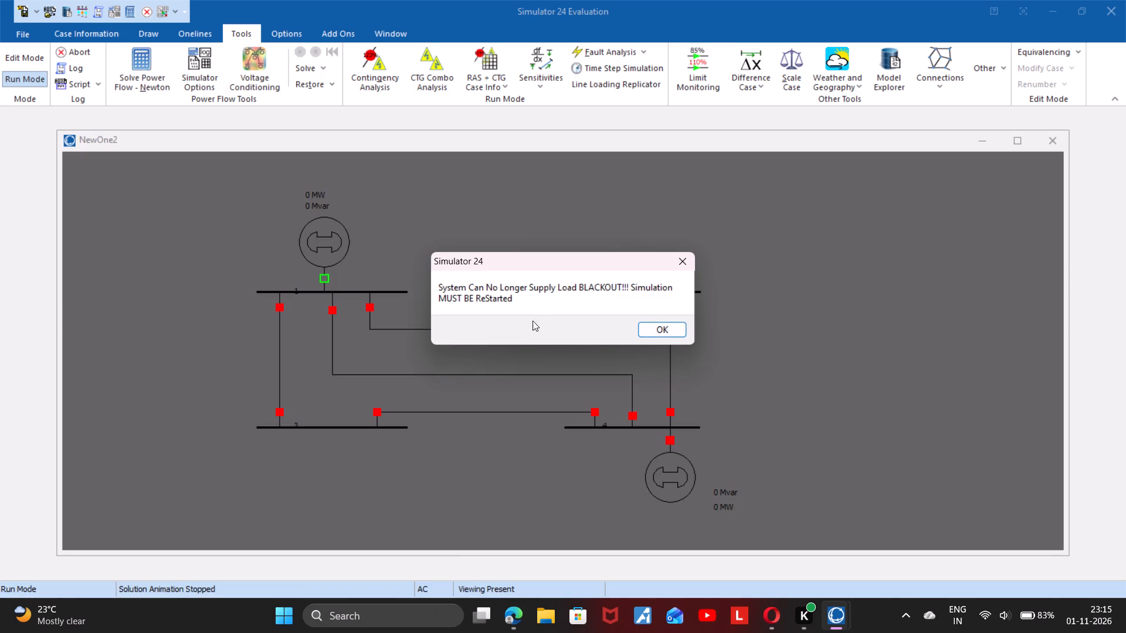
{"action": "left_click", "coordinate": [649, 326]}
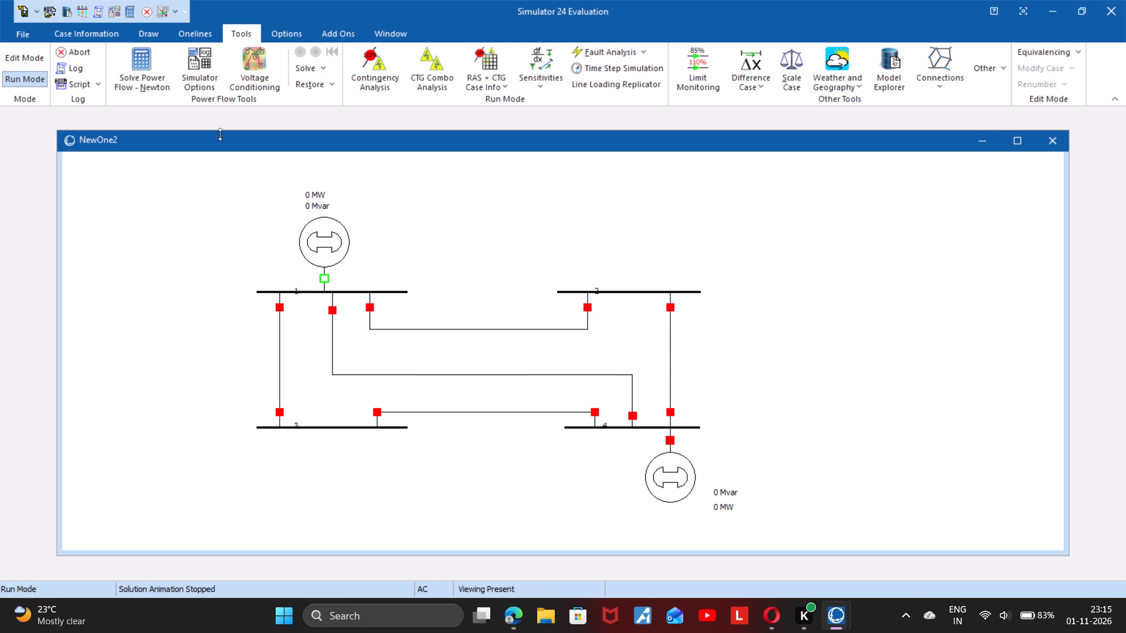
Close the simulator program.
{"action": "left_click", "coordinate": [1105, 0]}
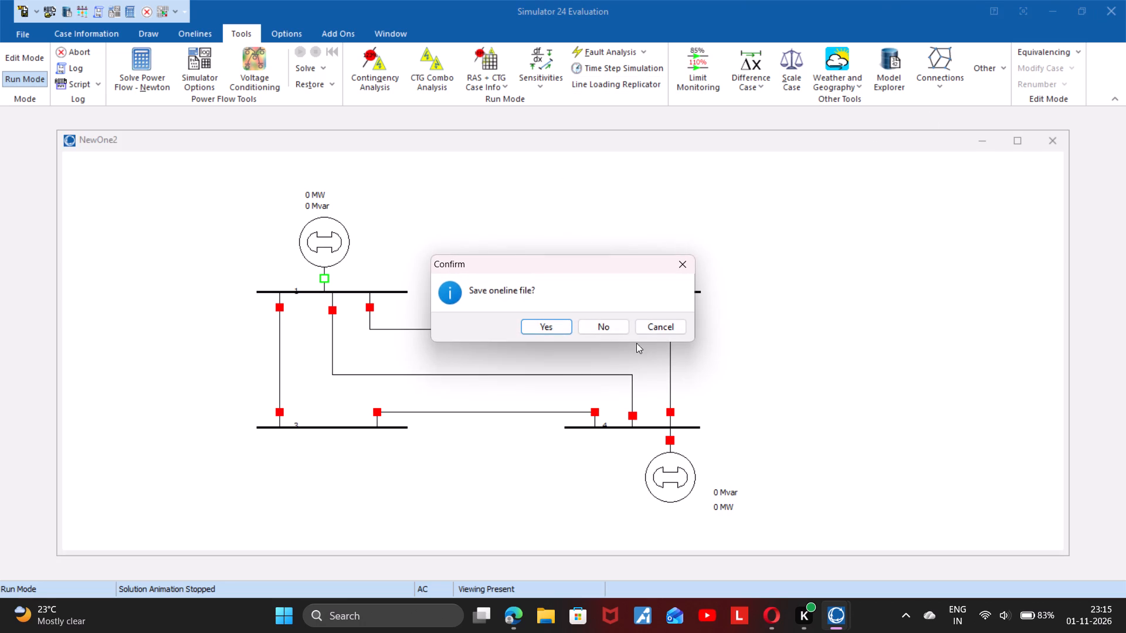
Decline saving the oneline file while closing the program.
{"action": "left_click", "coordinate": [598, 326]}
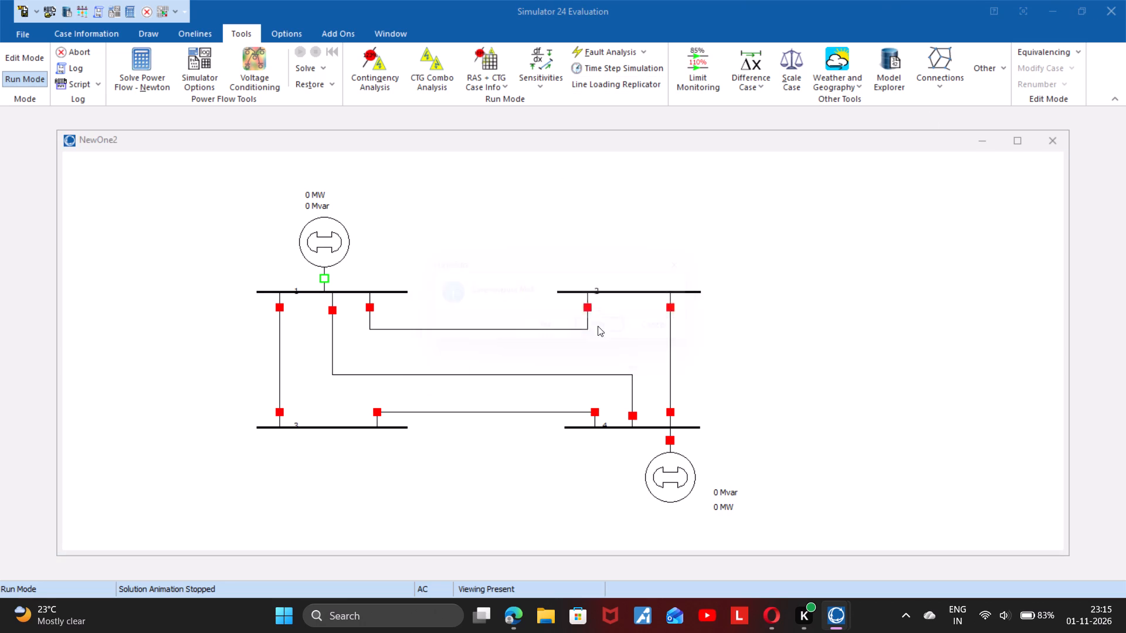
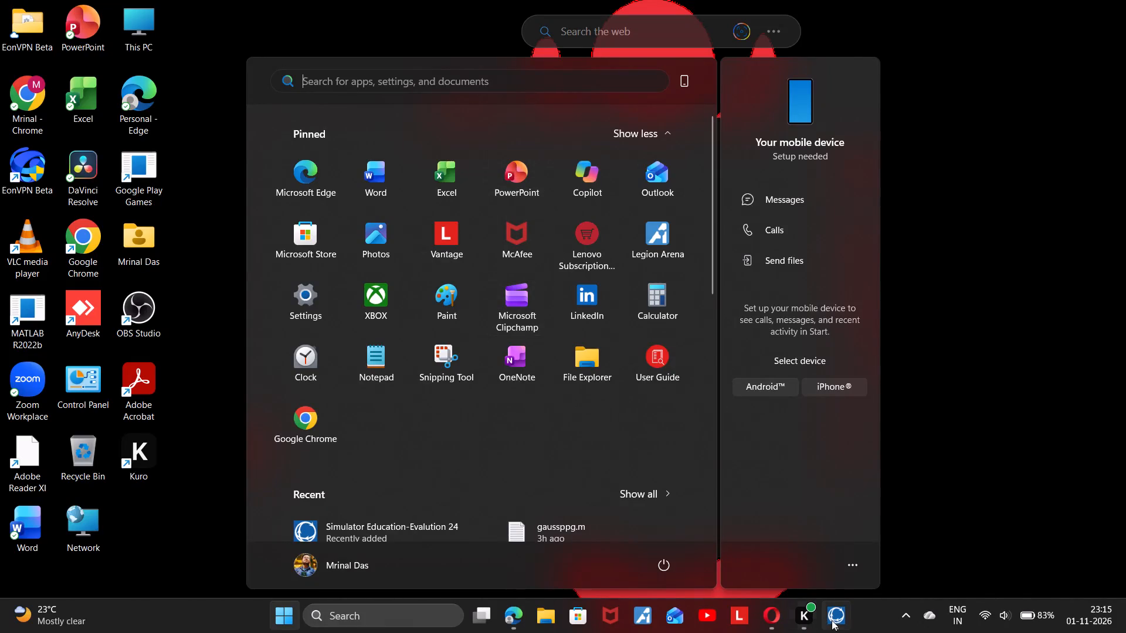
Launch PowerWorld Simulator again and create a new case with a blank oneline.
{"action": "left_click", "coordinate": [832, 621]}
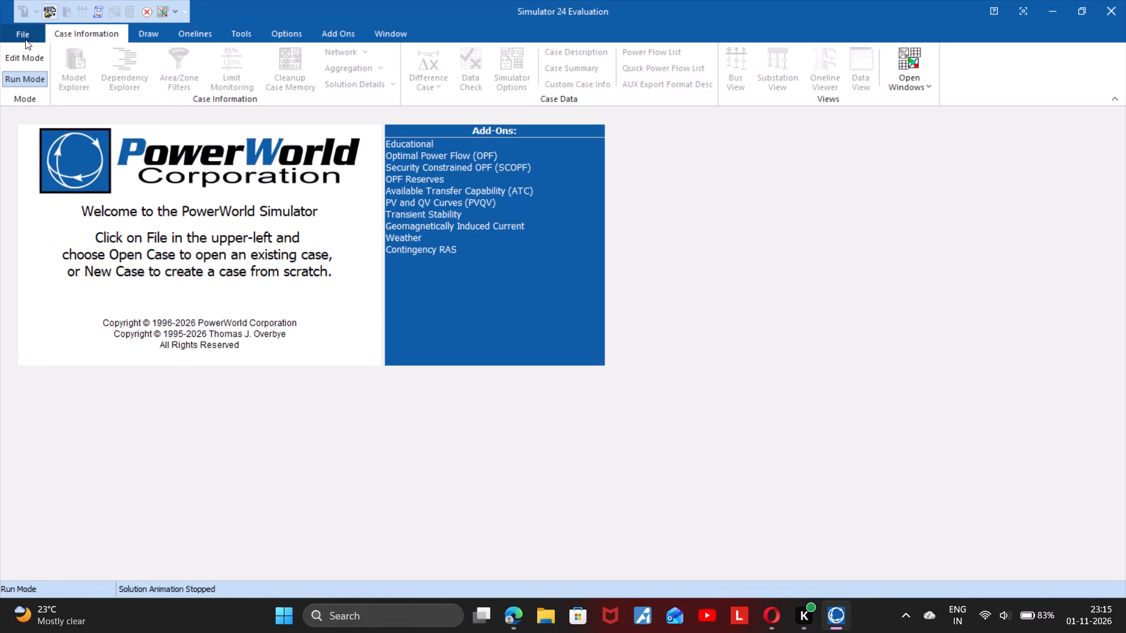
{"action": "left_click", "coordinate": [25, 40]}
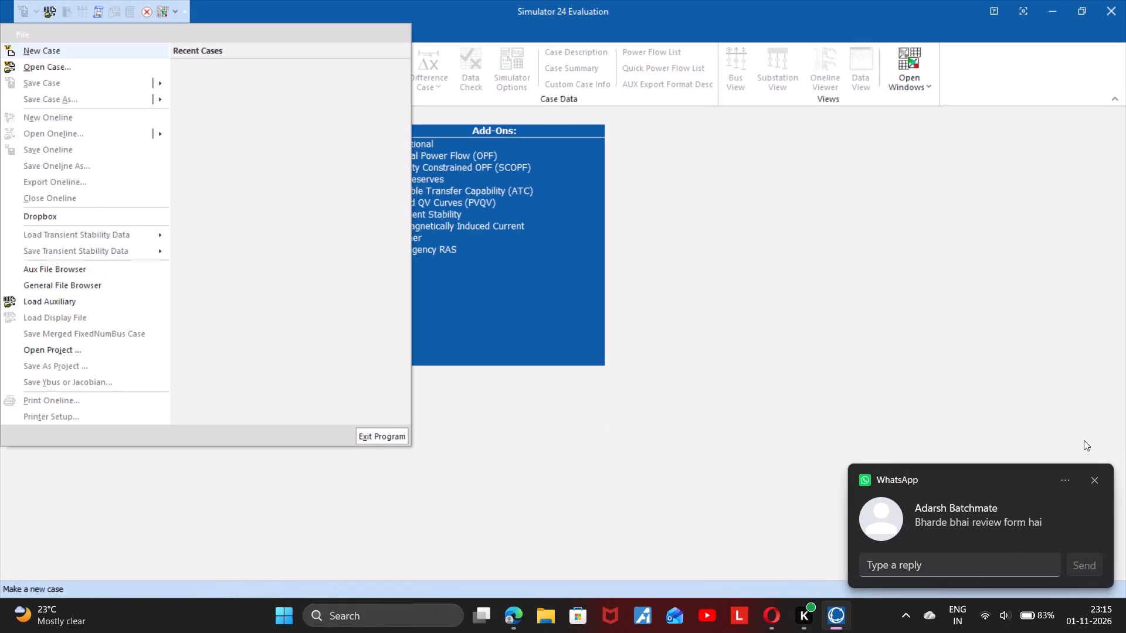
{"action": "left_click", "coordinate": [1094, 476]}
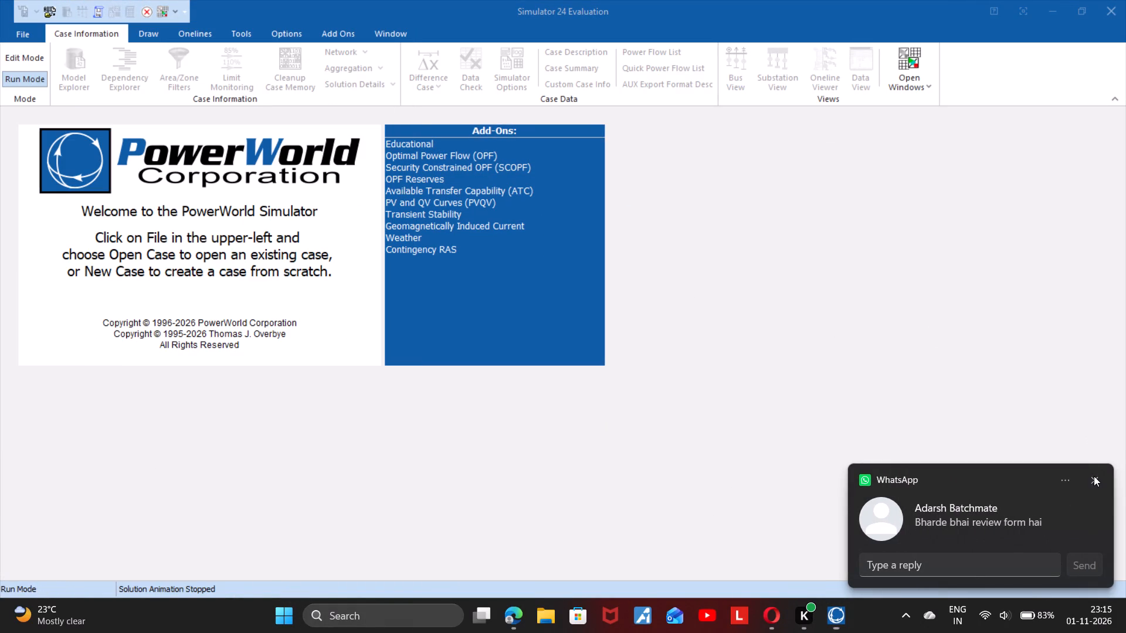
{"action": "left_click", "coordinate": [30, 36]}
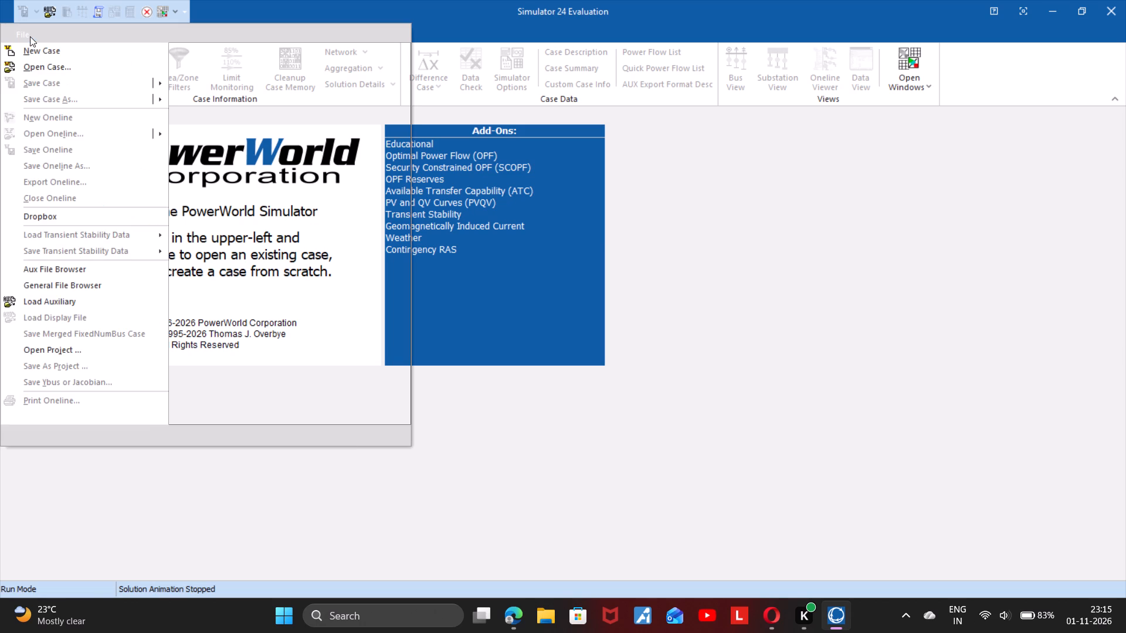
{"action": "left_click", "coordinate": [55, 53]}
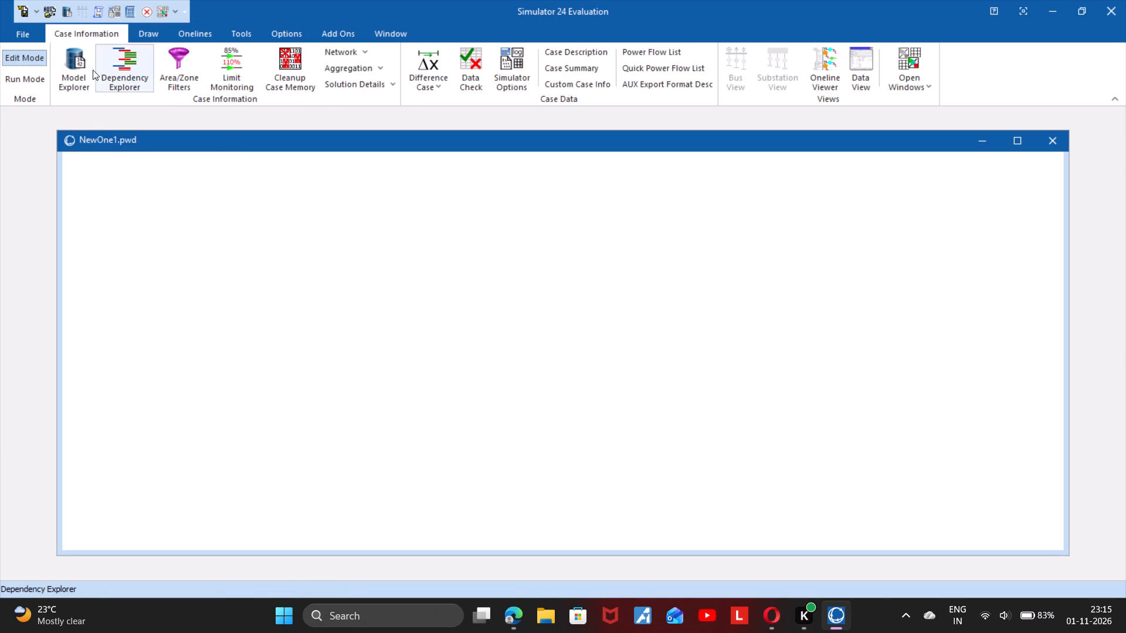
Insert a new bus on the blank oneline at about X 22, Y 91.
{"action": "left_click", "coordinate": [135, 38]}
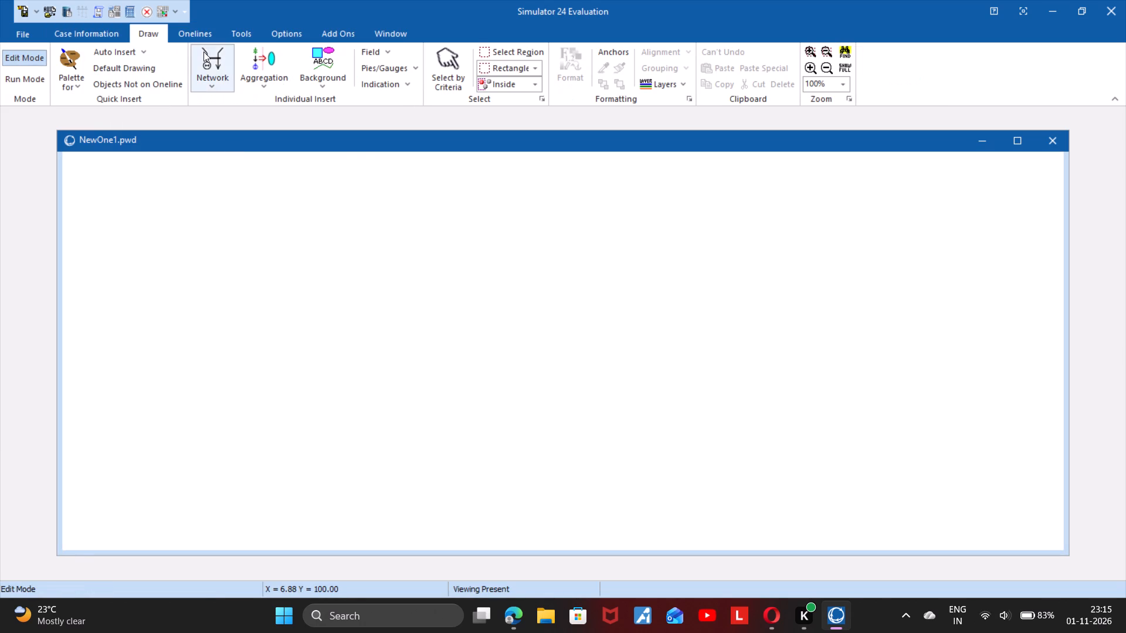
{"action": "left_click", "coordinate": [204, 52]}
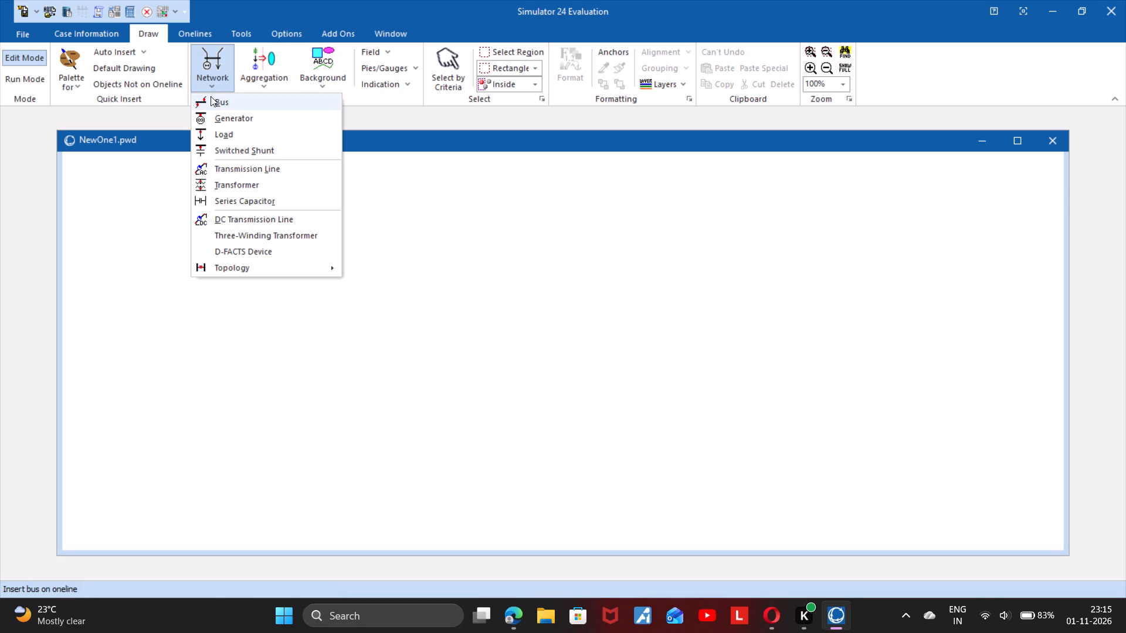
{"action": "left_click", "coordinate": [211, 96]}
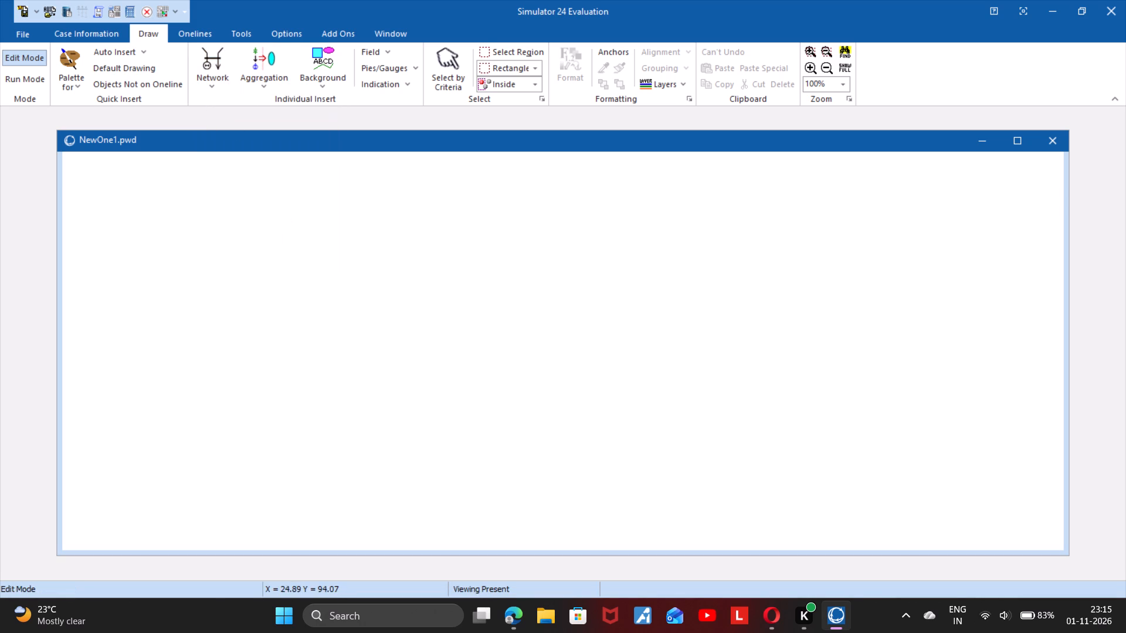
{"action": "left_click", "coordinate": [279, 245]}
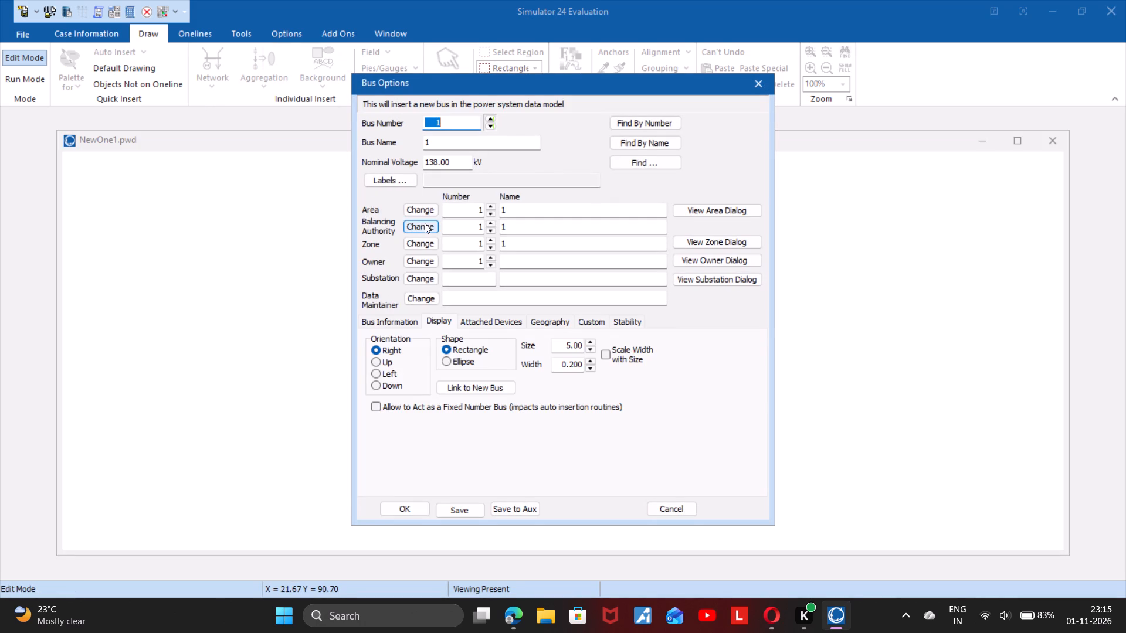
Create bus 1 with a nominal voltage of 100 kV and set it as the system slack bus.
{"action": "left_click_drag", "start_coordinate": [455, 162], "coordinate": [421, 172]}
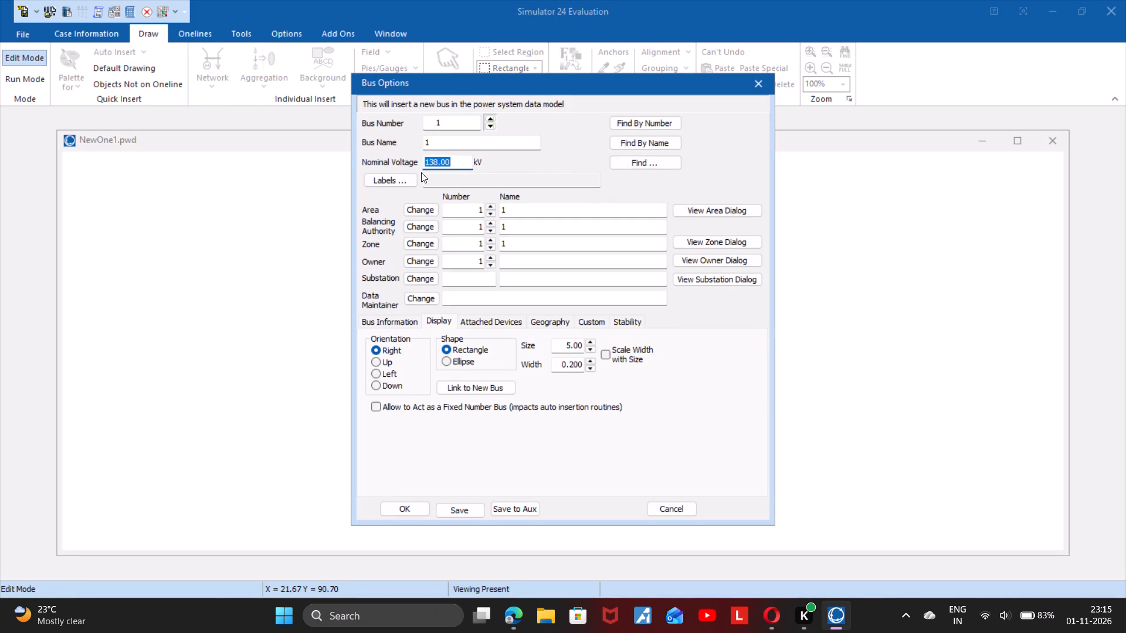
{"action": "type", "text": "100"}
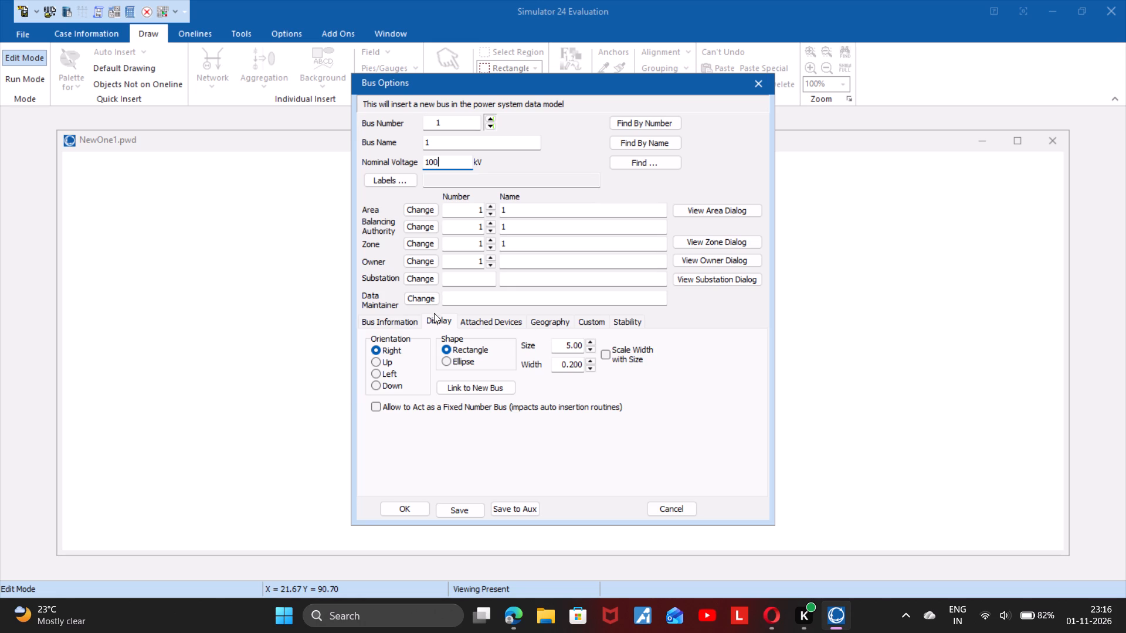
{"action": "left_click", "coordinate": [408, 317]}
{"action": "left_click", "coordinate": [373, 394]}
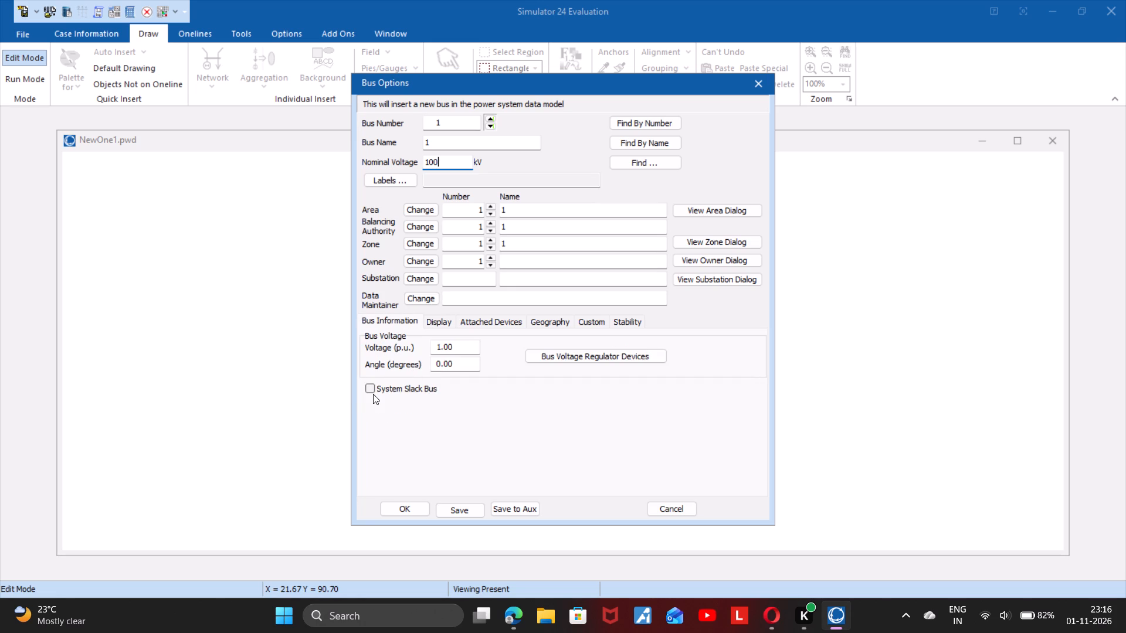
{"action": "left_click", "coordinate": [372, 384]}
{"action": "left_click", "coordinate": [411, 512]}
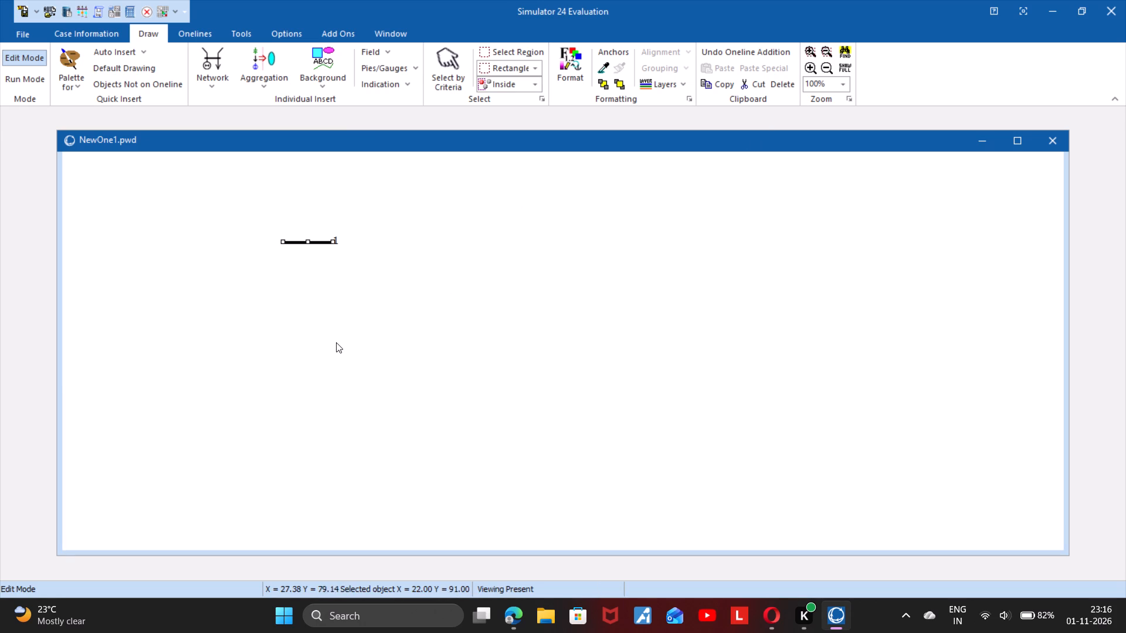
Lengthen the bus 1 bar to about three times its size and move it to the oneline's upper-left area.
{"action": "left_click_drag", "start_coordinate": [334, 243], "coordinate": [398, 251]}
{"action": "left_click_drag", "start_coordinate": [398, 251], "coordinate": [452, 253]}
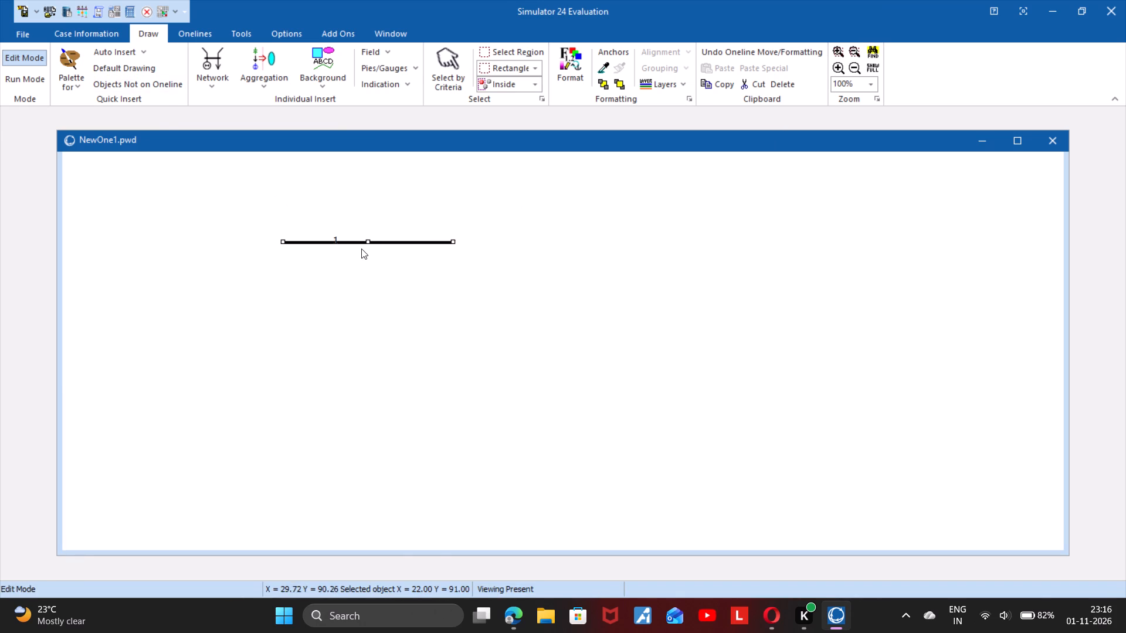
{"action": "left_click_drag", "start_coordinate": [368, 244], "coordinate": [226, 249]}
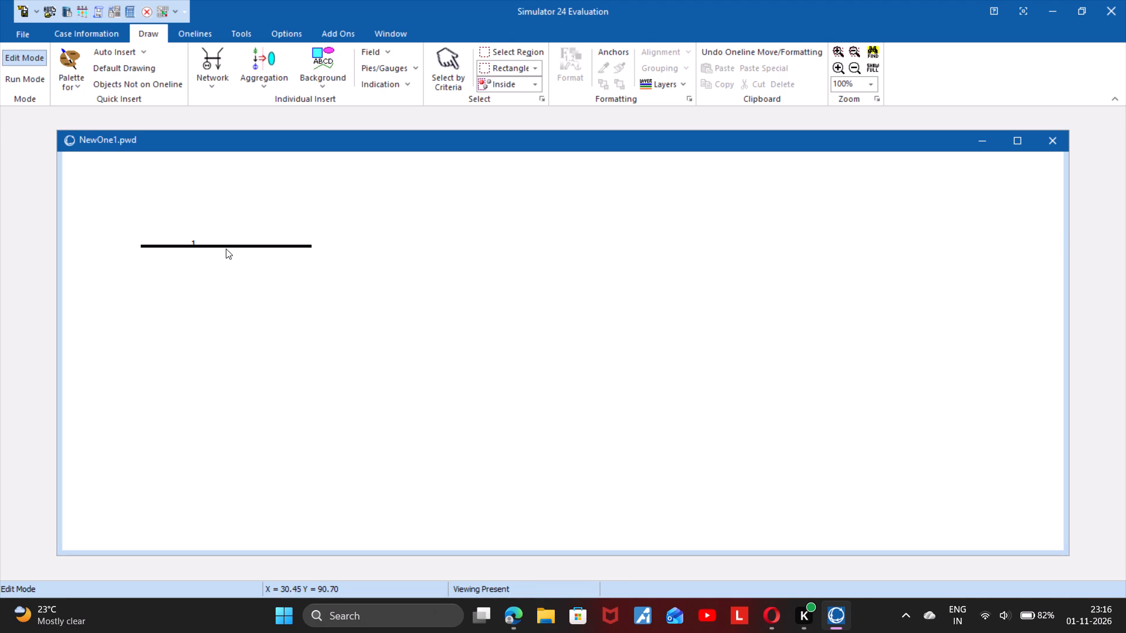
Insert bus 2 at 100 kV, move it to the lower-right area of the oneline and lengthen its bar.
{"action": "left_click", "coordinate": [206, 74]}
{"action": "left_click", "coordinate": [230, 106]}
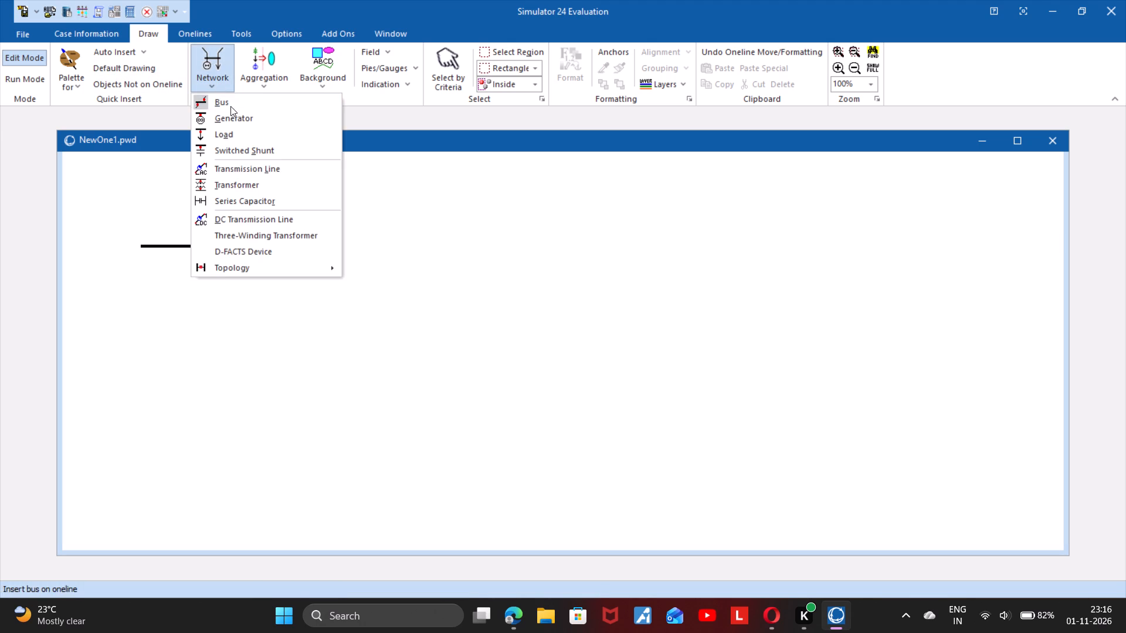
{"action": "left_click", "coordinate": [574, 250]}
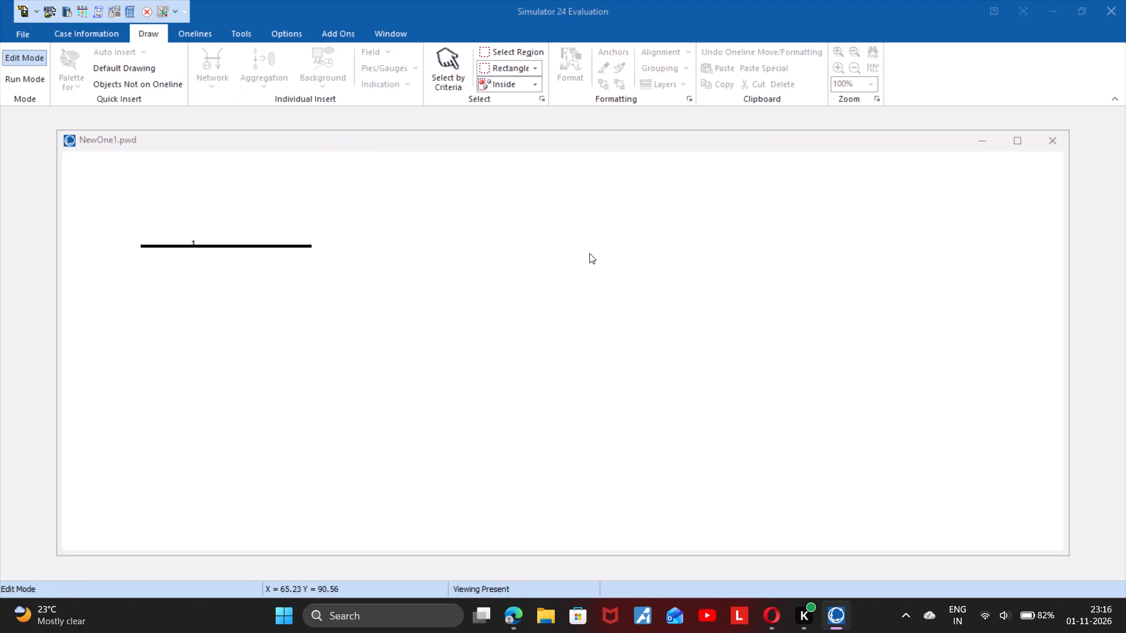
{"action": "left_click", "coordinate": [456, 157]}
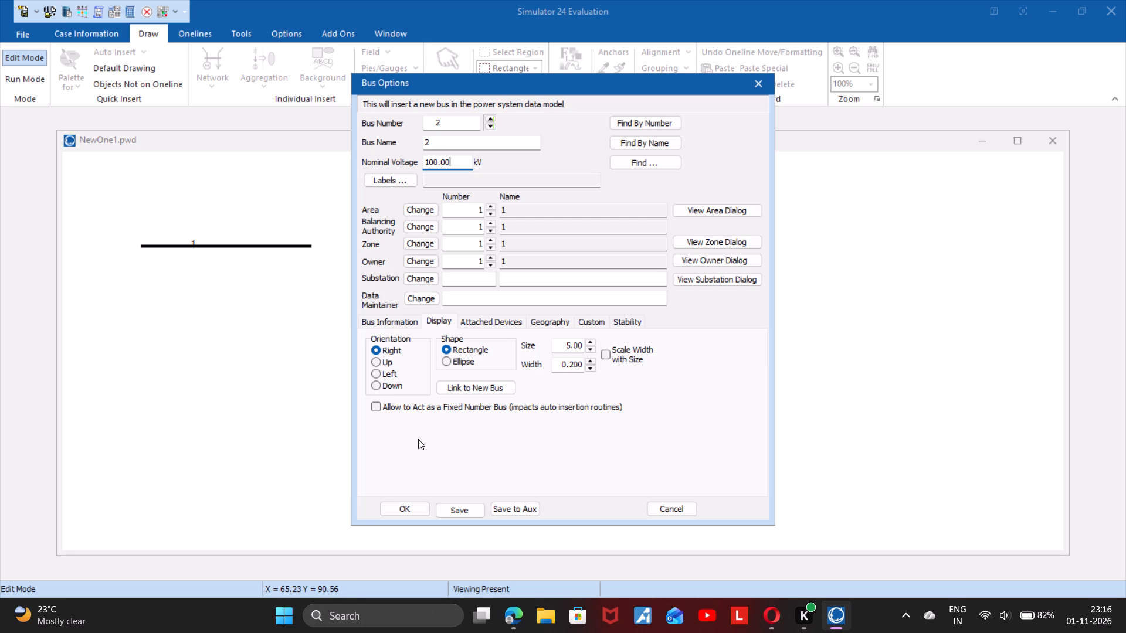
{"action": "left_click", "coordinate": [418, 505]}
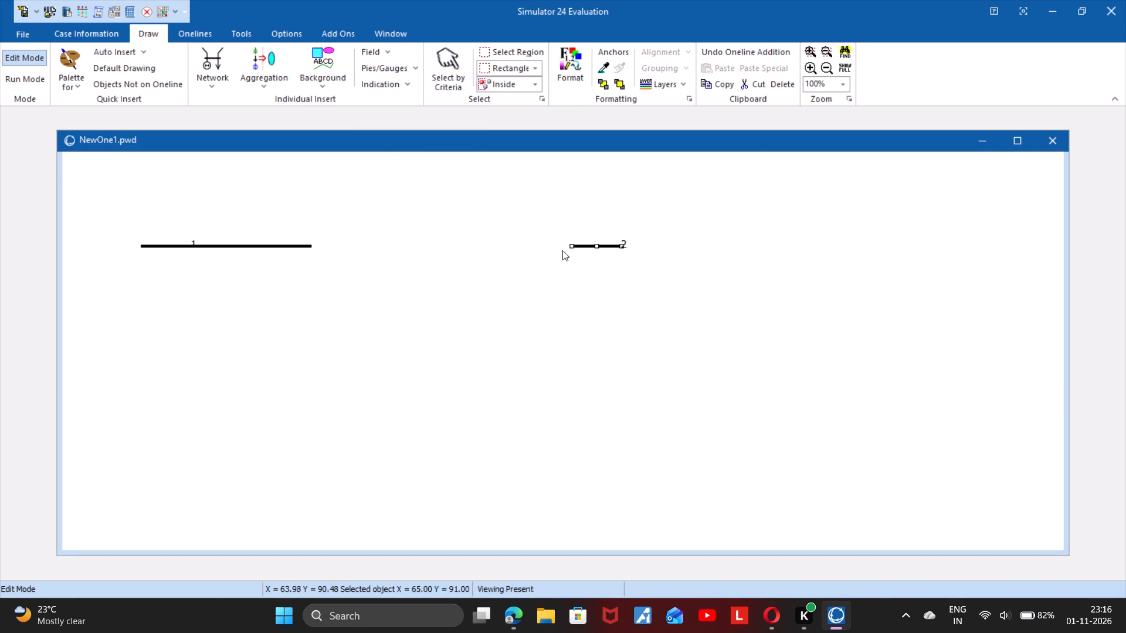
{"action": "double_click", "coordinate": [581, 245]}
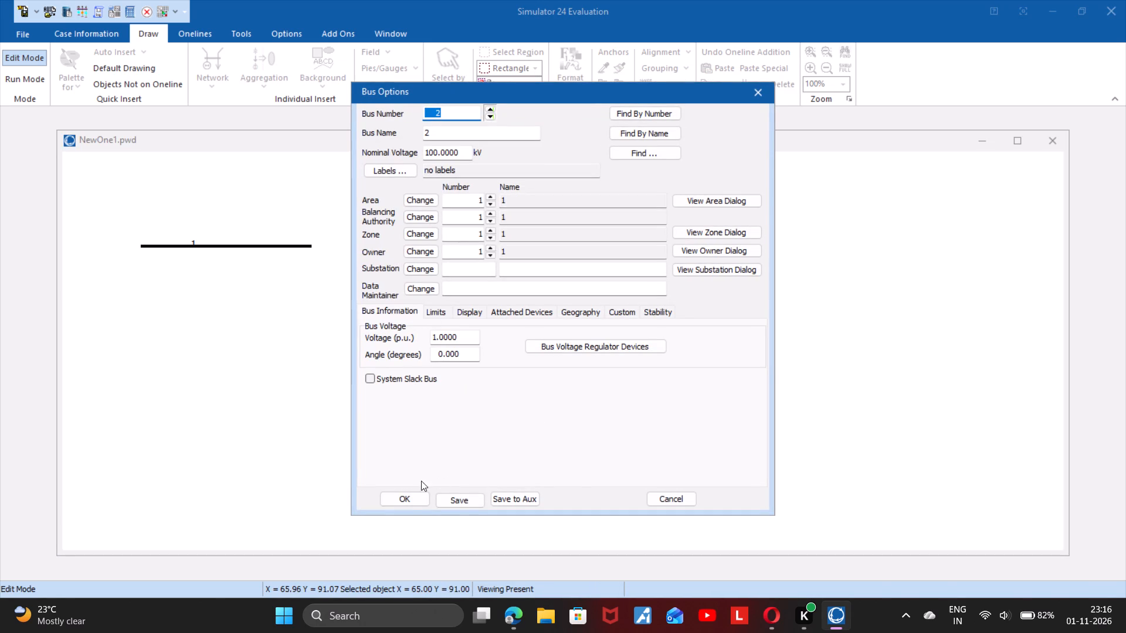
{"action": "left_click", "coordinate": [409, 500]}
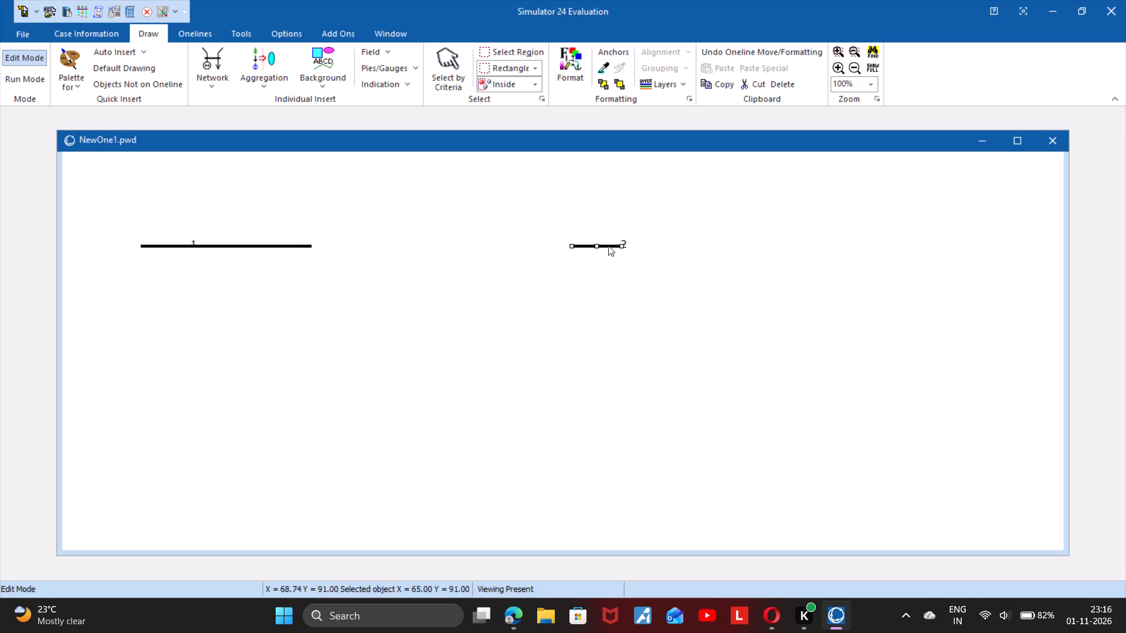
{"action": "left_click_drag", "start_coordinate": [608, 246], "coordinate": [573, 409]}
{"action": "left_click_drag", "start_coordinate": [583, 404], "coordinate": [679, 396]}
Insert bus 3 at 100 kV, lengthen its bar and place it above bus 2, level with bus 1.
{"action": "left_click", "coordinate": [227, 76]}
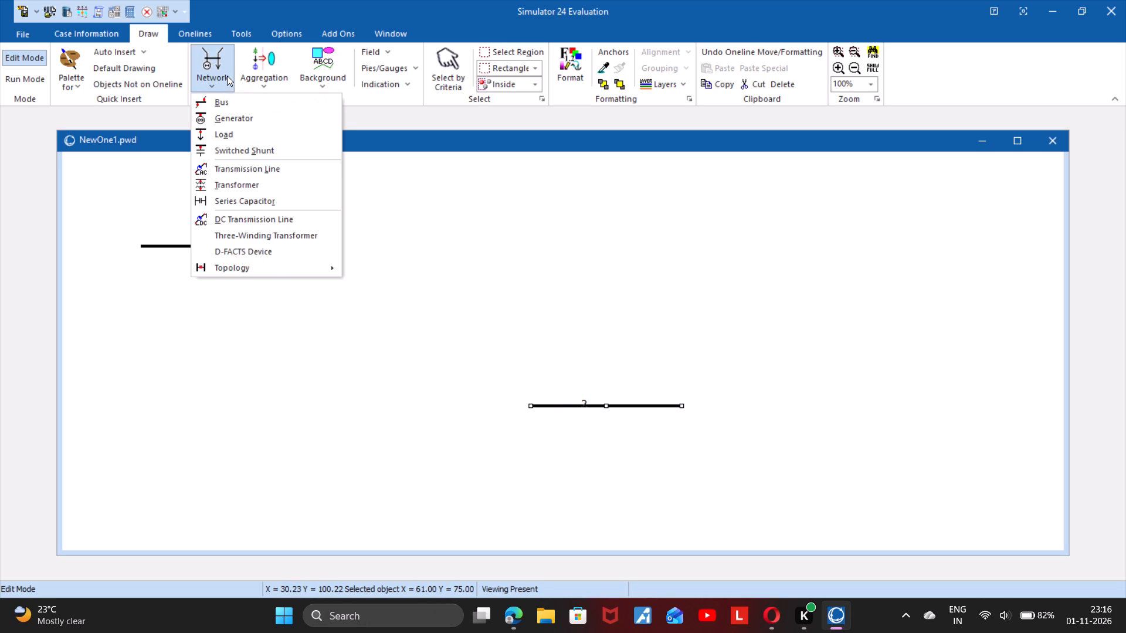
{"action": "left_click", "coordinate": [240, 105]}
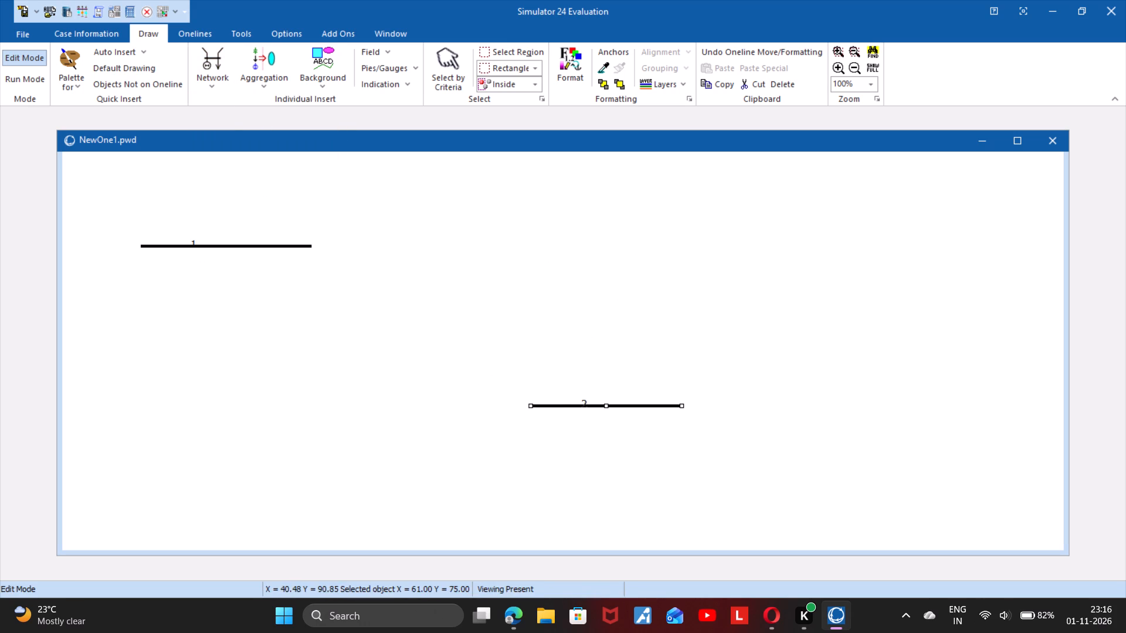
{"action": "left_click", "coordinate": [331, 247]}
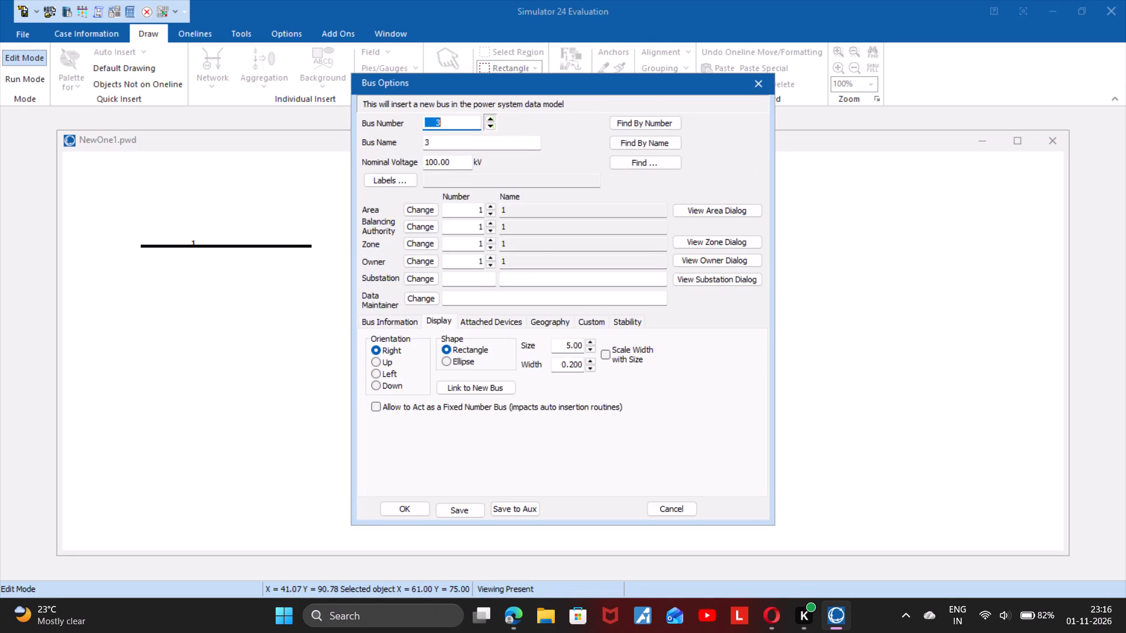
{"action": "left_click", "coordinate": [416, 506]}
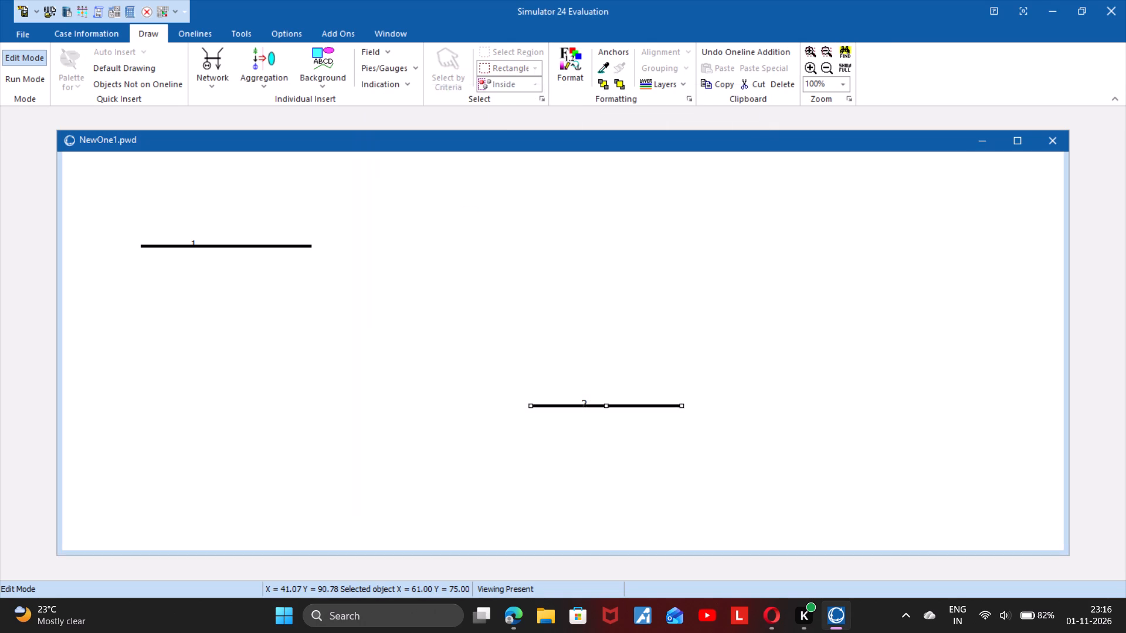
{"action": "left_click_drag", "start_coordinate": [382, 244], "coordinate": [462, 236]}
{"action": "left_click_drag", "start_coordinate": [432, 244], "coordinate": [610, 245]}
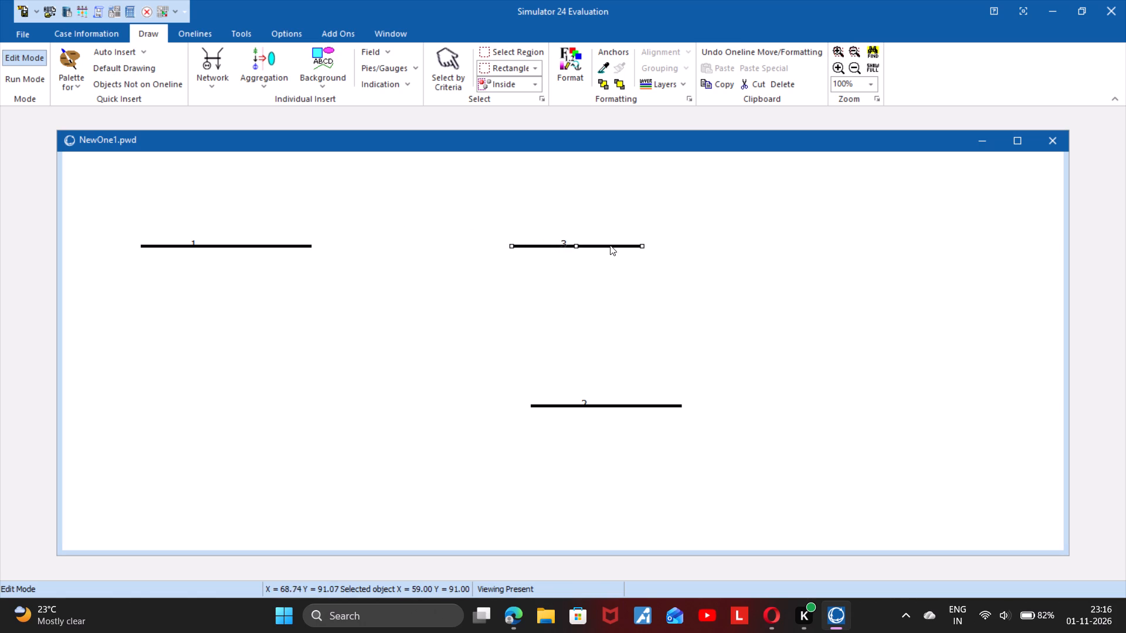
{"action": "left_click_drag", "start_coordinate": [610, 245], "coordinate": [622, 244]}
{"action": "left_click_drag", "start_coordinate": [649, 245], "coordinate": [675, 246]}
Insert bus 4 at 100 kV below bus 1 and lengthen its bar to roughly match bus 1.
{"action": "left_click", "coordinate": [201, 77]}
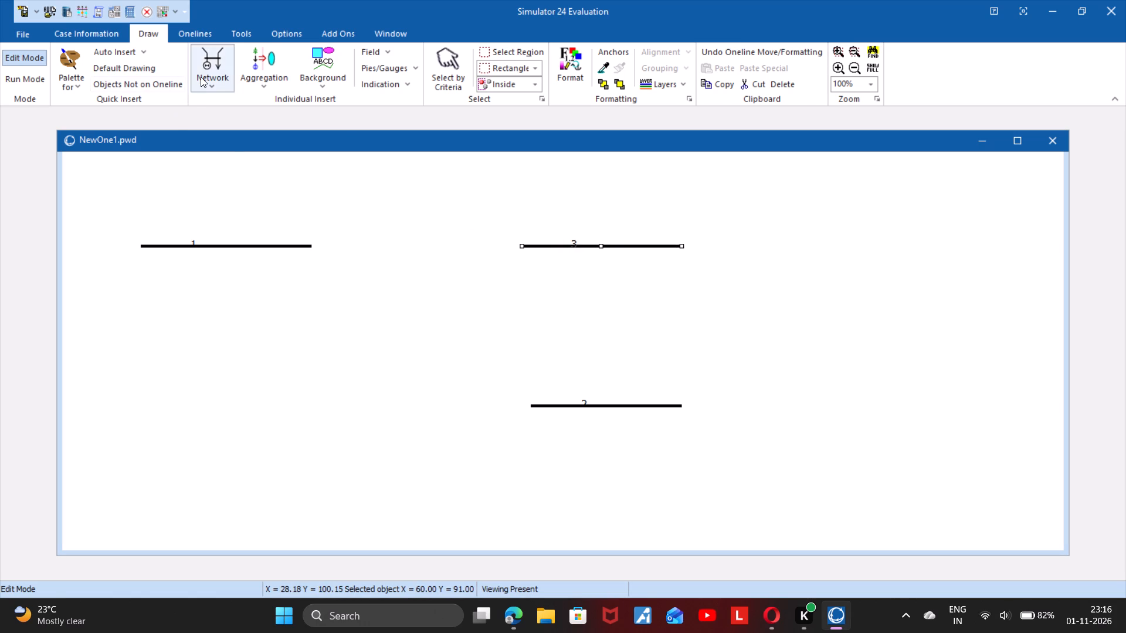
{"action": "left_click", "coordinate": [238, 107]}
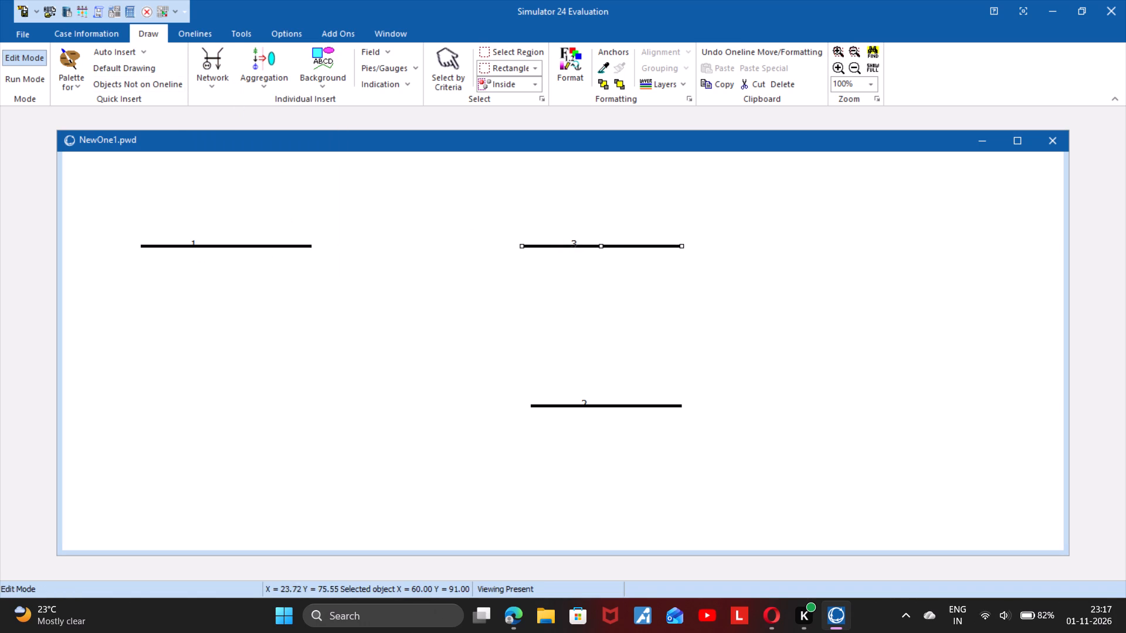
{"action": "left_click", "coordinate": [150, 399]}
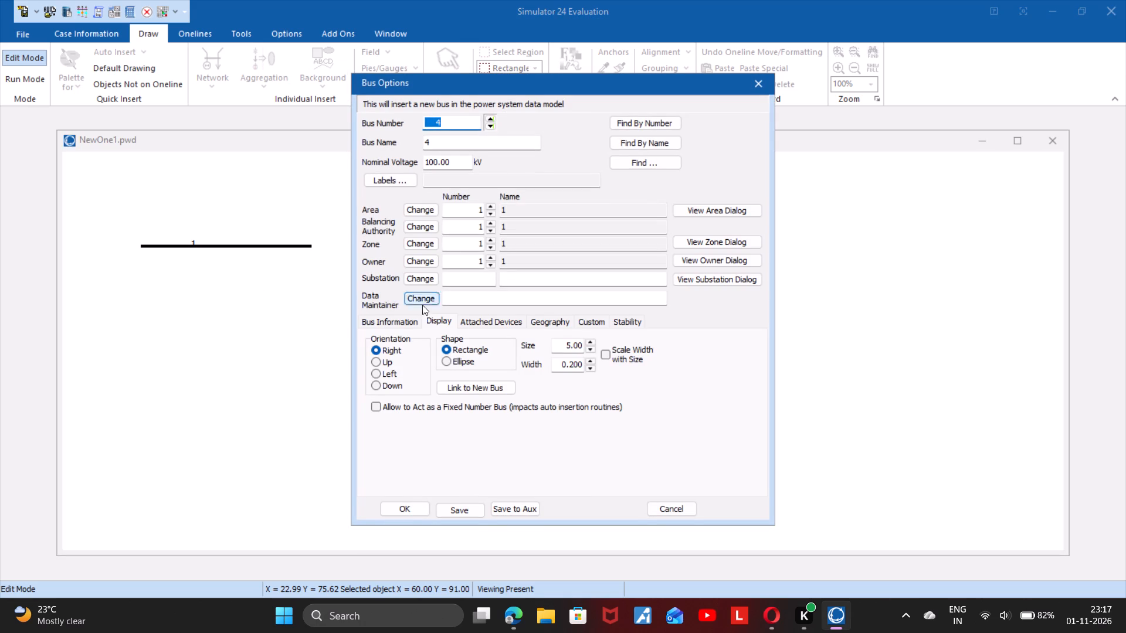
{"action": "left_click", "coordinate": [420, 509]}
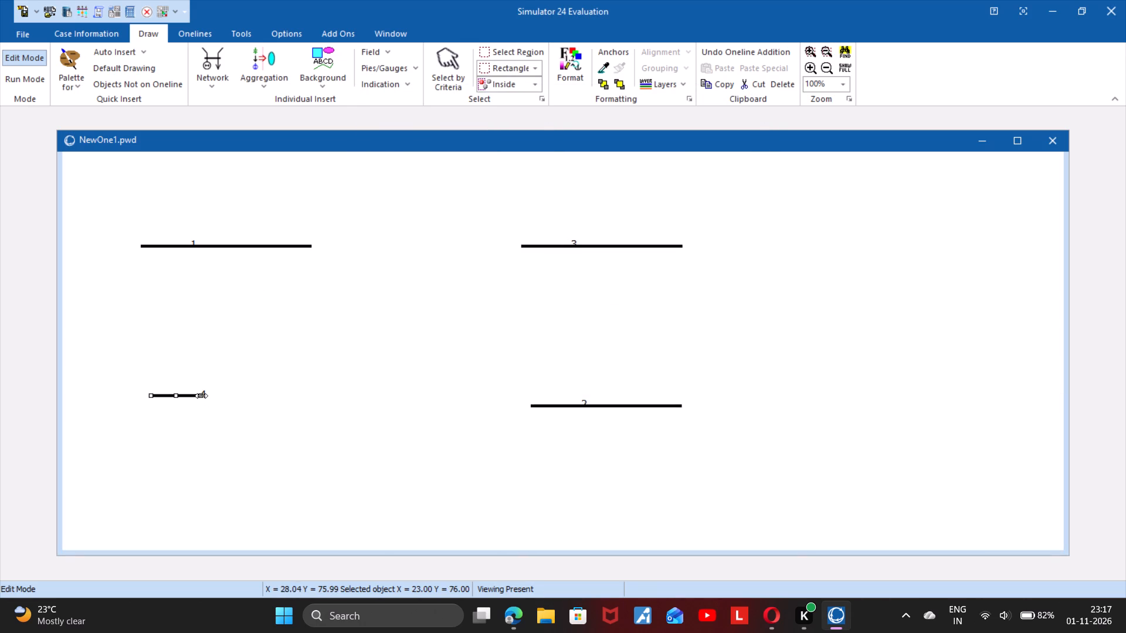
{"action": "left_click_drag", "start_coordinate": [201, 396], "coordinate": [335, 403]}
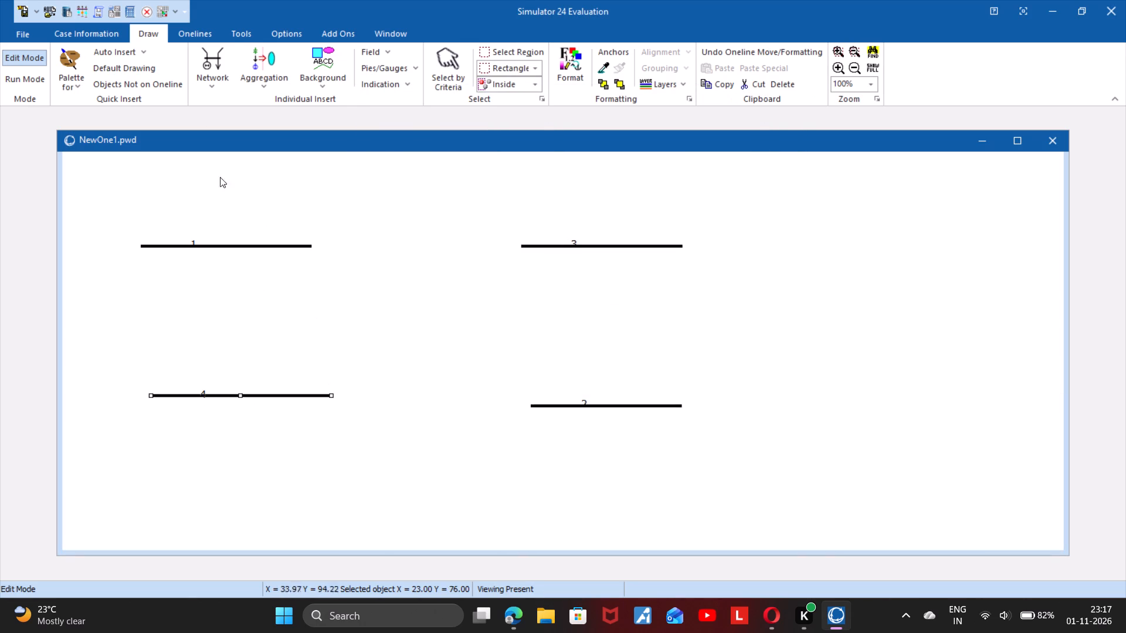
Draw a transmission line from bus 1 to bus 3, routed below both buses, with a series reactance of 0.20.
{"action": "left_click", "coordinate": [209, 62]}
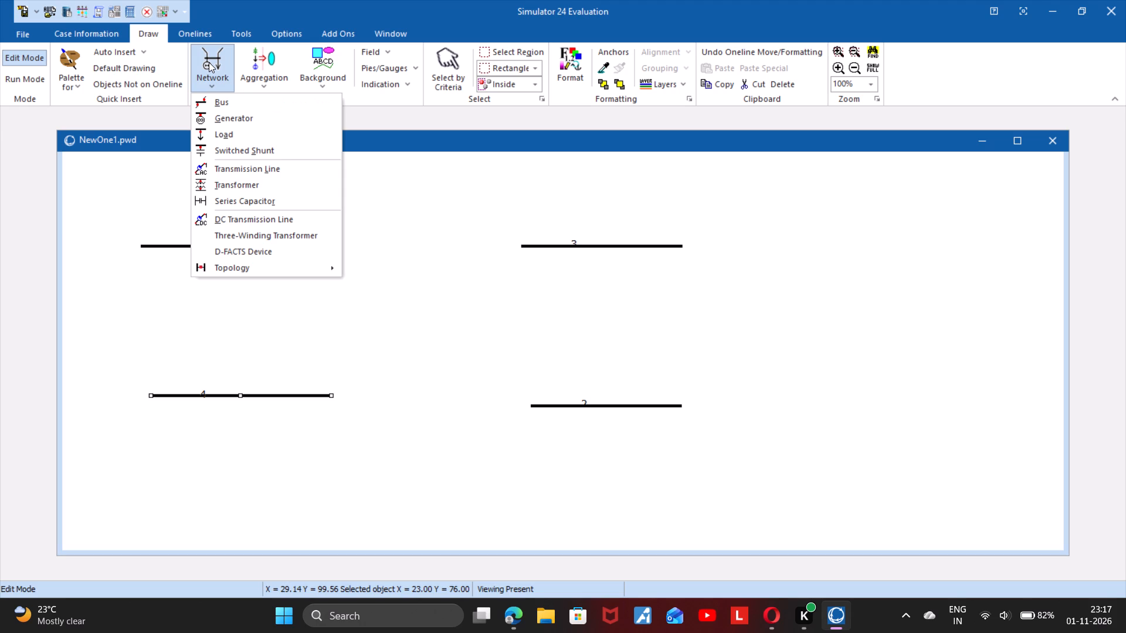
{"action": "left_click", "coordinate": [239, 168]}
{"action": "left_click", "coordinate": [282, 246]}
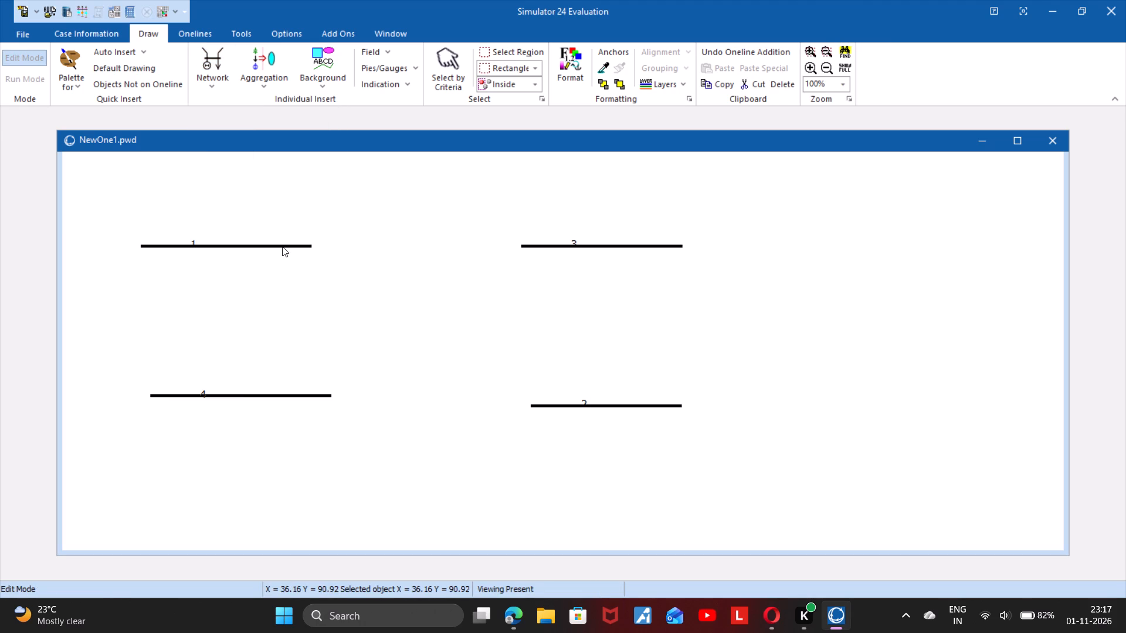
{"action": "left_click", "coordinate": [283, 284]}
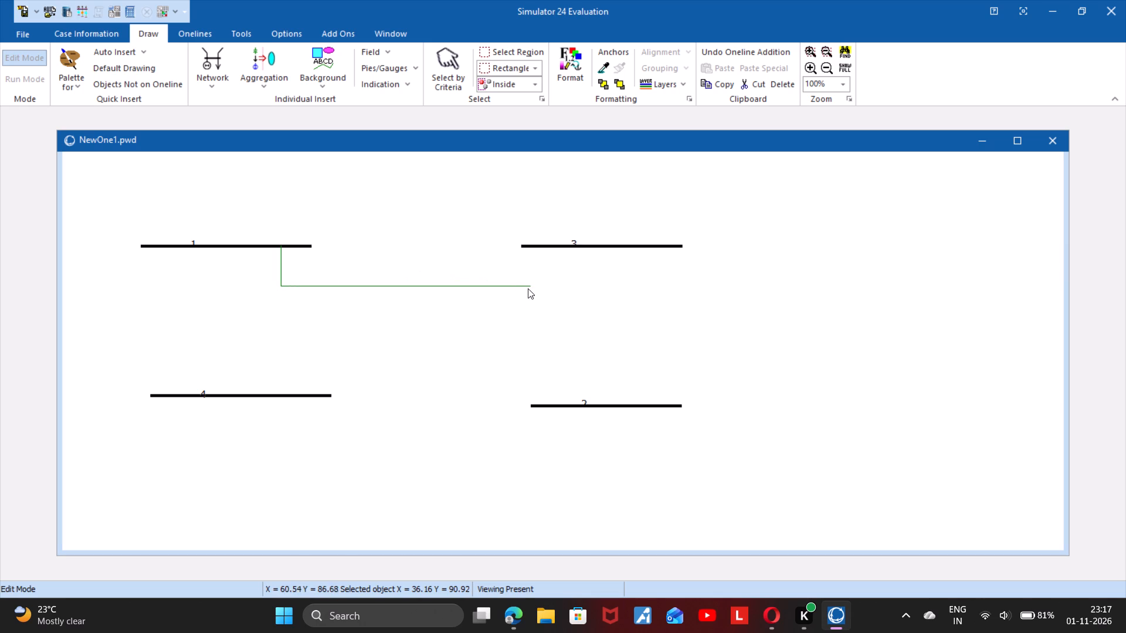
{"action": "left_click", "coordinate": [544, 285]}
{"action": "left_click", "coordinate": [538, 247]}
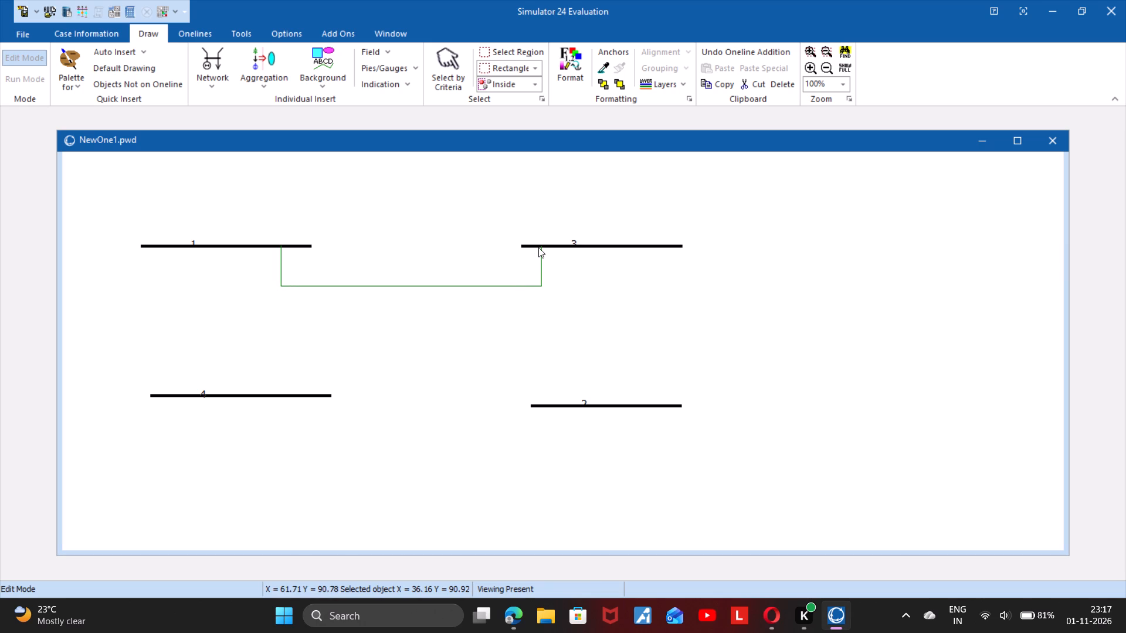
{"action": "double_click", "coordinate": [541, 250]}
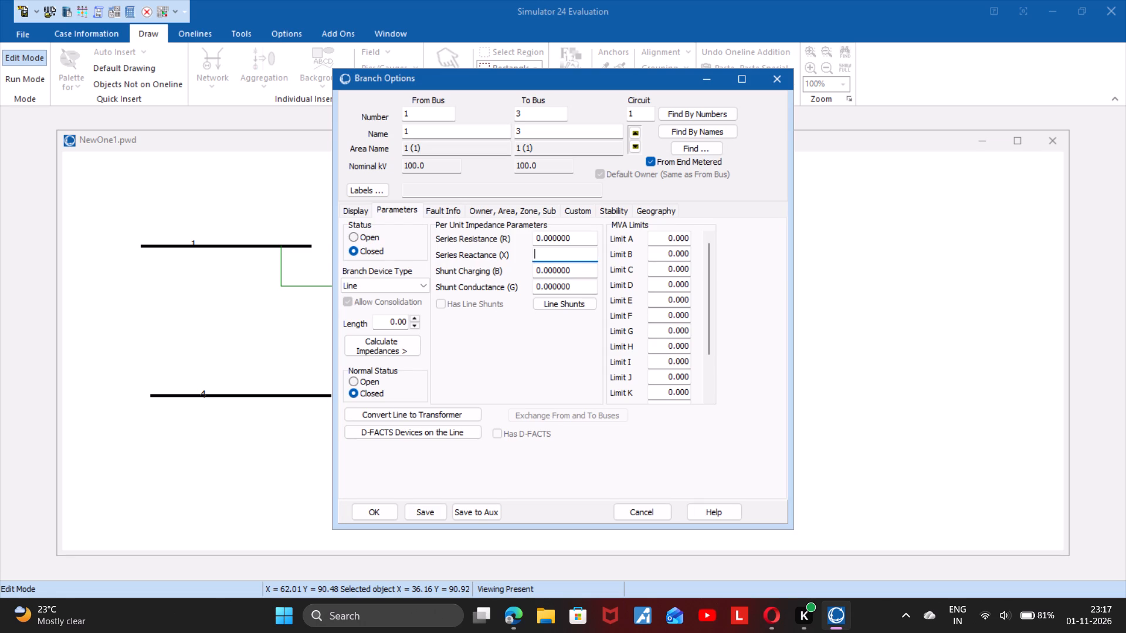
{"action": "type", "text": "0.20"}
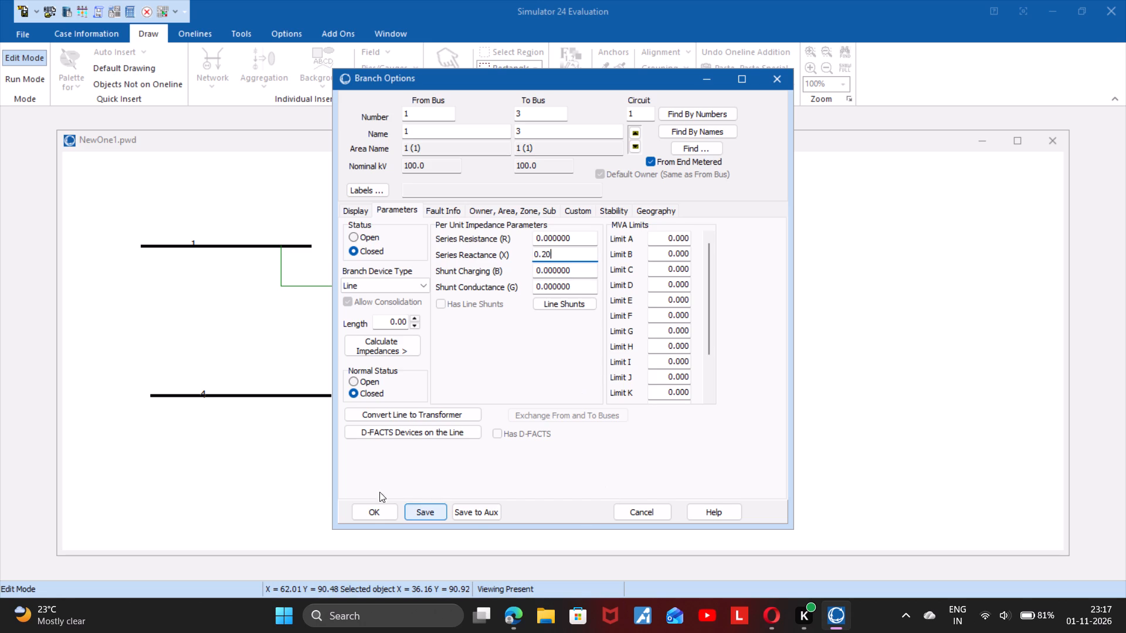
{"action": "left_click", "coordinate": [369, 509]}
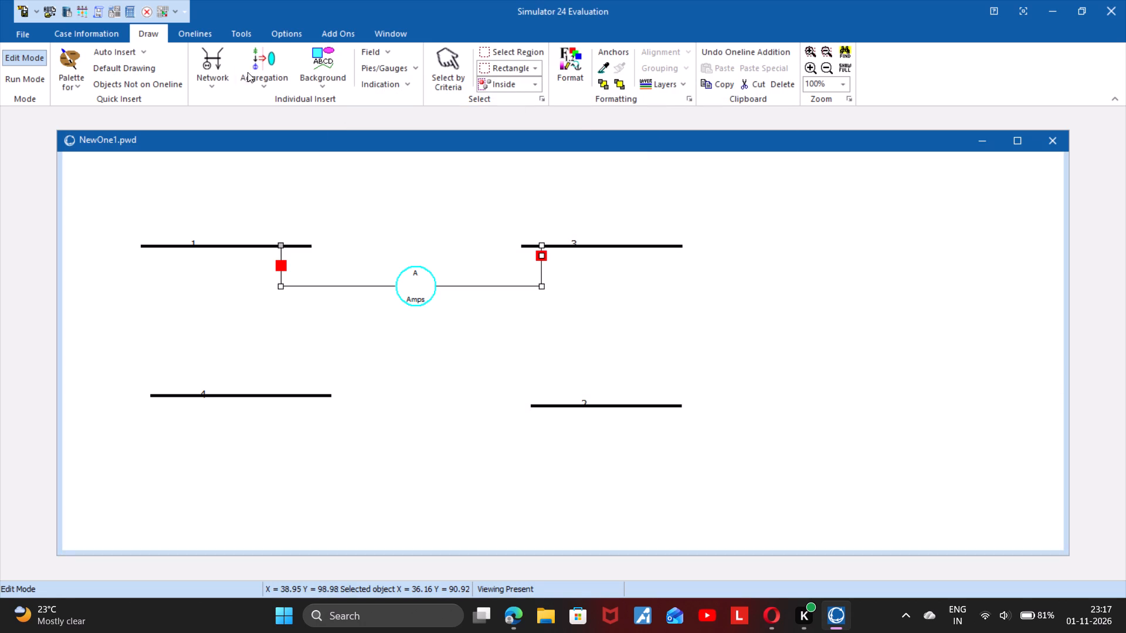
Draw a transmission line from bus 4 to bus 2, routed above both buses, with a series reactance of 0.10.
{"action": "left_click", "coordinate": [223, 56]}
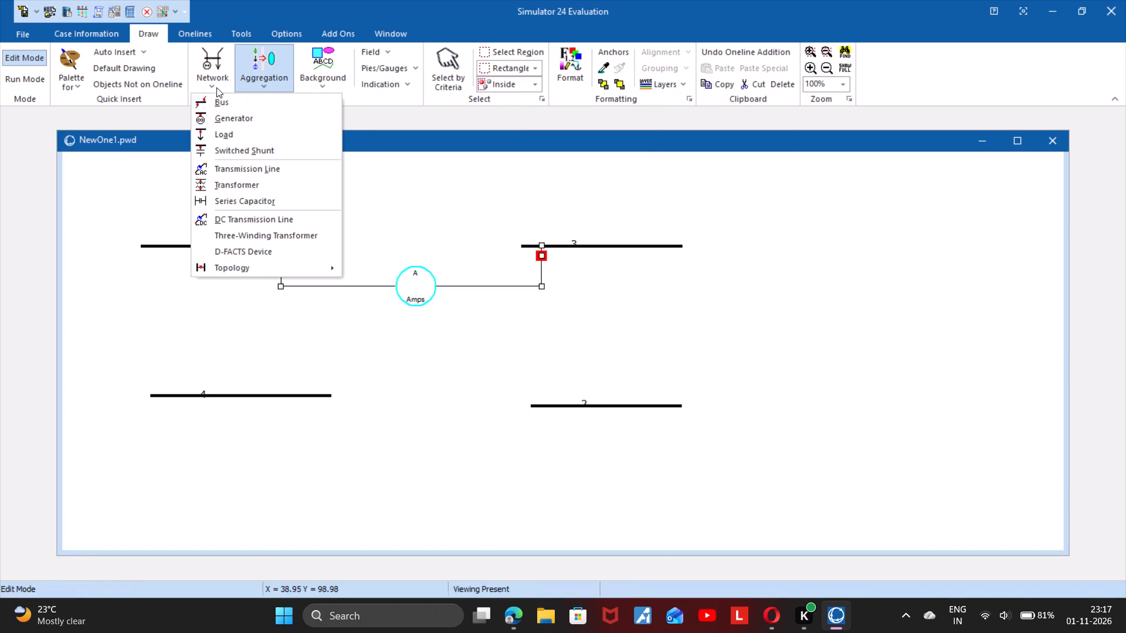
{"action": "left_click", "coordinate": [237, 167]}
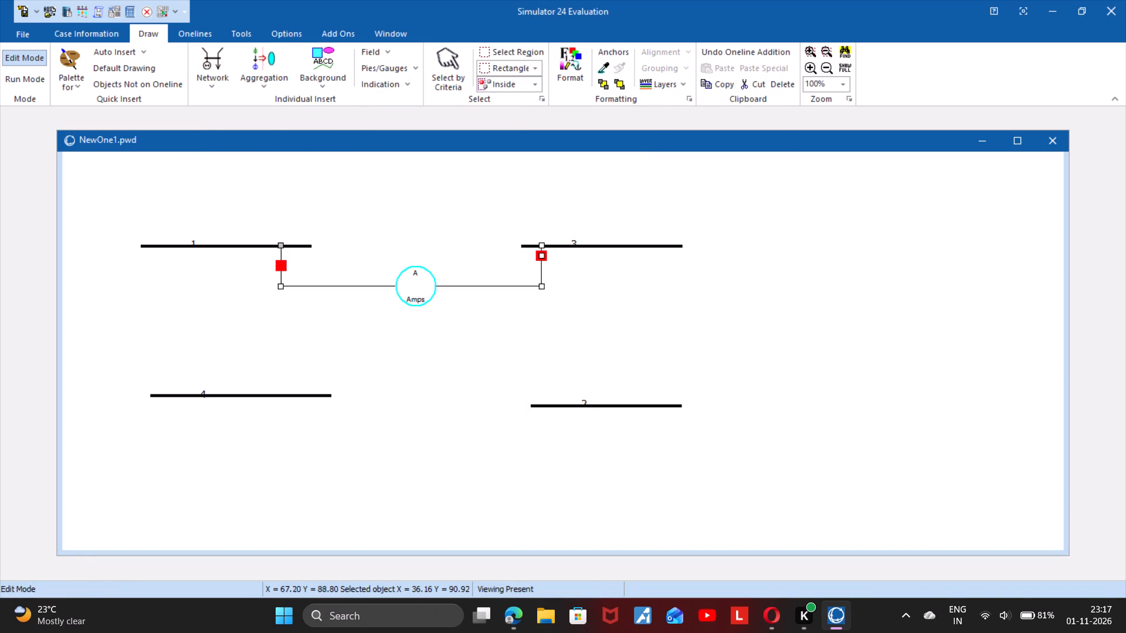
{"action": "left_click", "coordinate": [280, 395]}
{"action": "left_click", "coordinate": [280, 395]}
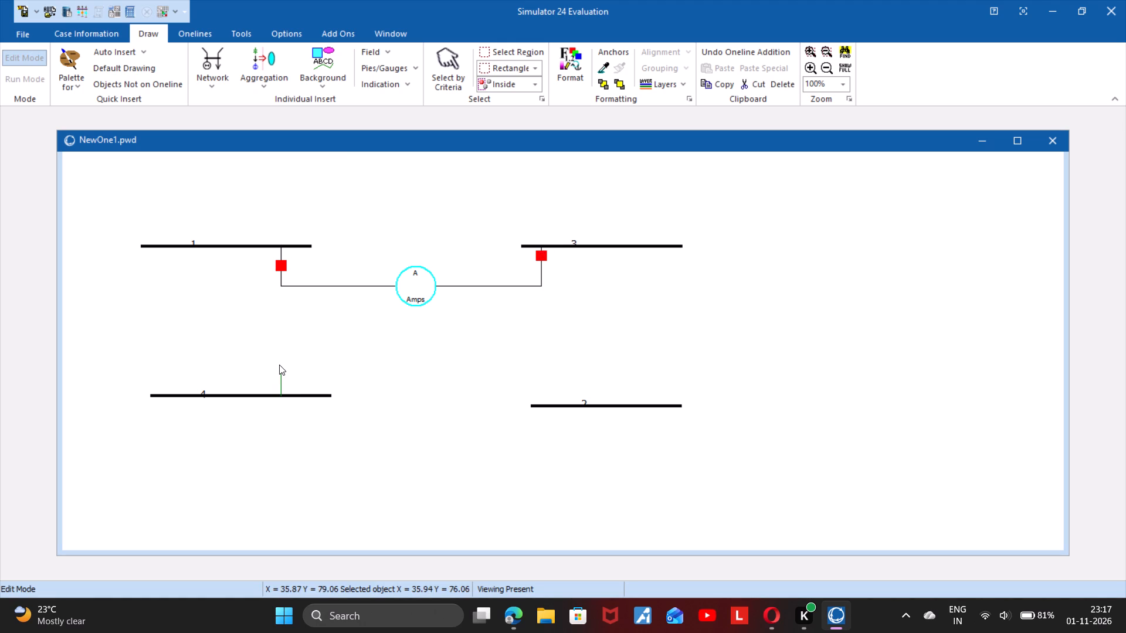
{"action": "left_click", "coordinate": [279, 364]}
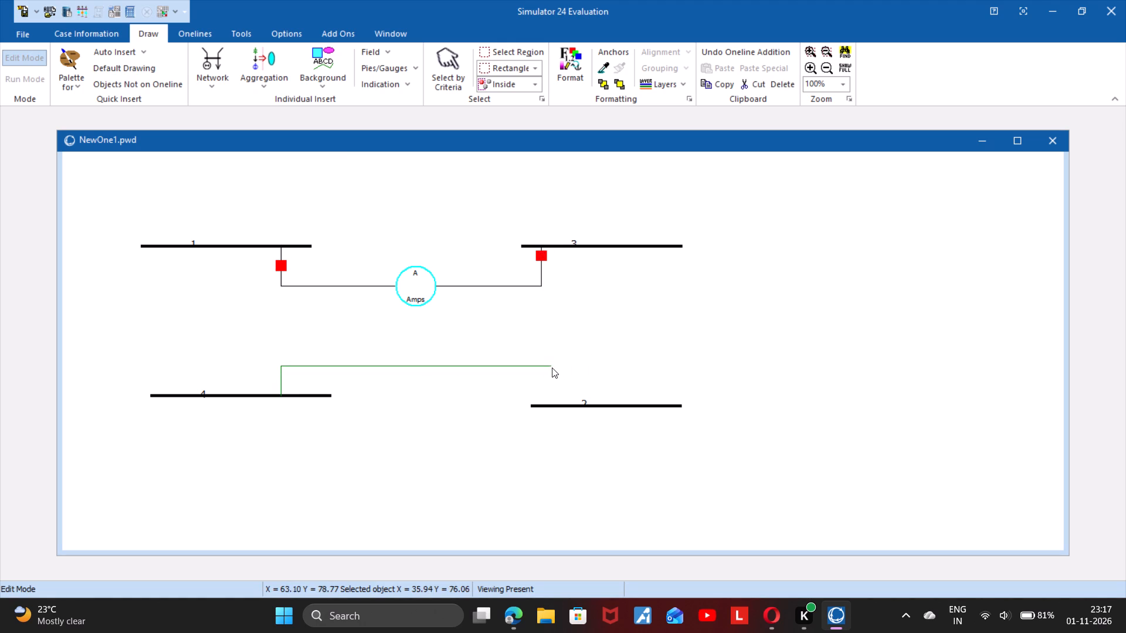
{"action": "left_click", "coordinate": [548, 367]}
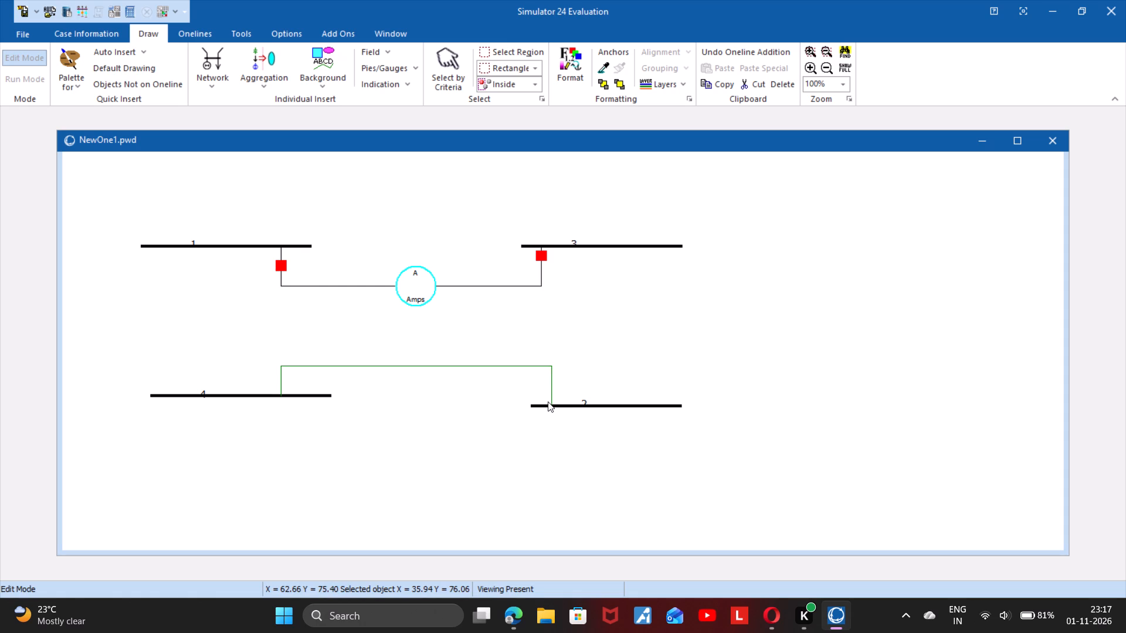
{"action": "left_click", "coordinate": [548, 401]}
{"action": "double_click", "coordinate": [548, 401]}
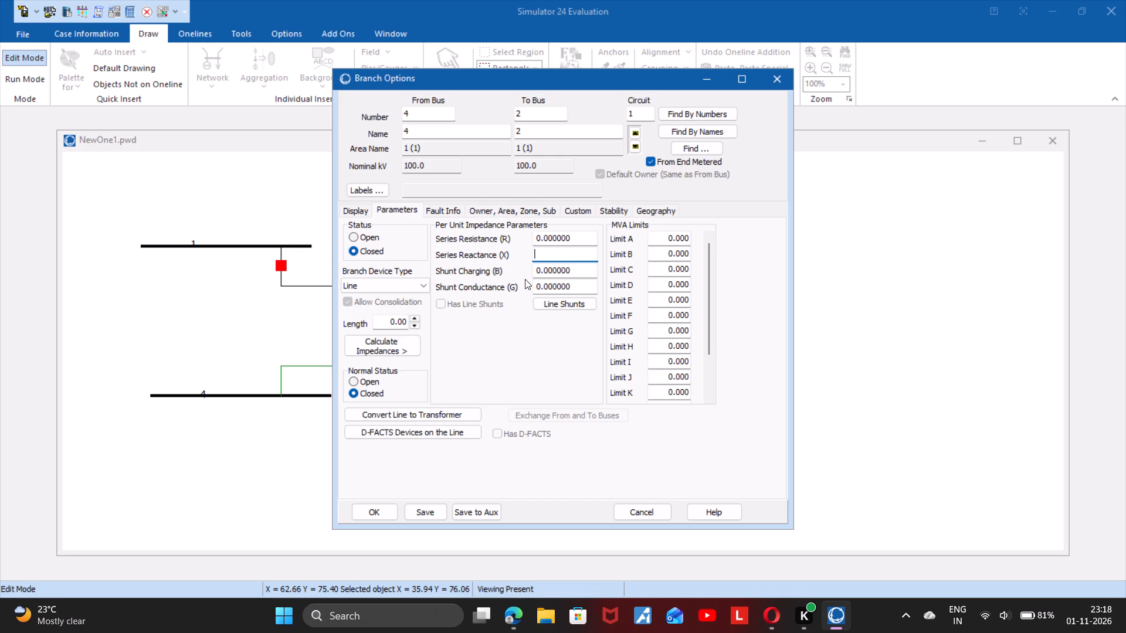
{"action": "type", "text": "0."}
{"action": "type", "text": "10"}
{"action": "left_click", "coordinate": [380, 509]}
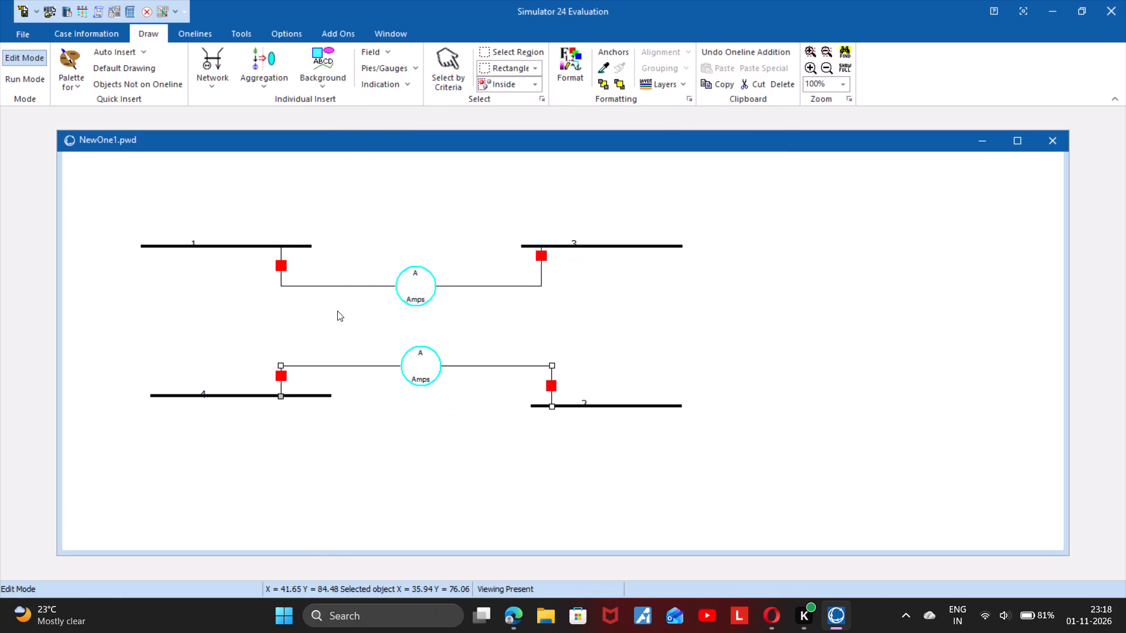
Draw a transmission line from bus 1 diagonally across to bus 2, with a series reactance of 0.20.
{"action": "left_click", "coordinate": [204, 72]}
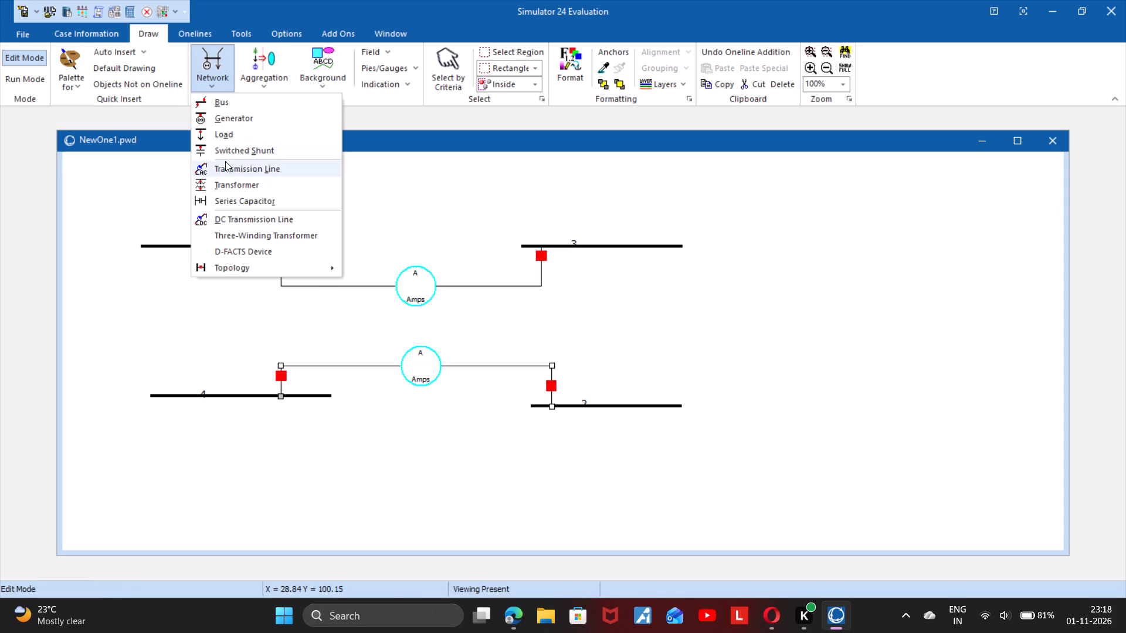
{"action": "left_click", "coordinate": [225, 161]}
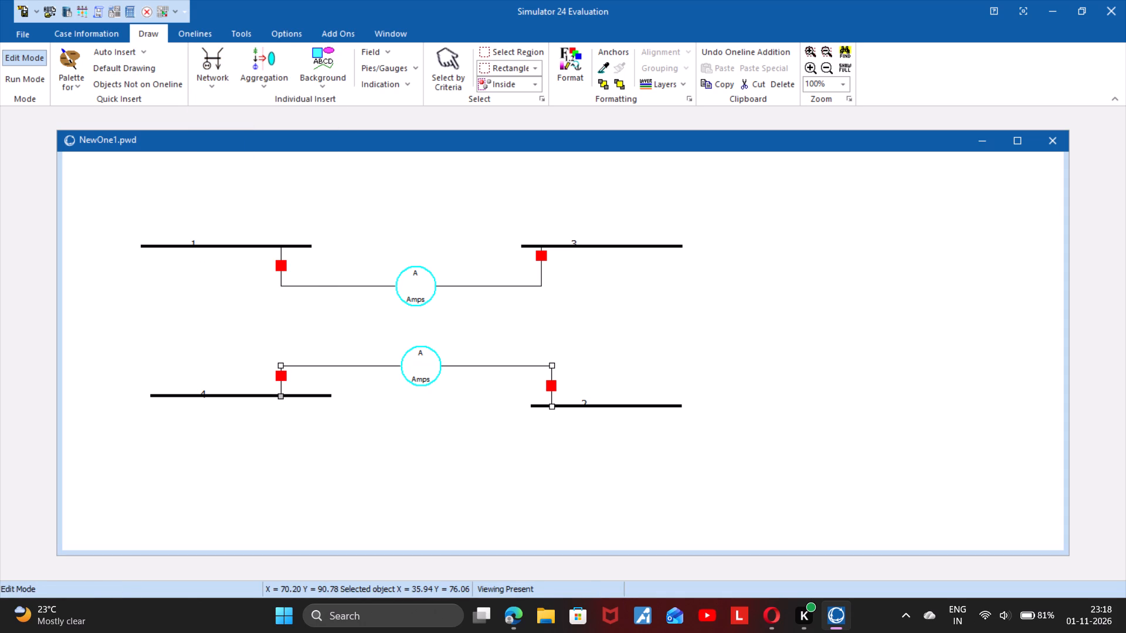
{"action": "left_click", "coordinate": [223, 246]}
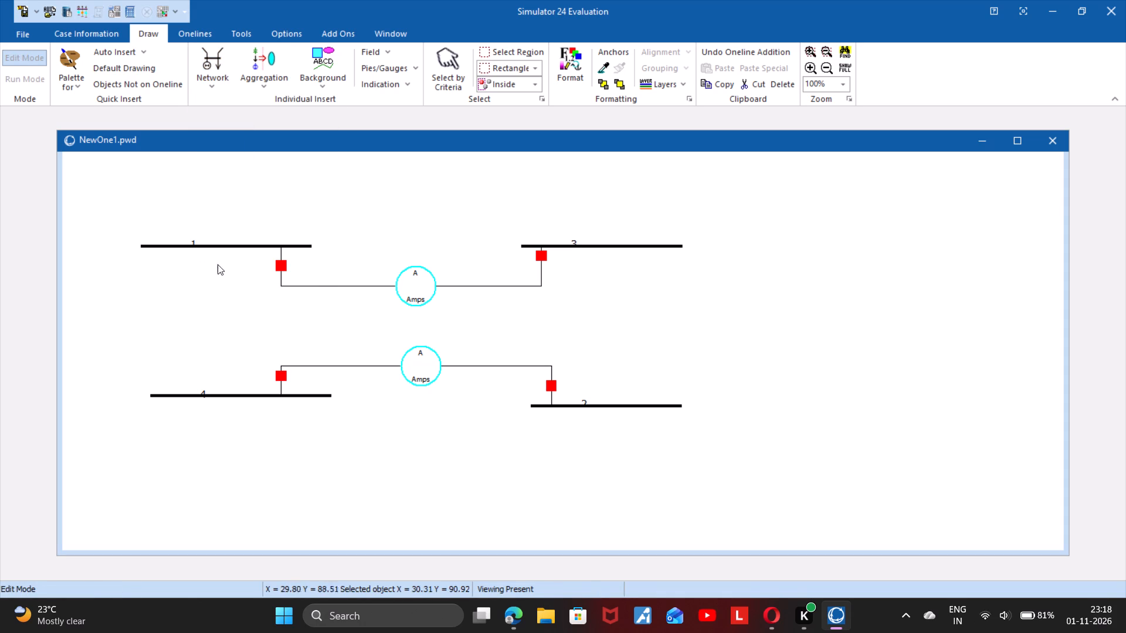
{"action": "left_click", "coordinate": [219, 247]}
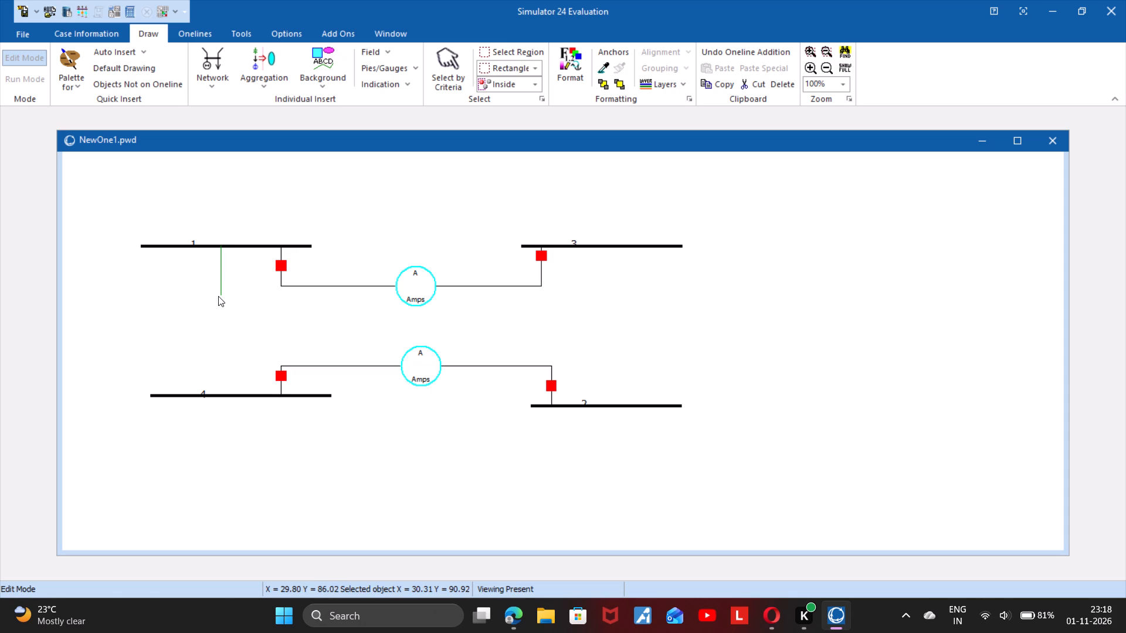
{"action": "left_click", "coordinate": [218, 296]}
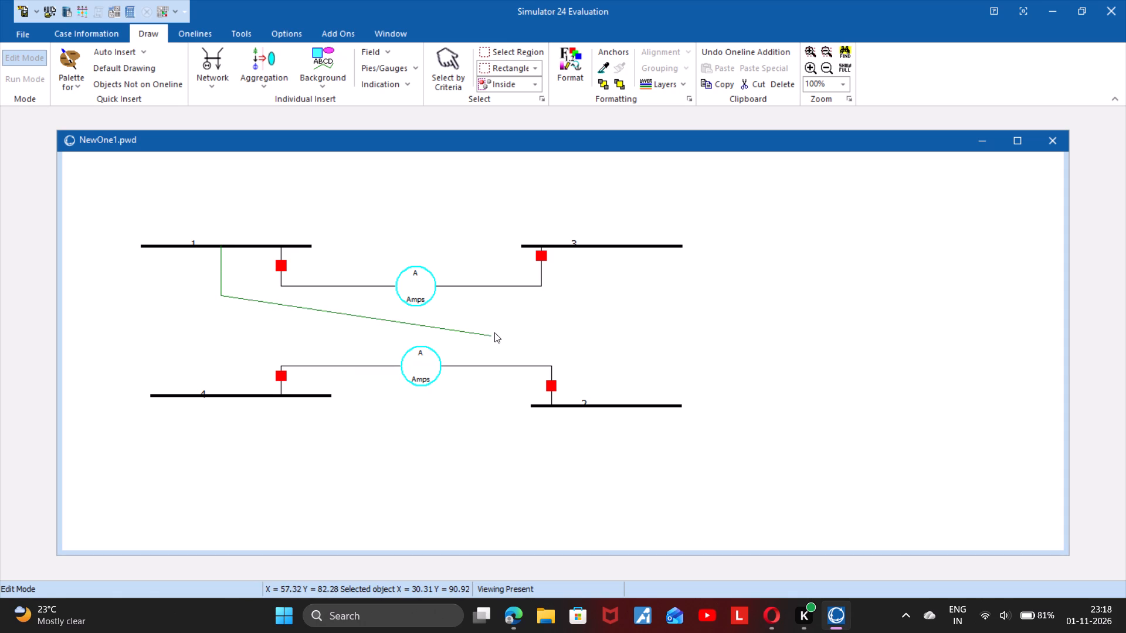
{"action": "left_click", "coordinate": [599, 340]}
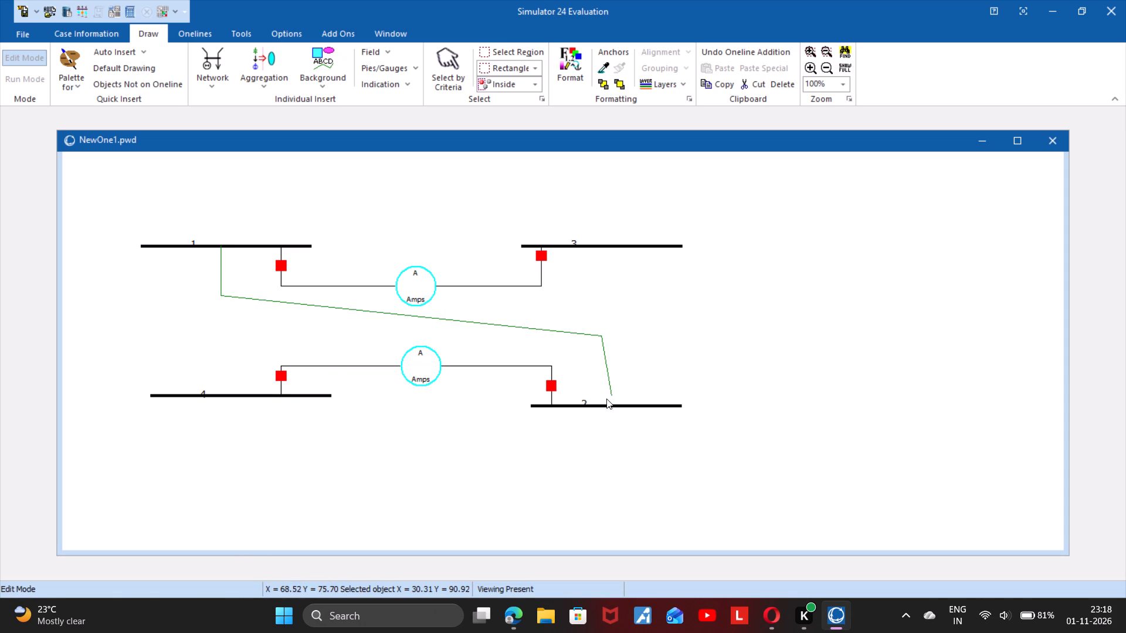
{"action": "left_click", "coordinate": [603, 401]}
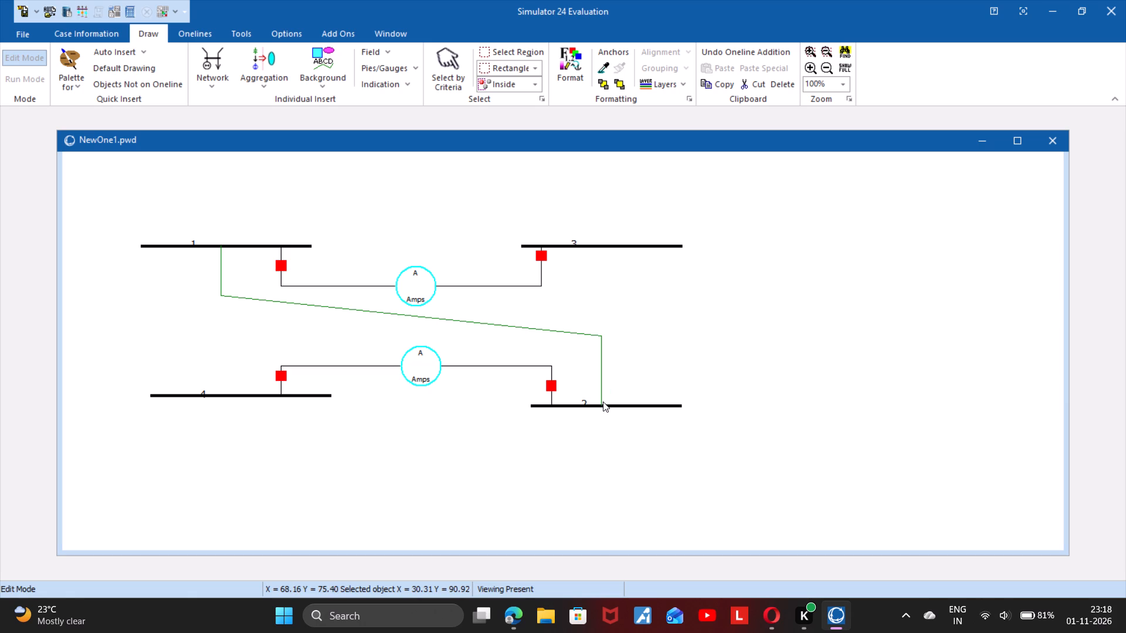
{"action": "double_click", "coordinate": [603, 401]}
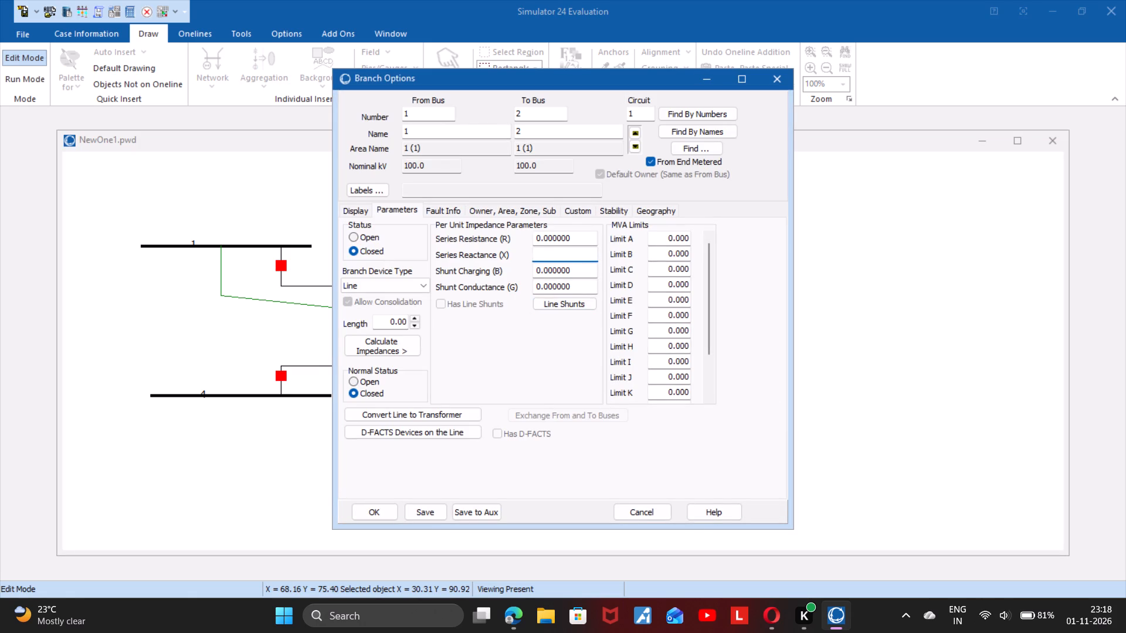
{"action": "type", "text": "0.20"}
{"action": "left_click", "coordinate": [378, 511]}
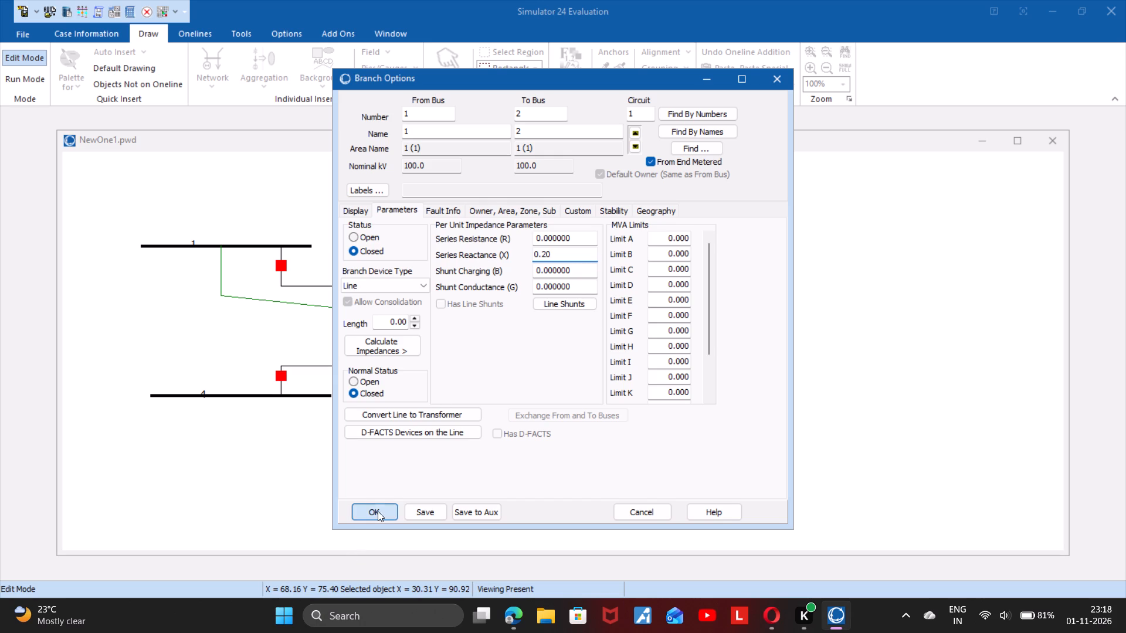
Draw a straight vertical transmission line from bus 1 down to bus 4, with a series reactance of 0.10.
{"action": "left_click", "coordinate": [205, 77]}
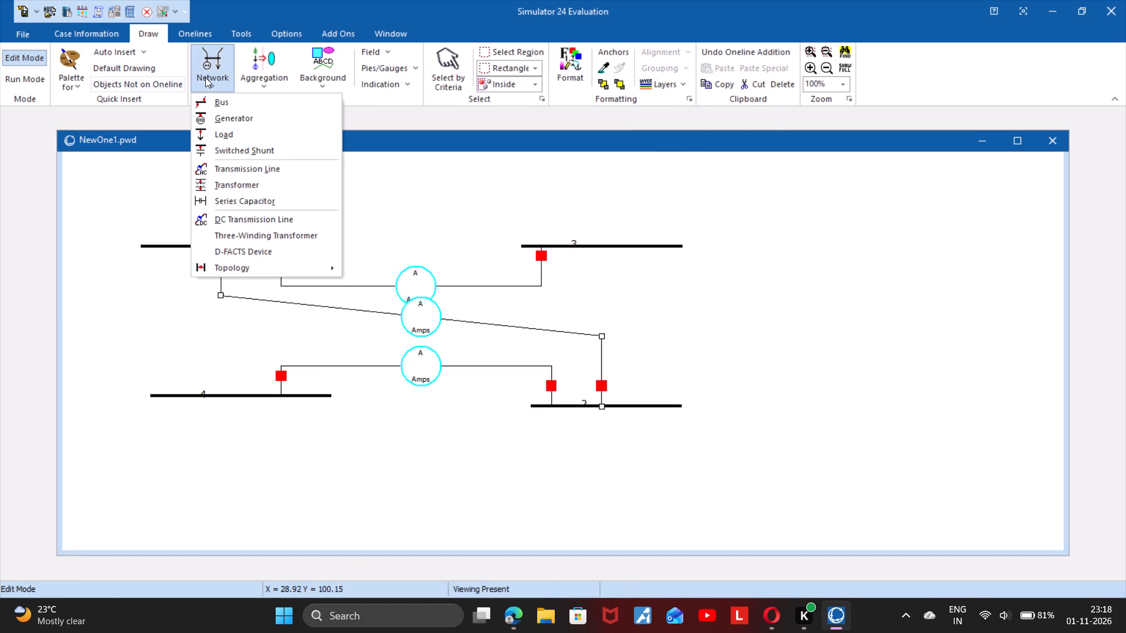
{"action": "left_click", "coordinate": [229, 165]}
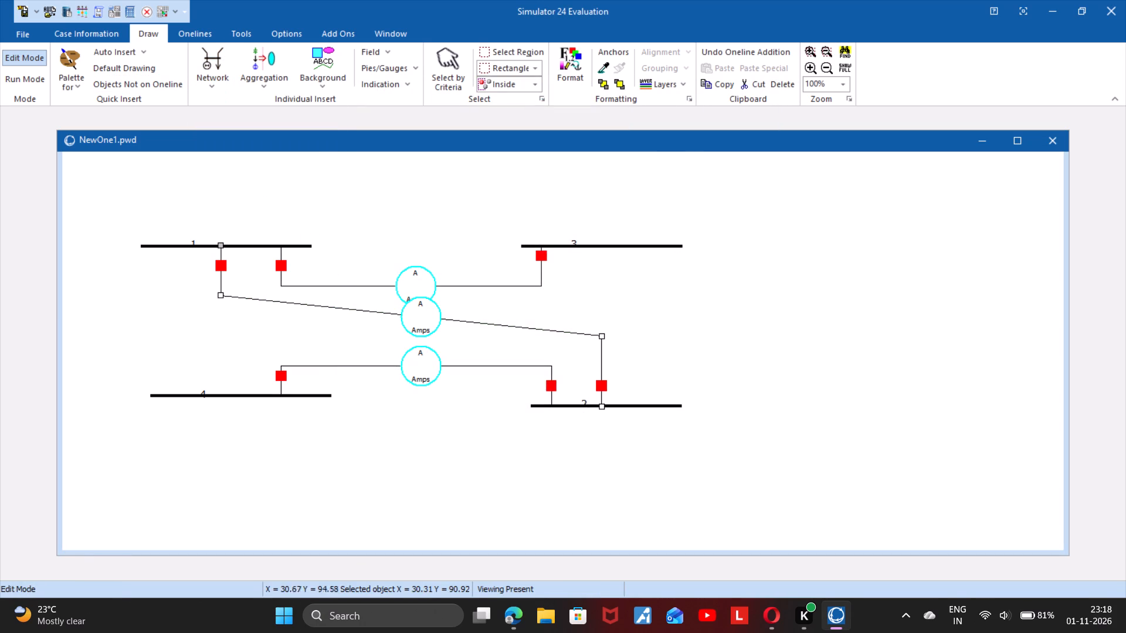
{"action": "left_click", "coordinate": [185, 246]}
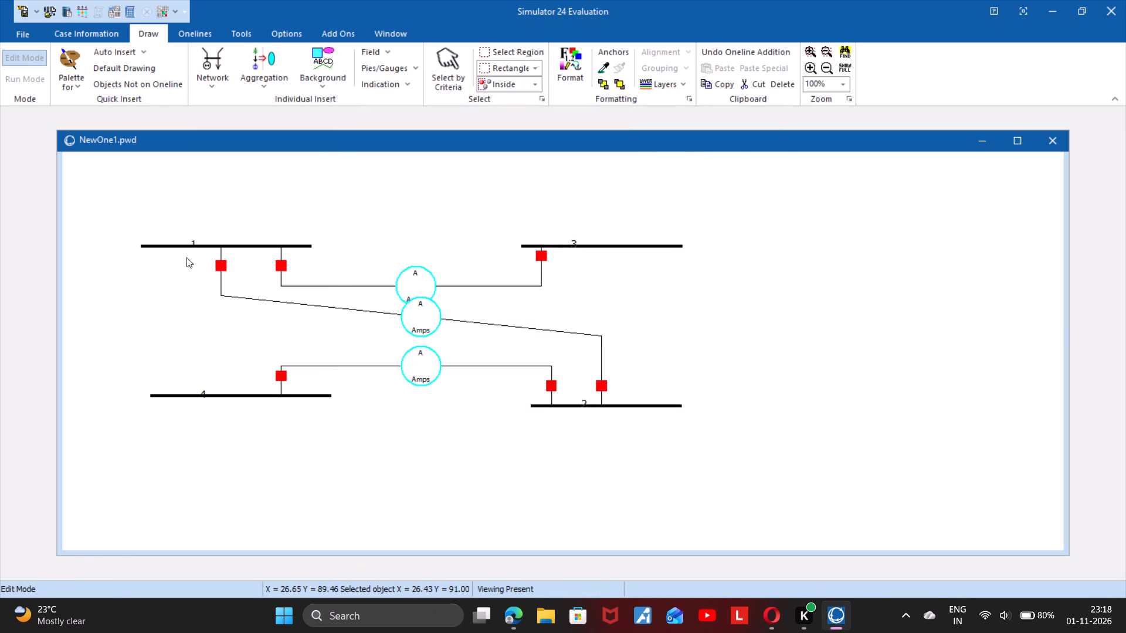
{"action": "left_click", "coordinate": [180, 247]}
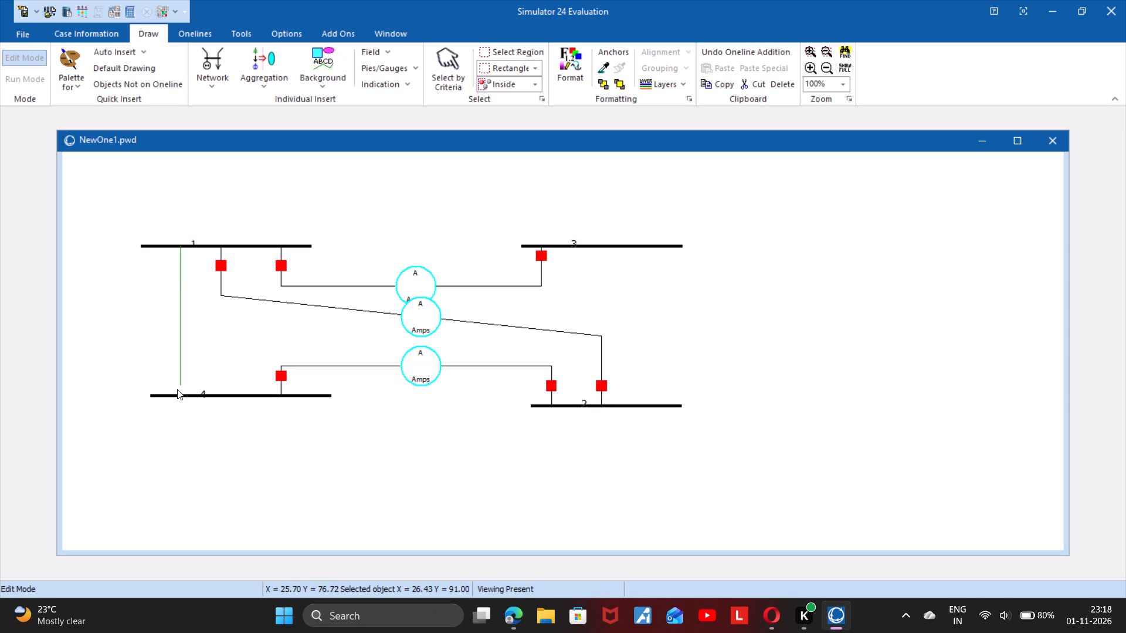
{"action": "left_click", "coordinate": [176, 394]}
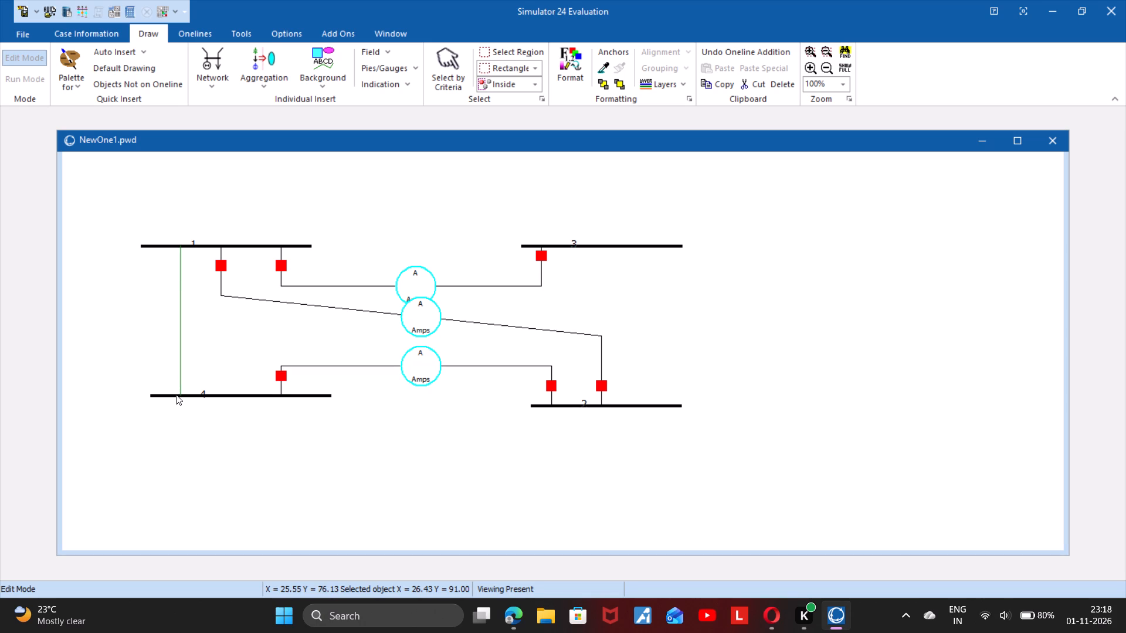
{"action": "double_click", "coordinate": [176, 394]}
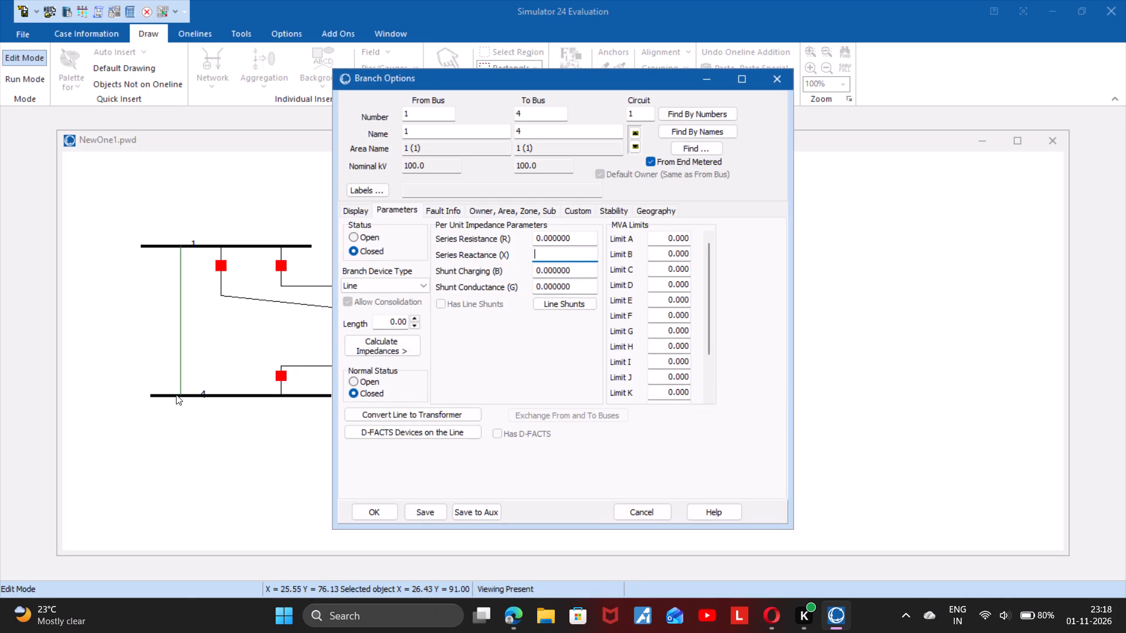
{"action": "type", "text": "0.10"}
{"action": "left_click", "coordinate": [367, 505]}
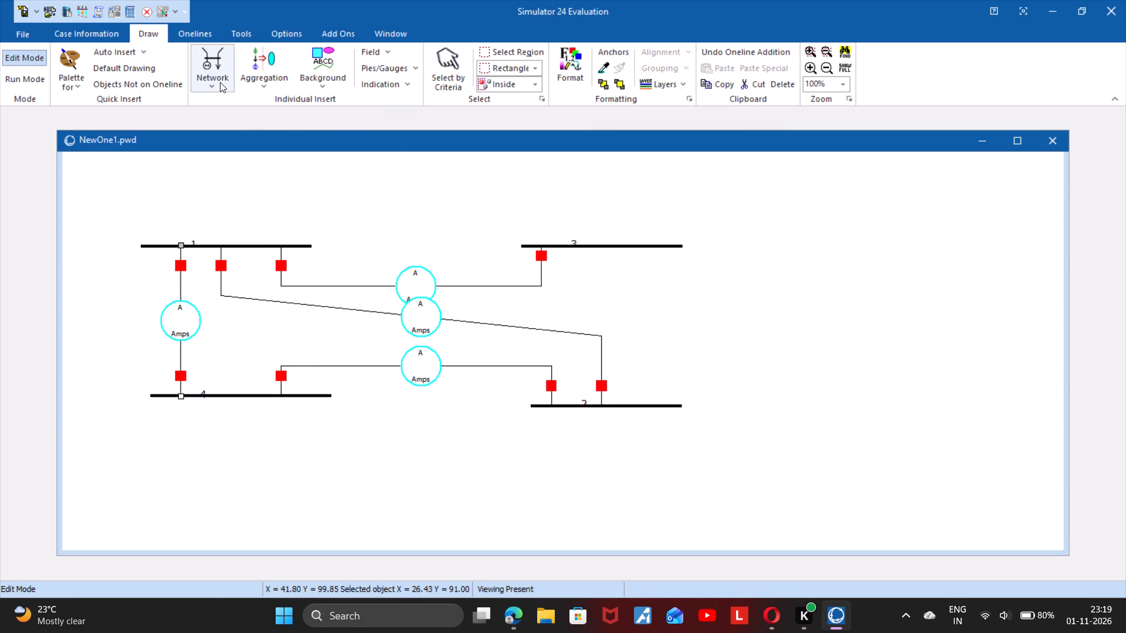
Draw a straight vertical transmission line from bus 3 down to bus 2, with a series reactance of 0.10.
{"action": "left_click", "coordinate": [220, 82]}
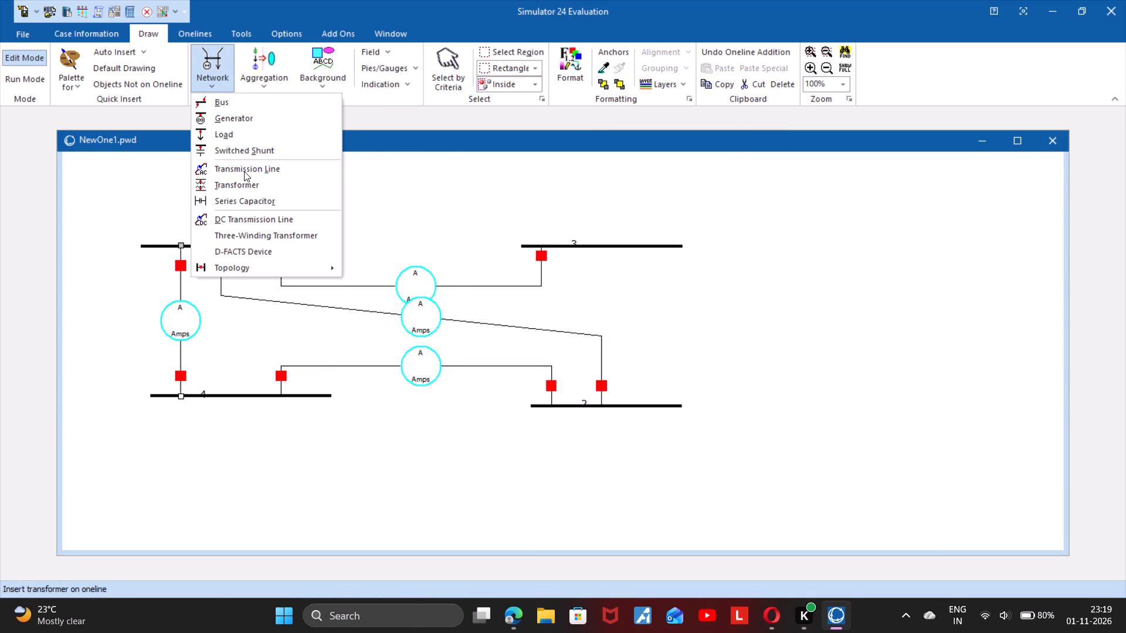
{"action": "left_click", "coordinate": [244, 171]}
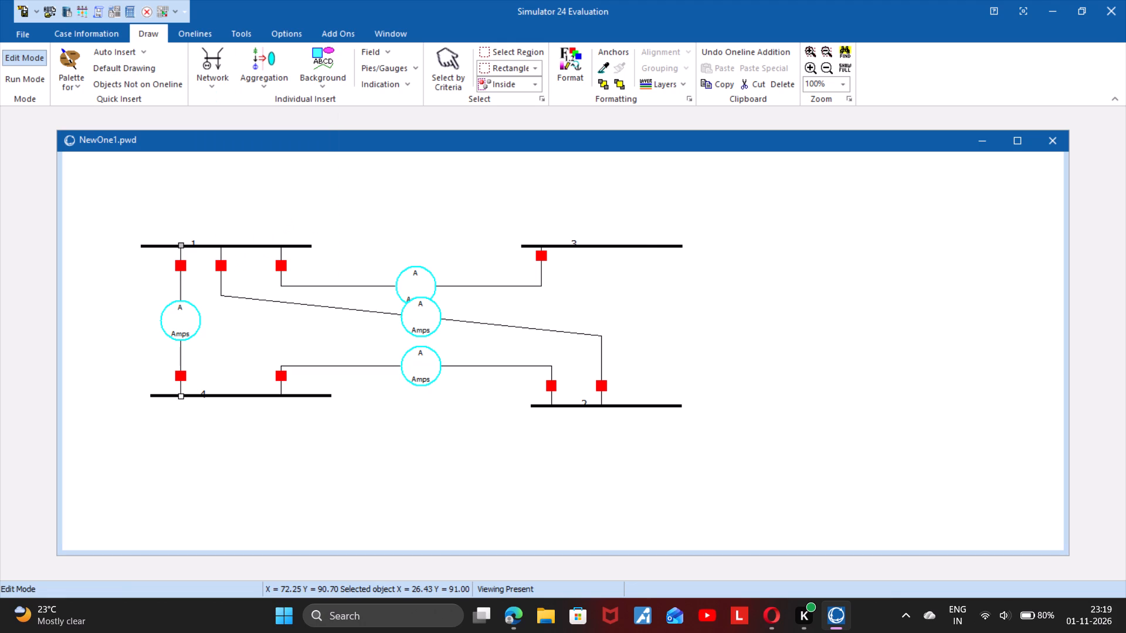
{"action": "left_click", "coordinate": [649, 246]}
{"action": "left_click", "coordinate": [649, 246]}
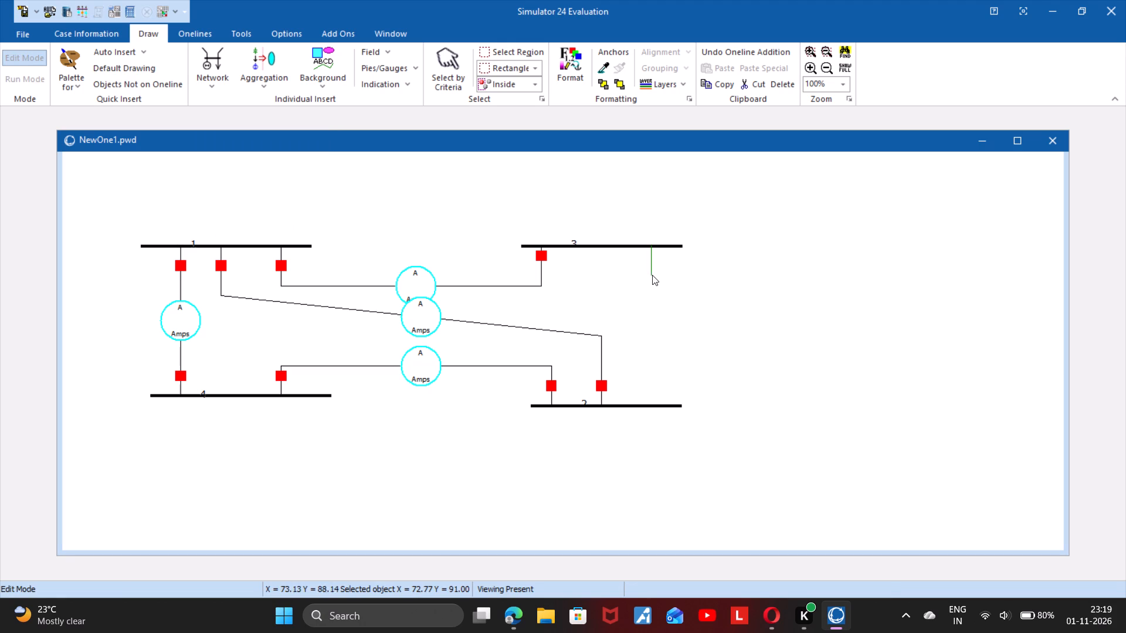
{"action": "left_click", "coordinate": [654, 408]}
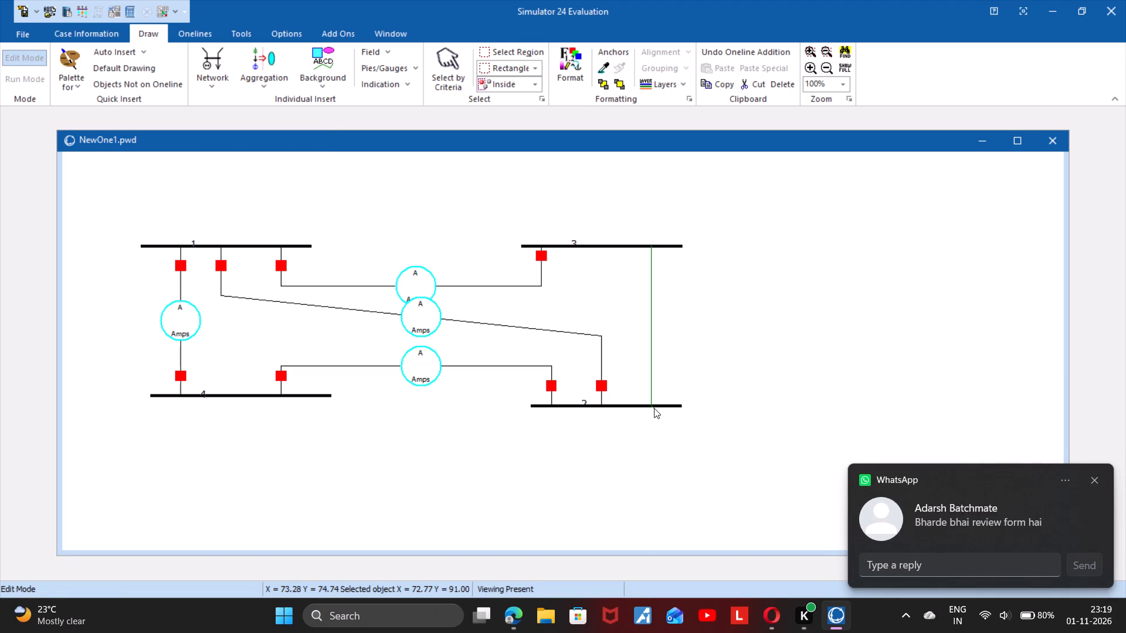
{"action": "double_click", "coordinate": [654, 408]}
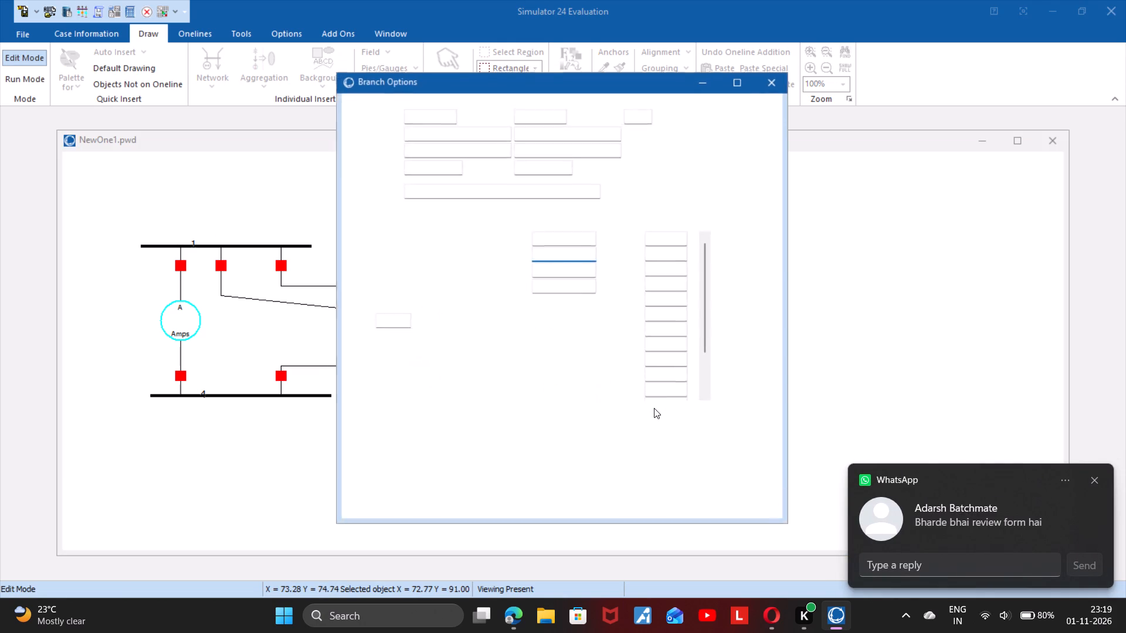
{"action": "type", "text": "0.10"}
{"action": "key", "text": "Return"}
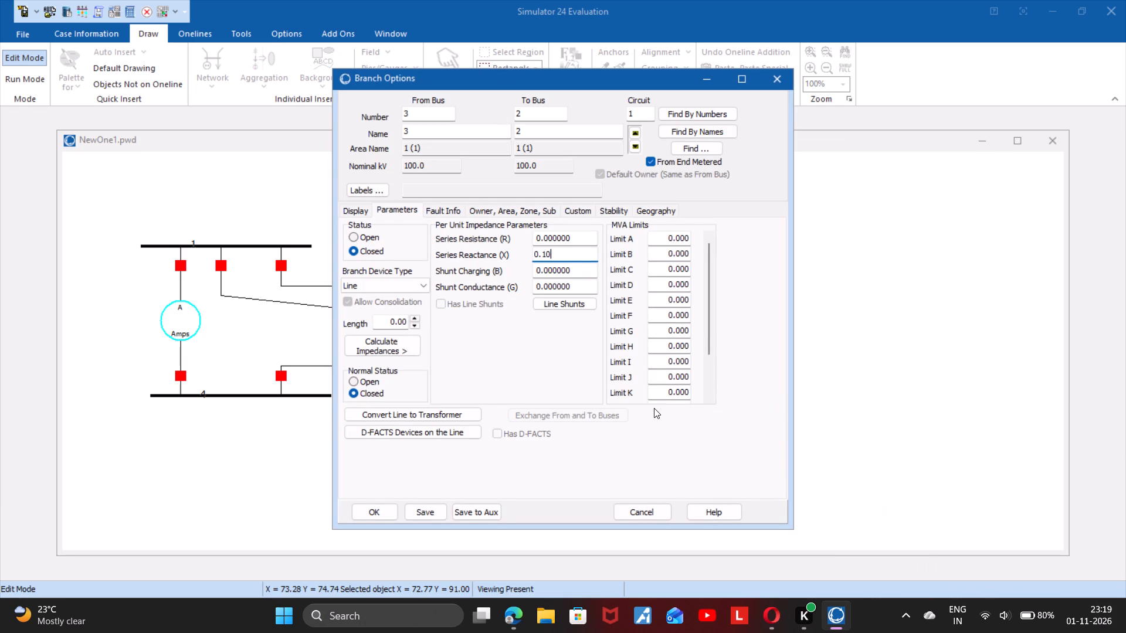
{"action": "left_click", "coordinate": [391, 514]}
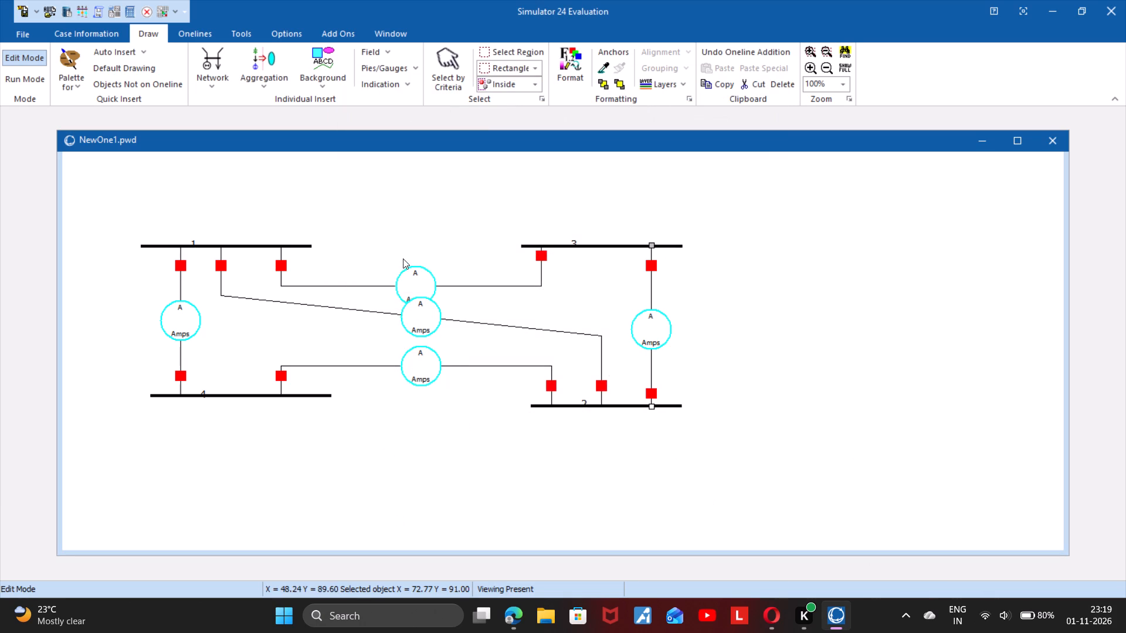
Insert a generator at bus 1 with a MW setpoint of 100.
{"action": "left_click_drag", "start_coordinate": [403, 258], "coordinate": [399, 226]}
{"action": "left_click_drag", "start_coordinate": [399, 226], "coordinate": [435, 266]}
{"action": "left_click", "coordinate": [226, 70]}
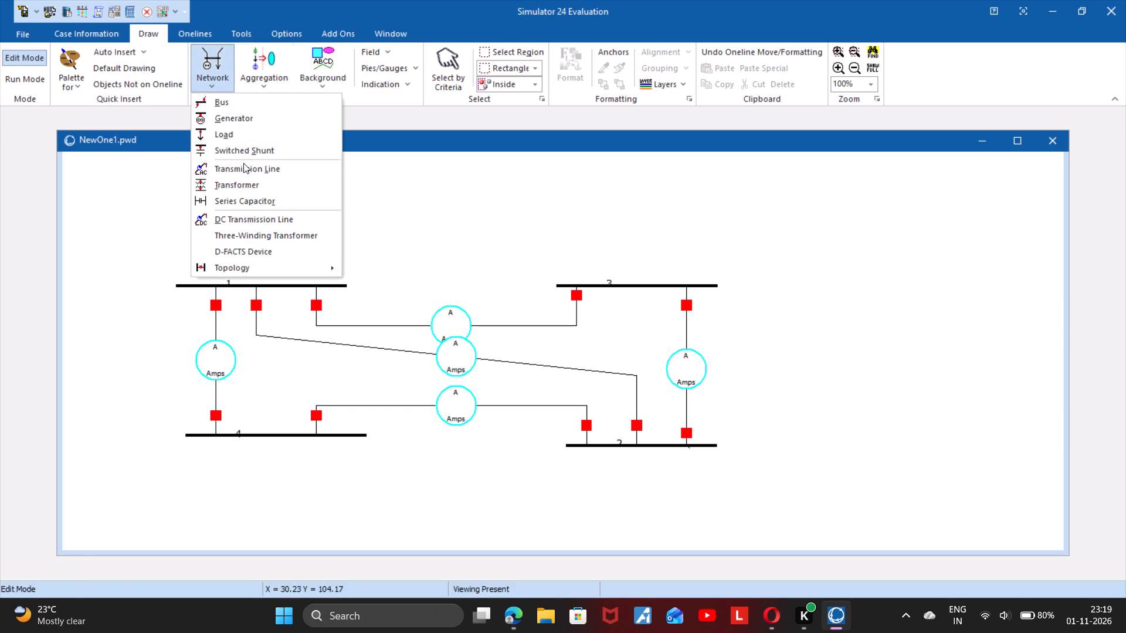
{"action": "left_click", "coordinate": [240, 125]}
{"action": "left_click", "coordinate": [252, 198]}
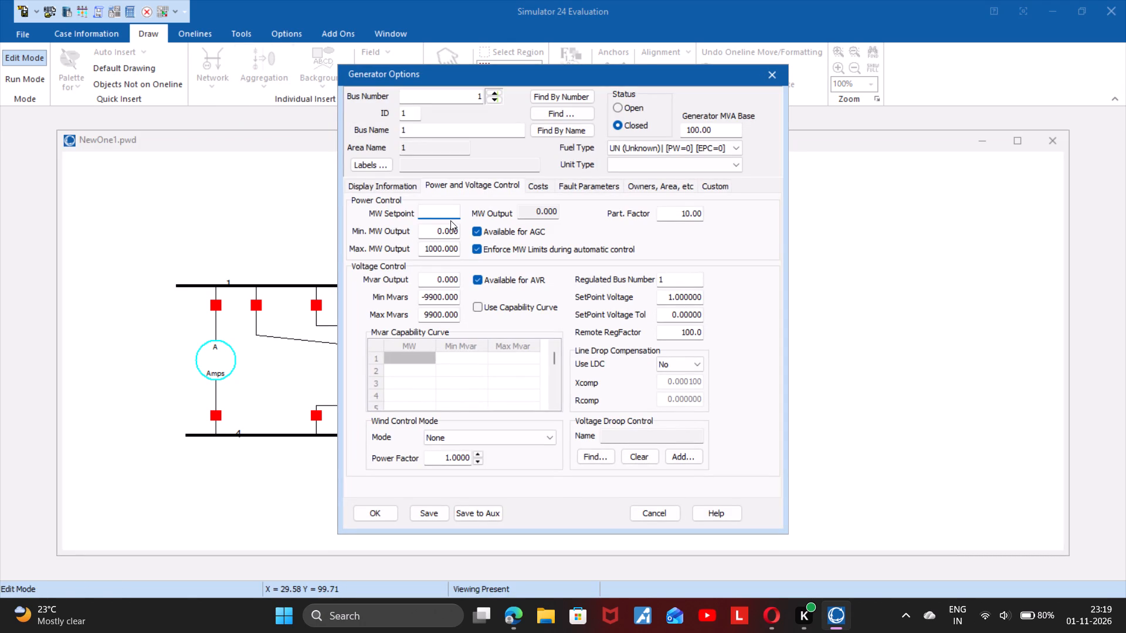
{"action": "type", "text": "100"}
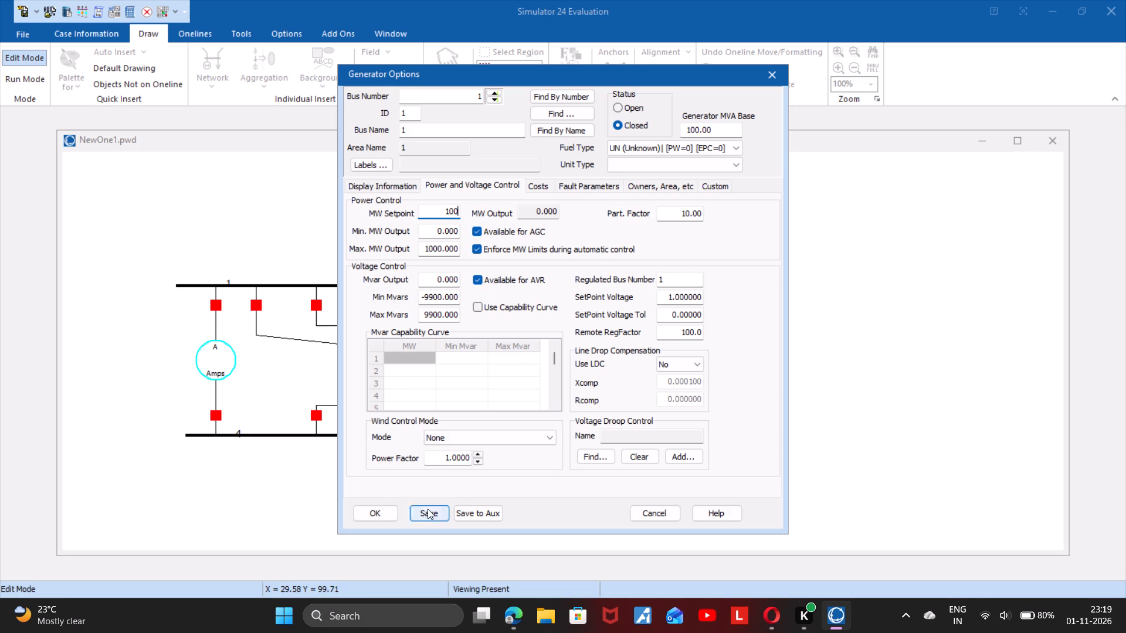
{"action": "left_click", "coordinate": [382, 513]}
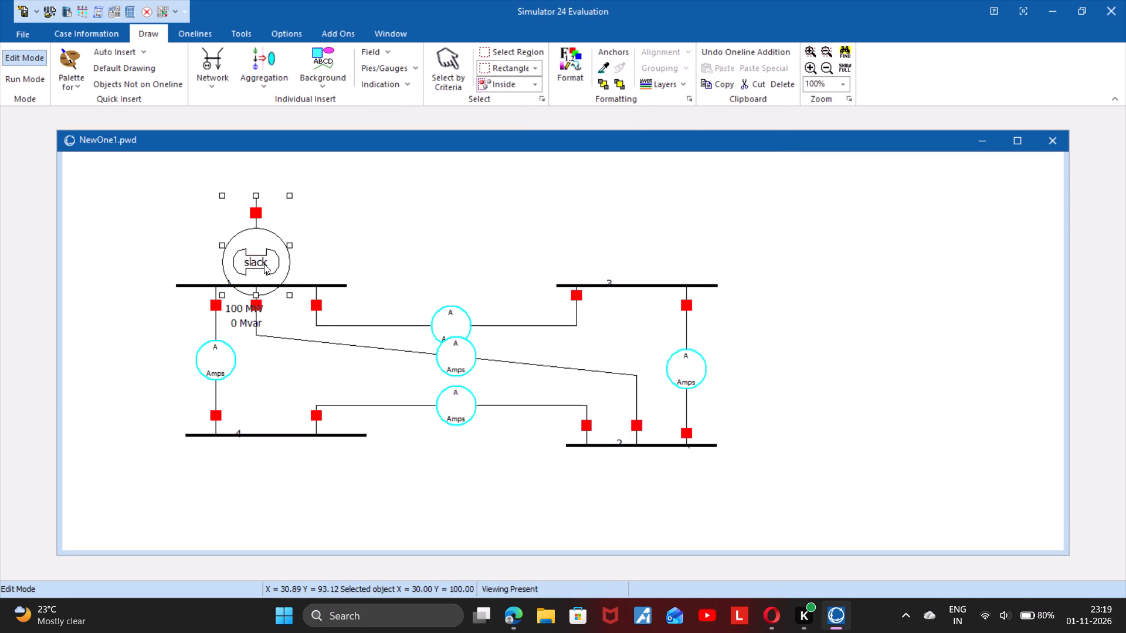
Set the bus 1 generator's orientation to Up, then stretch and reposition it so it stands above and connects to bus 1.
{"action": "left_click_drag", "start_coordinate": [264, 264], "coordinate": [264, 225]}
{"action": "right_click", "coordinate": [264, 225]}
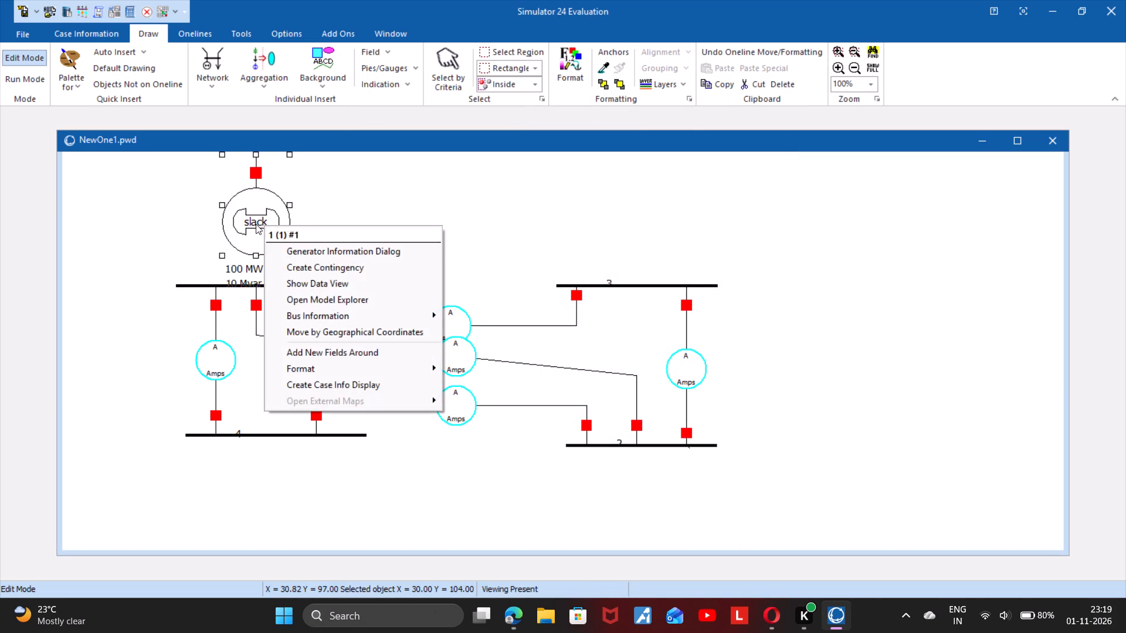
{"action": "double_click", "coordinate": [256, 224]}
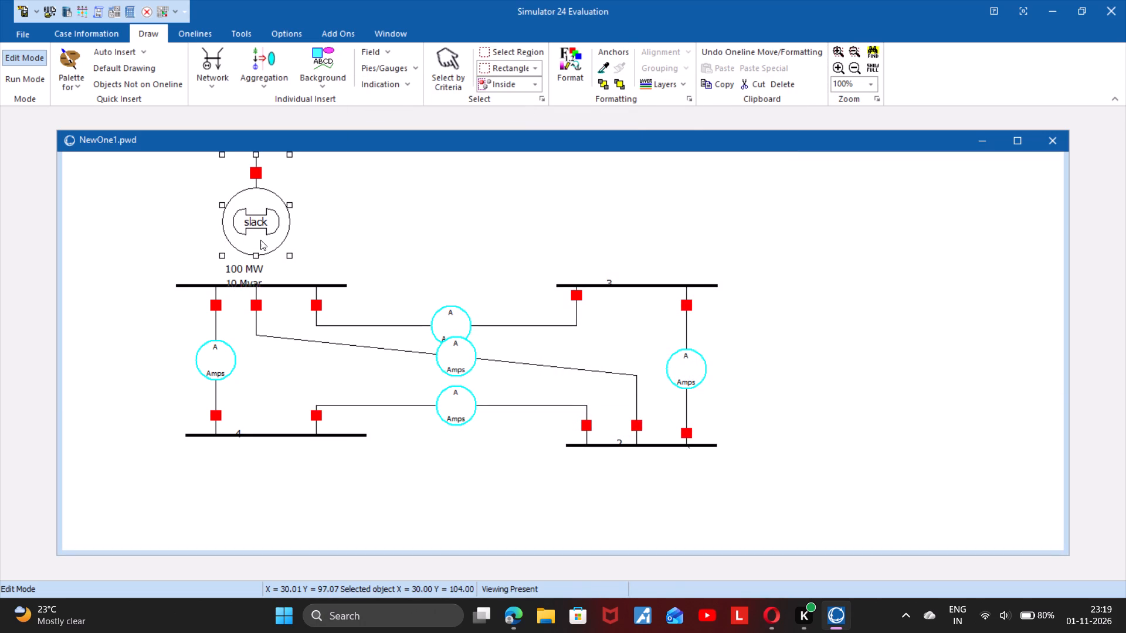
{"action": "triple_click", "coordinate": [260, 240]}
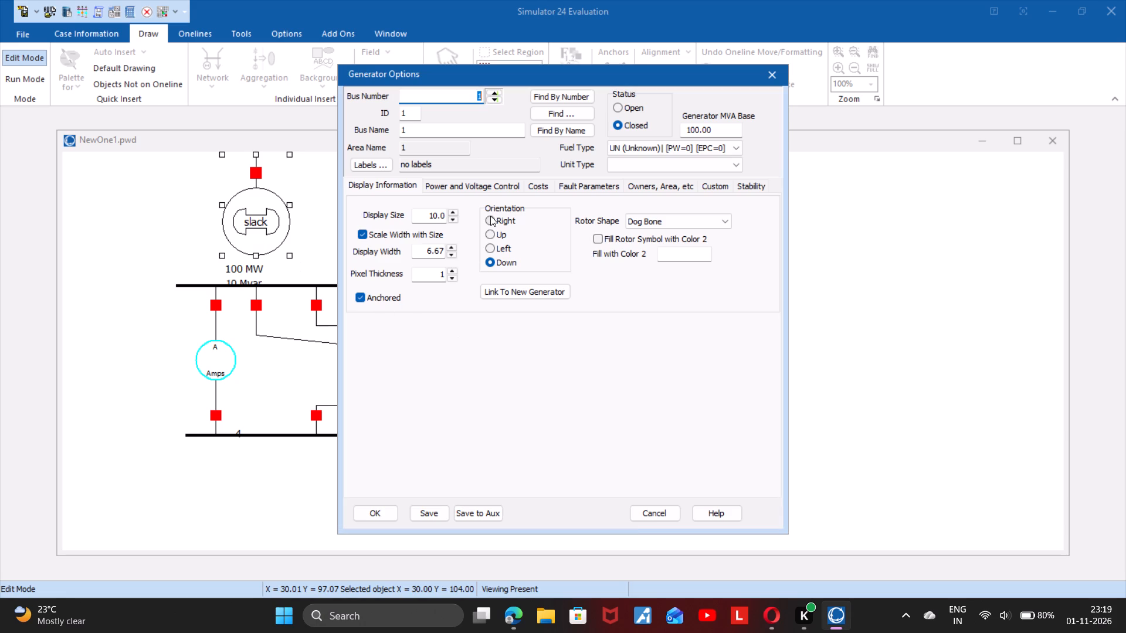
{"action": "left_click", "coordinate": [489, 233]}
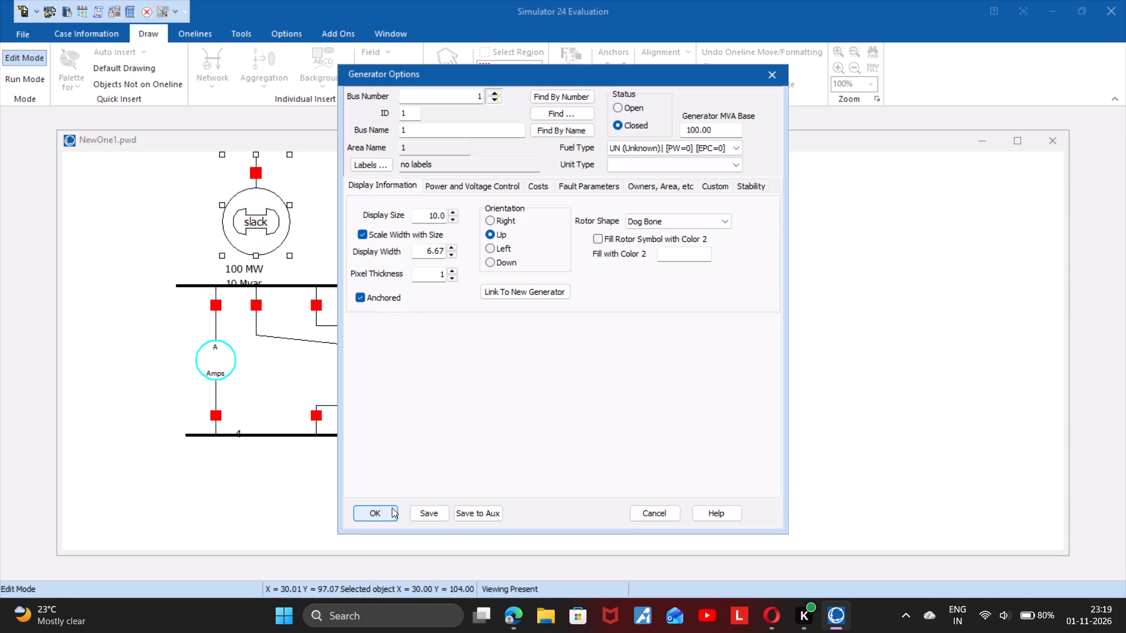
{"action": "left_click", "coordinate": [390, 509]}
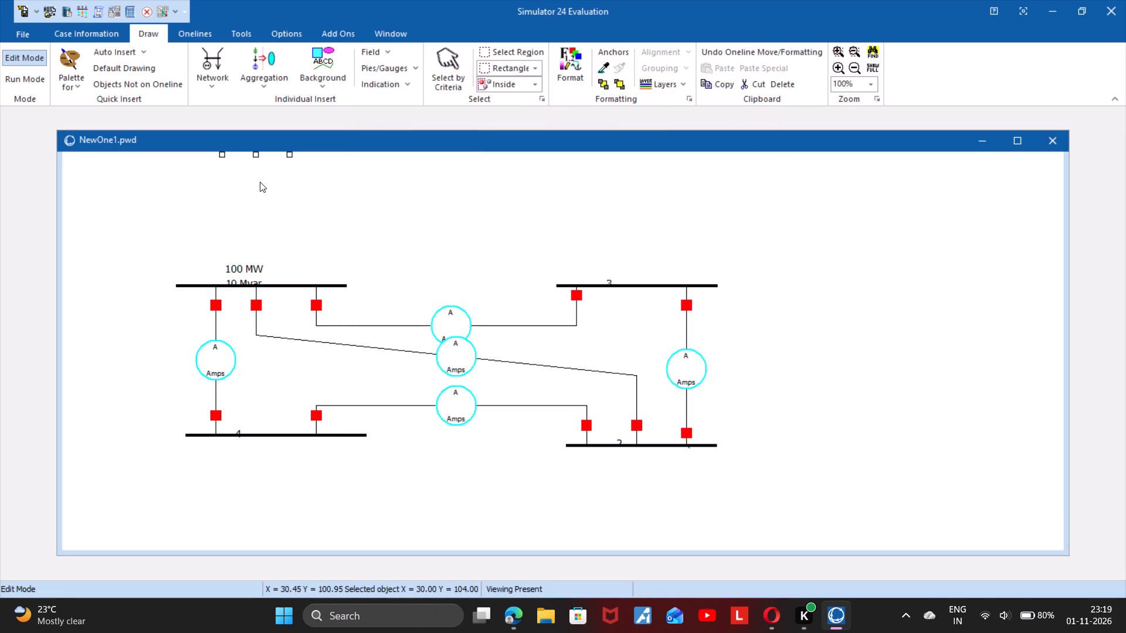
{"action": "left_click_drag", "start_coordinate": [257, 157], "coordinate": [264, 225]}
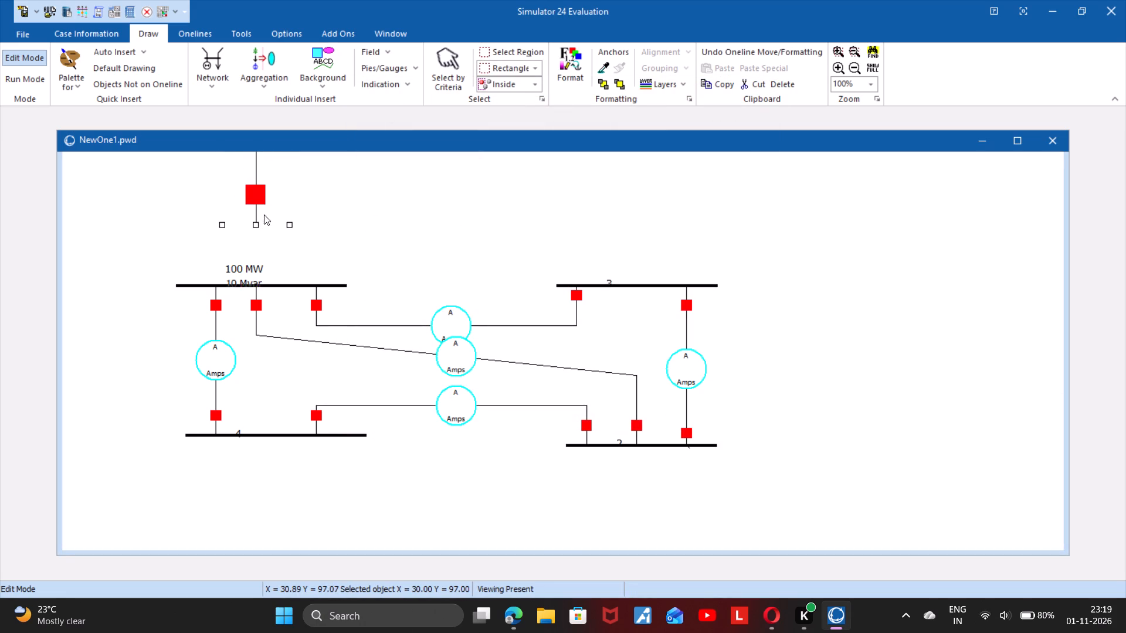
{"action": "left_click_drag", "start_coordinate": [256, 190], "coordinate": [259, 249]}
{"action": "left_click", "coordinate": [357, 251]}
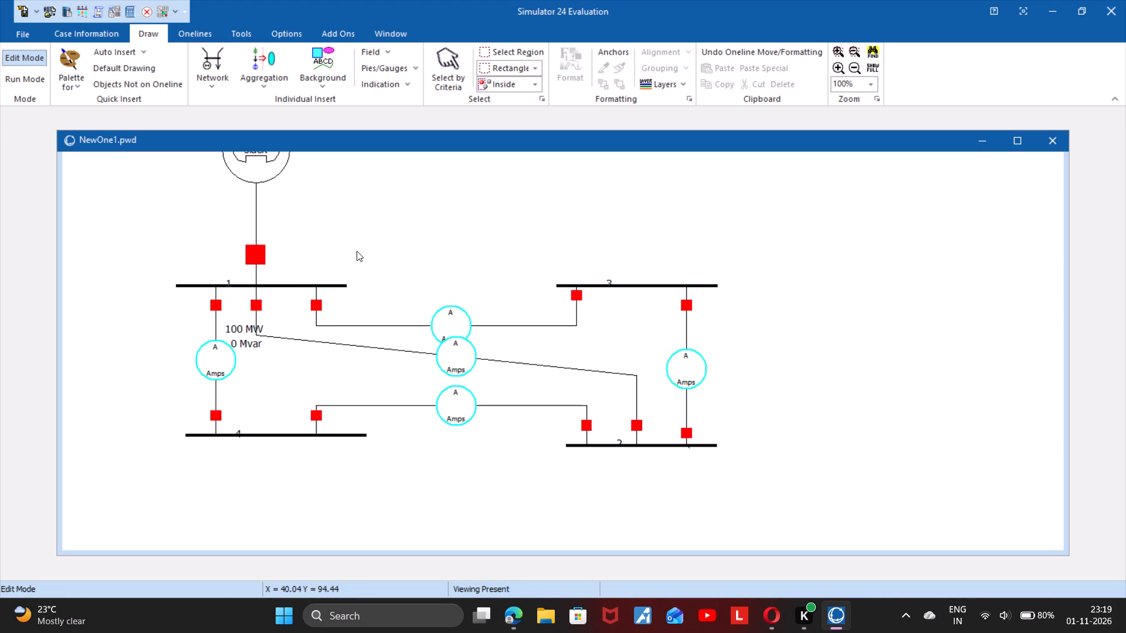
Insert a generator with a MW setpoint of 100 at bus 2 and position it hanging directly below the bus.
{"action": "left_click", "coordinate": [217, 70]}
{"action": "left_click", "coordinate": [233, 122]}
{"action": "left_click", "coordinate": [634, 488]}
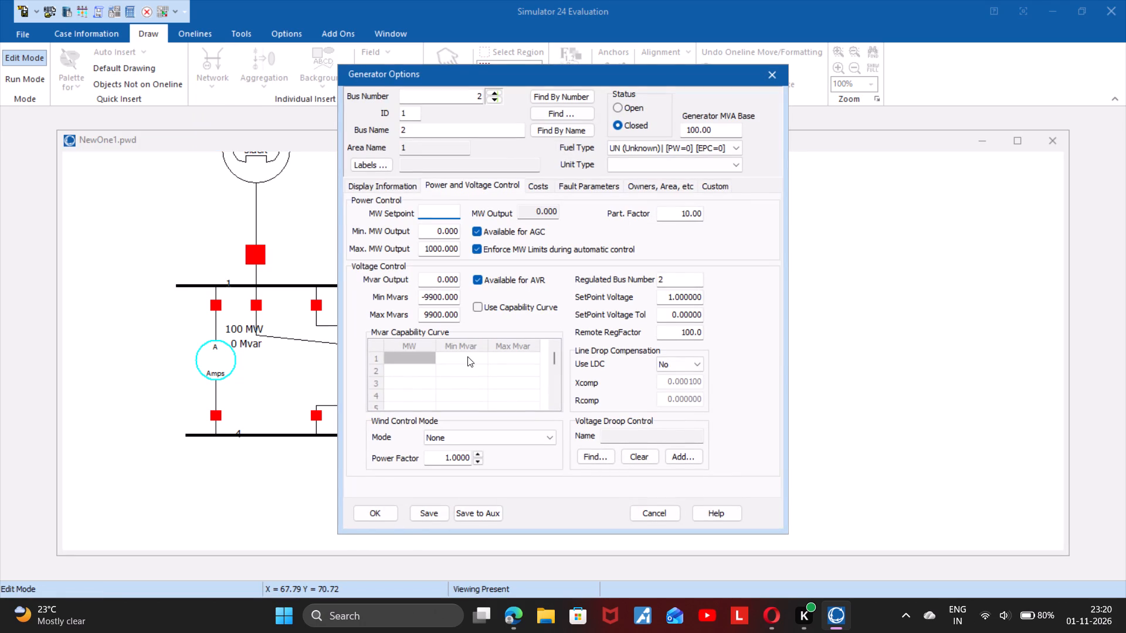
{"action": "type", "text": "100"}
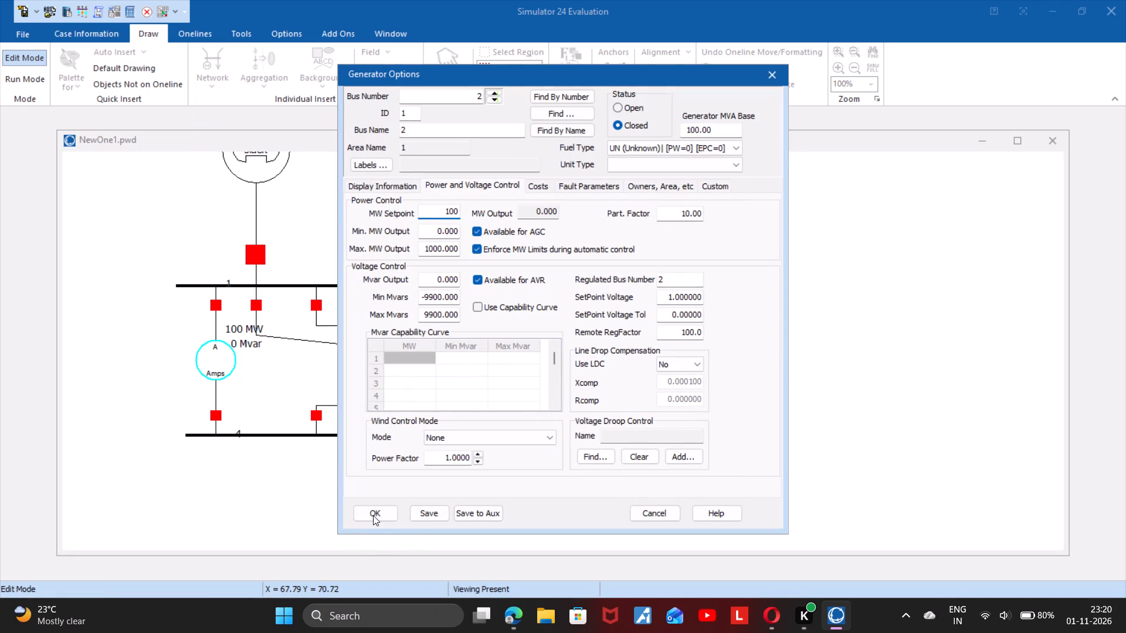
{"action": "left_click", "coordinate": [373, 515]}
{"action": "left_click", "coordinate": [373, 515]}
{"action": "left_click_drag", "start_coordinate": [633, 536], "coordinate": [634, 498]}
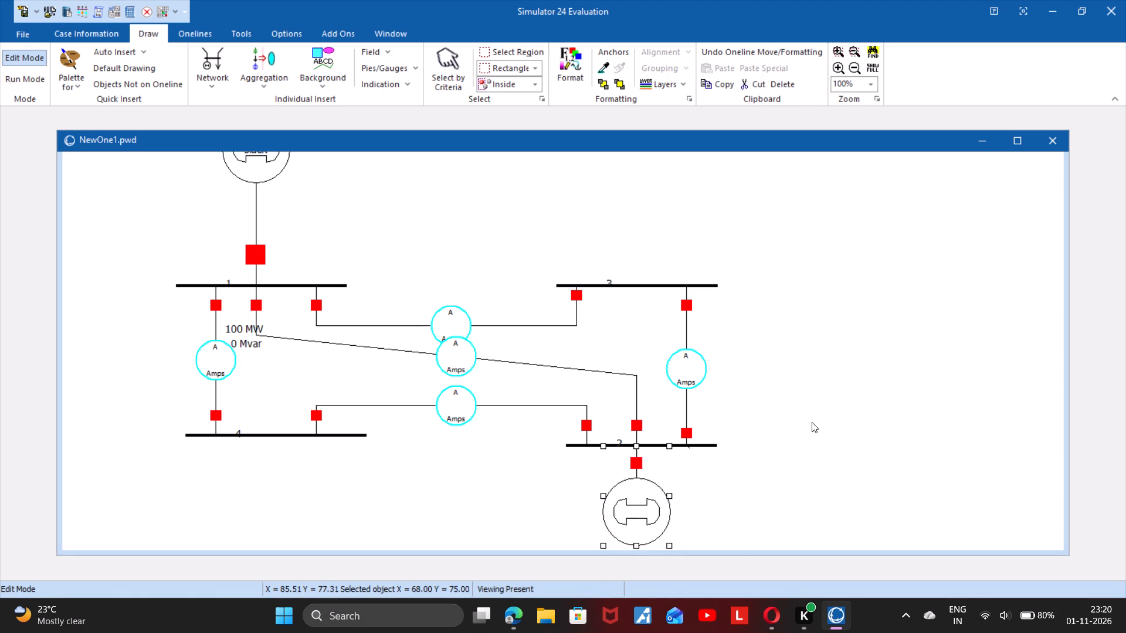
{"action": "left_click", "coordinate": [812, 422]}
Turn off enforcement of MW limits during automatic control for the bus 1 slack generator.
{"action": "scroll", "coordinate": [432, 404], "scroll_direction": "down", "scroll_amount": 1, "text": "ctrl"}
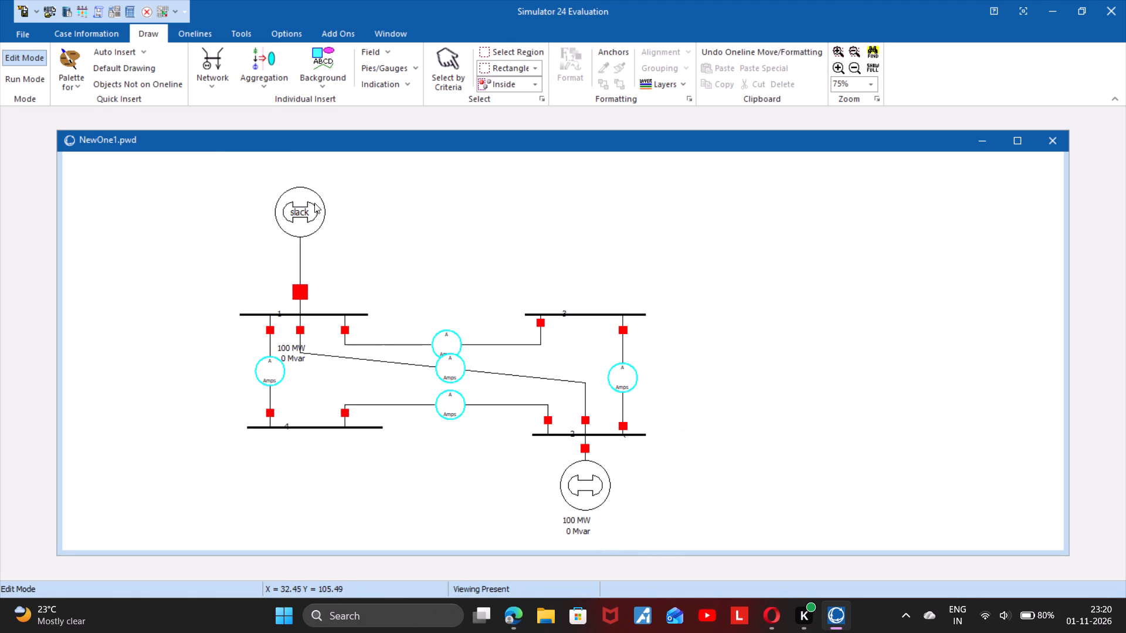
{"action": "double_click", "coordinate": [314, 203]}
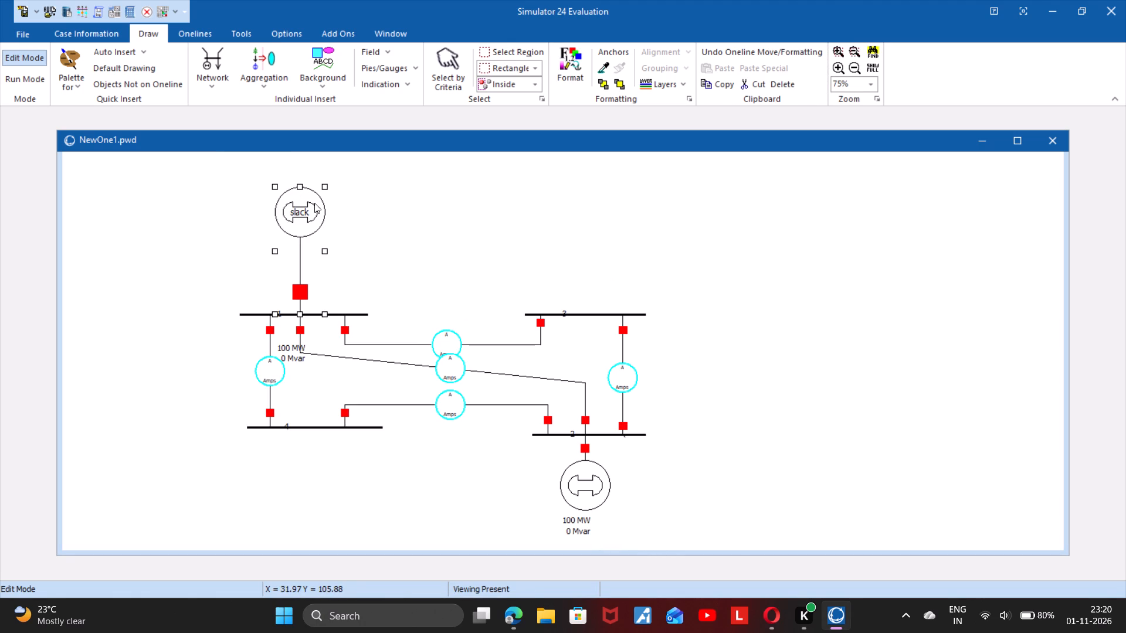
{"action": "double_click", "coordinate": [314, 203]}
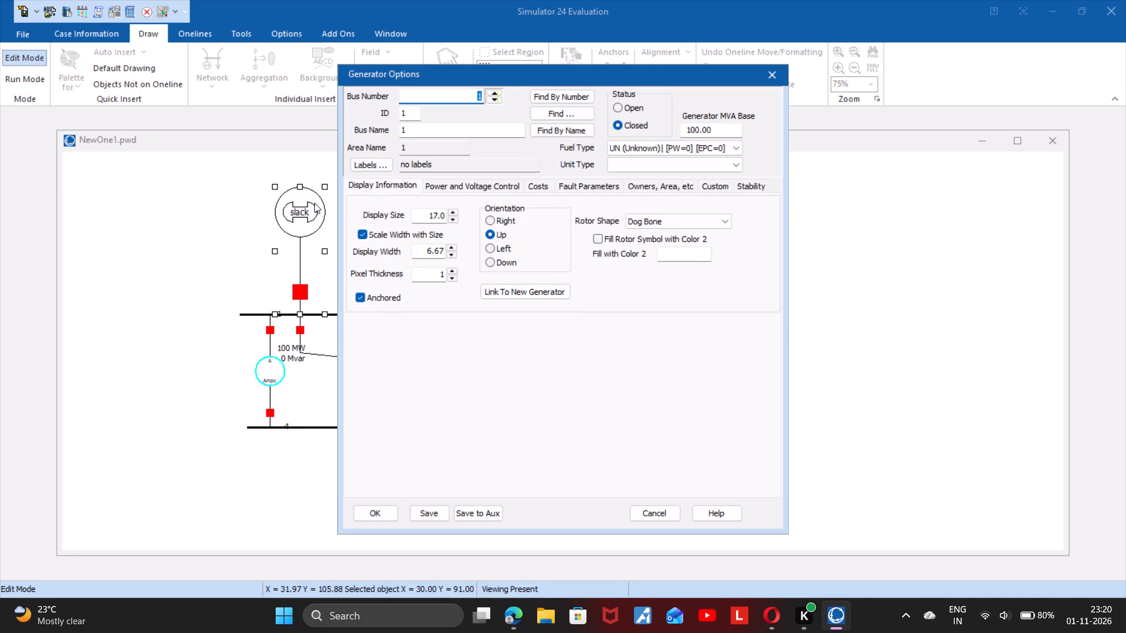
{"action": "left_click", "coordinate": [472, 189]}
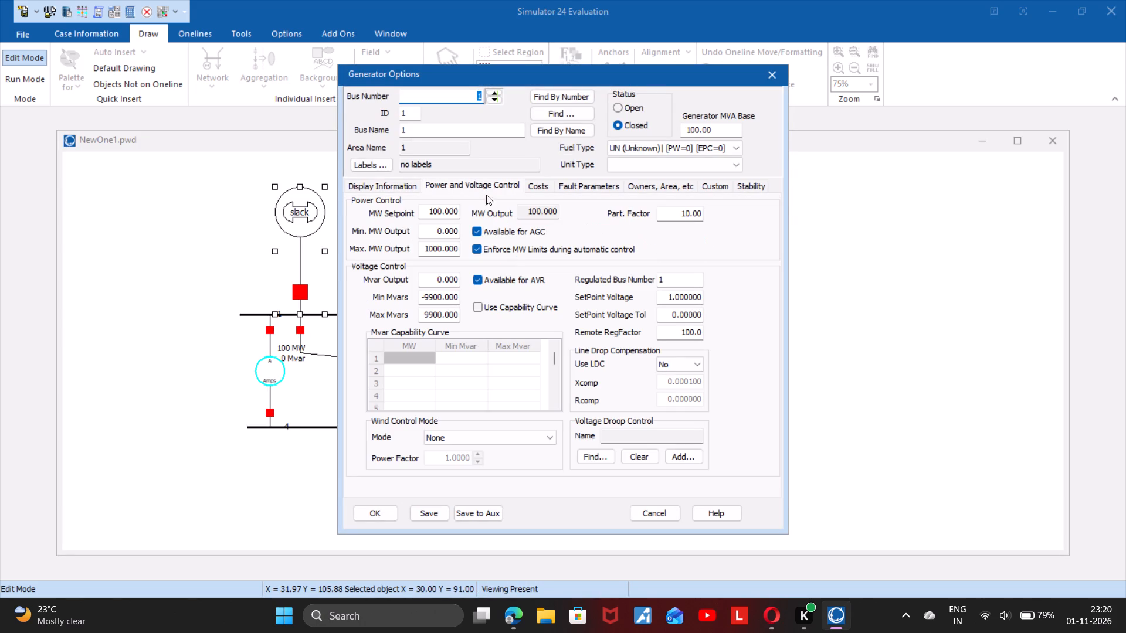
{"action": "left_click", "coordinate": [484, 252]}
Set the bus 1 generator's positive, negative and zero internal sequence reactances to 0.08 in its fault parameters.
{"action": "left_click", "coordinate": [603, 188]}
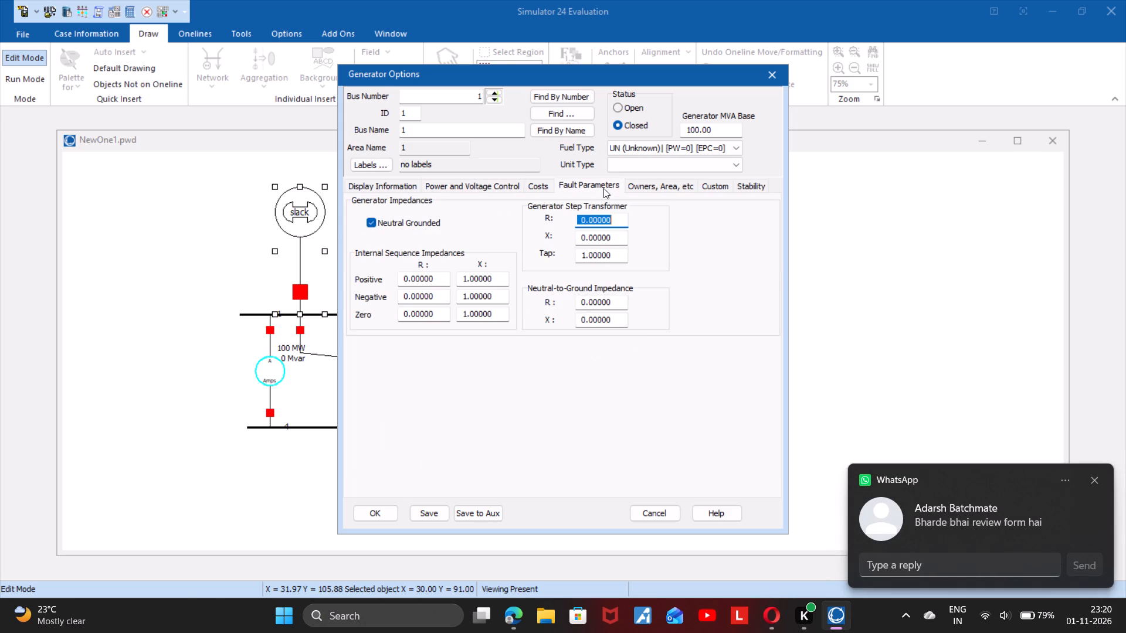
{"action": "left_click_drag", "start_coordinate": [493, 278], "coordinate": [449, 284]}
{"action": "type", "text": "0.08"}
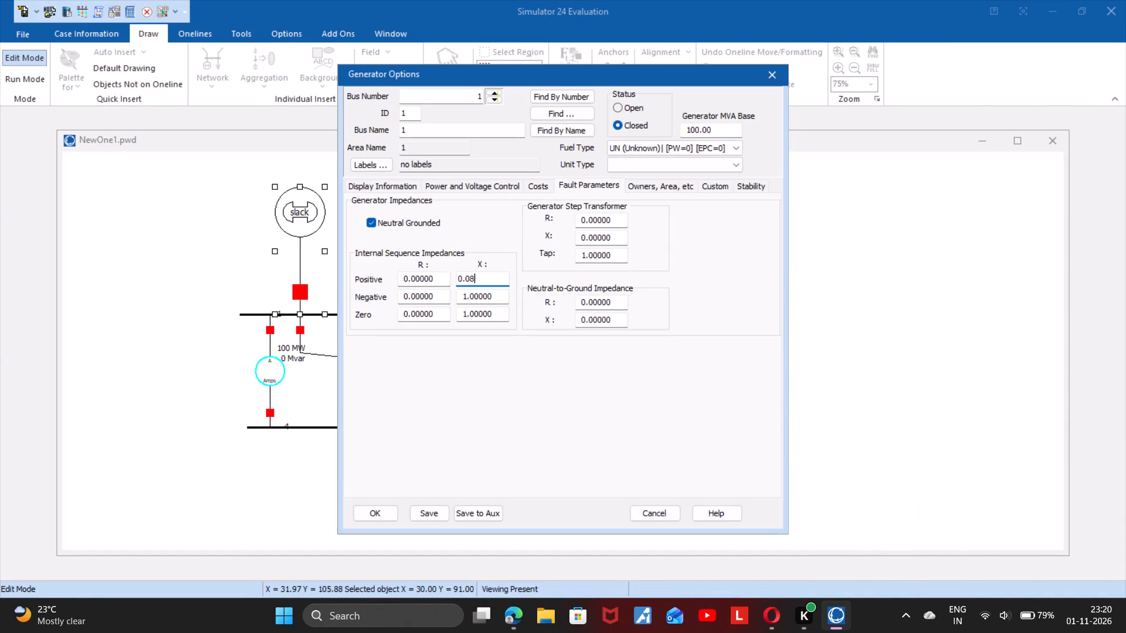
{"action": "left_click_drag", "start_coordinate": [488, 297], "coordinate": [465, 297]}
{"action": "type", "text": "0."}
{"action": "key", "text": "BackSpace"}
{"action": "key", "text": "BackSpace"}
{"action": "key", "text": "BackSpace"}
{"action": "type", "text": "0.08"}
{"action": "left_click_drag", "start_coordinate": [496, 314], "coordinate": [456, 318]}
{"action": "type", "text": "0.08"}
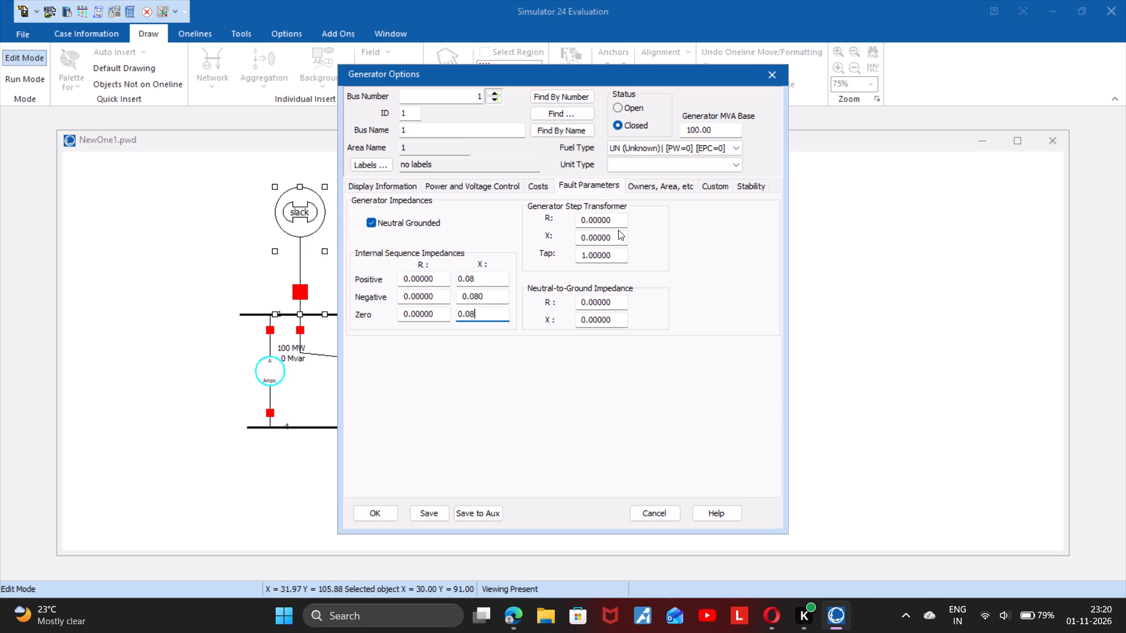
Set the bus 1 generator's step transformer reactance X to 0.06 and accept the generator options.
{"action": "left_click_drag", "start_coordinate": [618, 232], "coordinate": [550, 241]}
{"action": "type", "text": "0.06"}
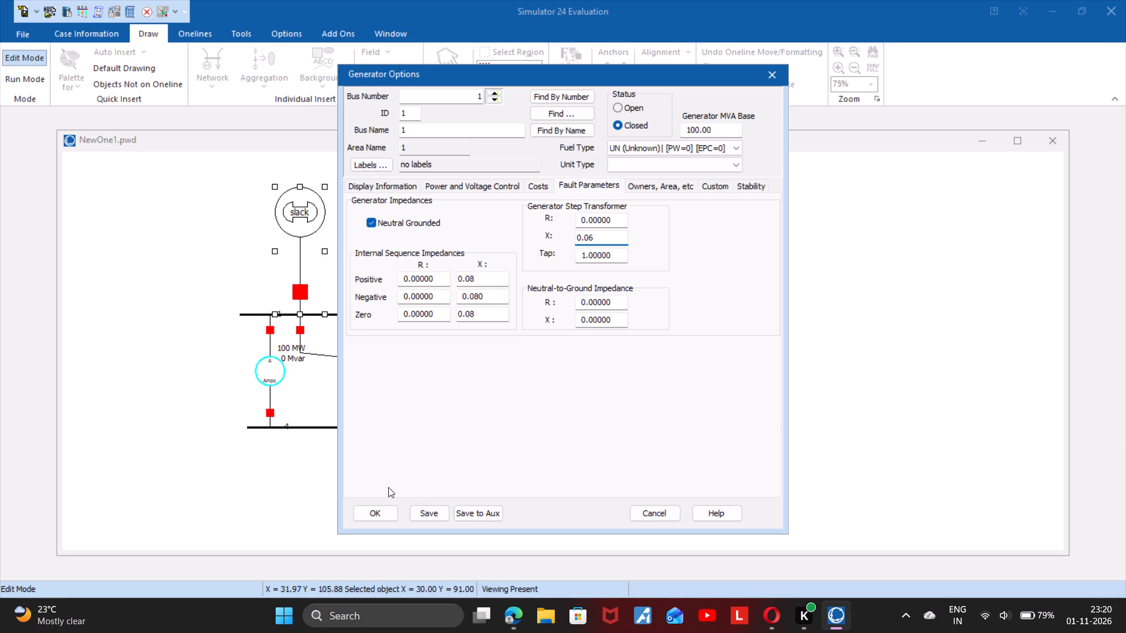
{"action": "left_click", "coordinate": [378, 505]}
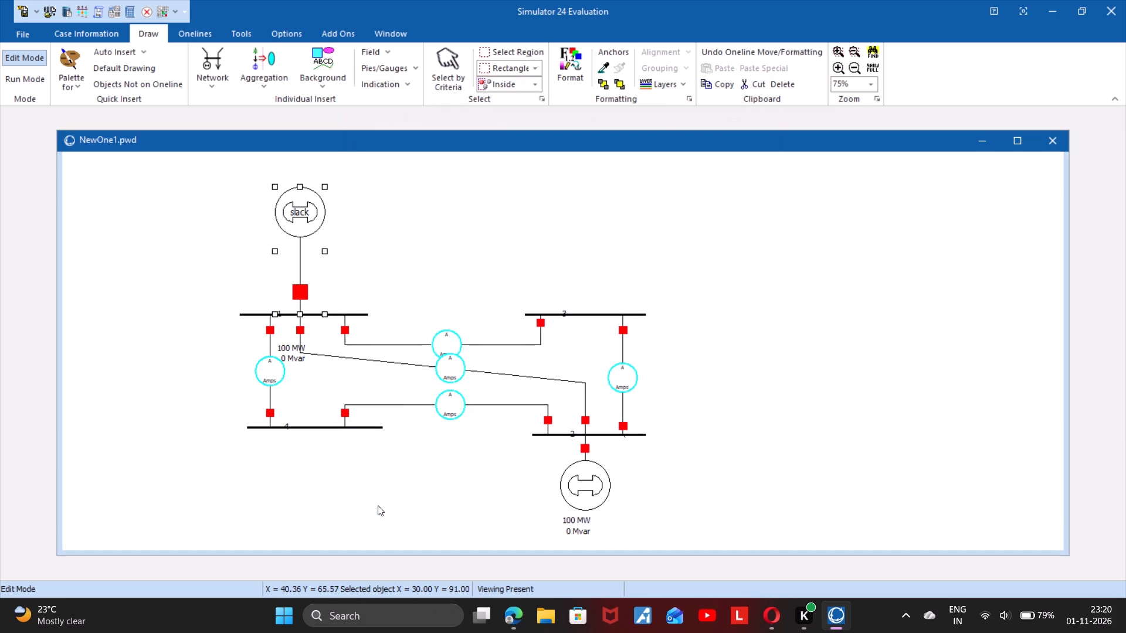
Set the bus 2 generator's zero, negative and positive internal sequence reactances to 0.08 in its fault parameters.
{"action": "double_click", "coordinate": [576, 484]}
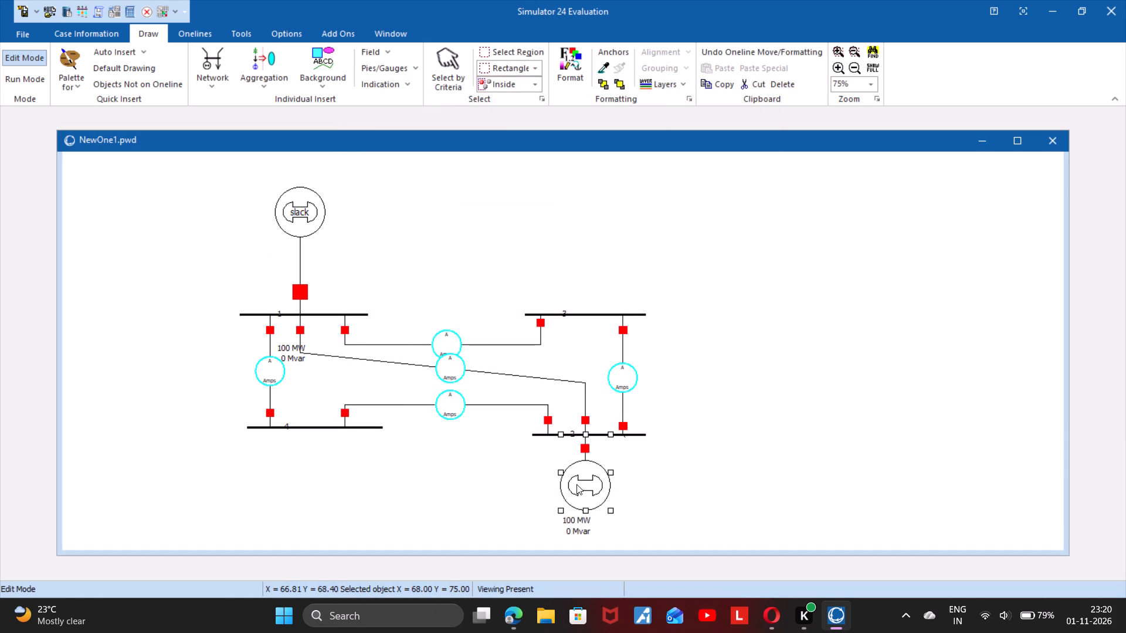
{"action": "double_click", "coordinate": [576, 484]}
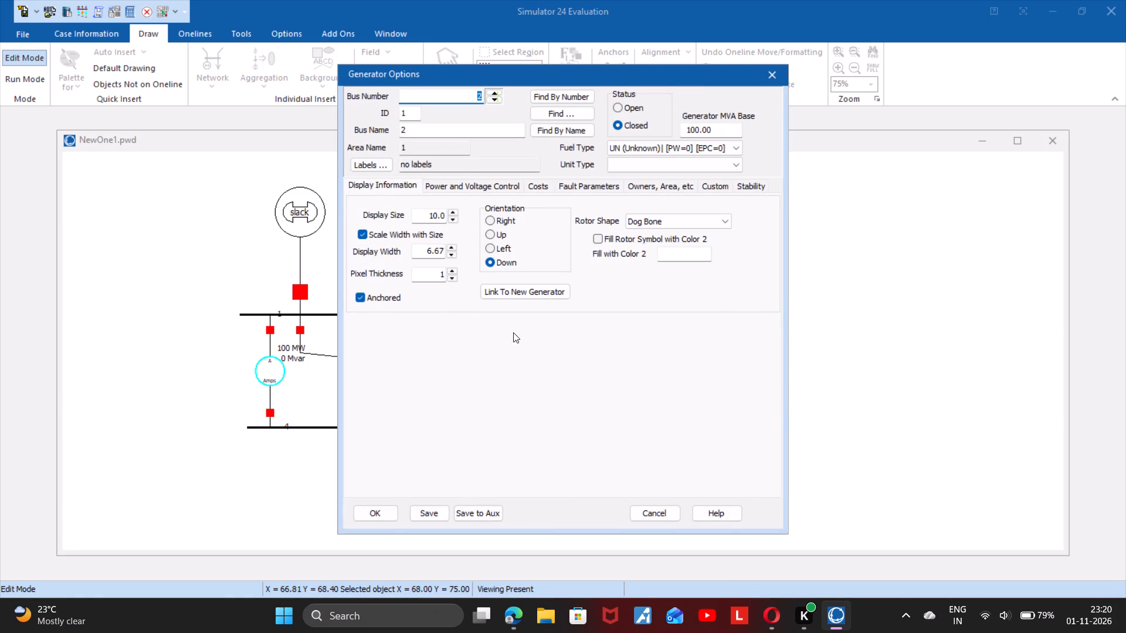
{"action": "left_click", "coordinate": [375, 183]}
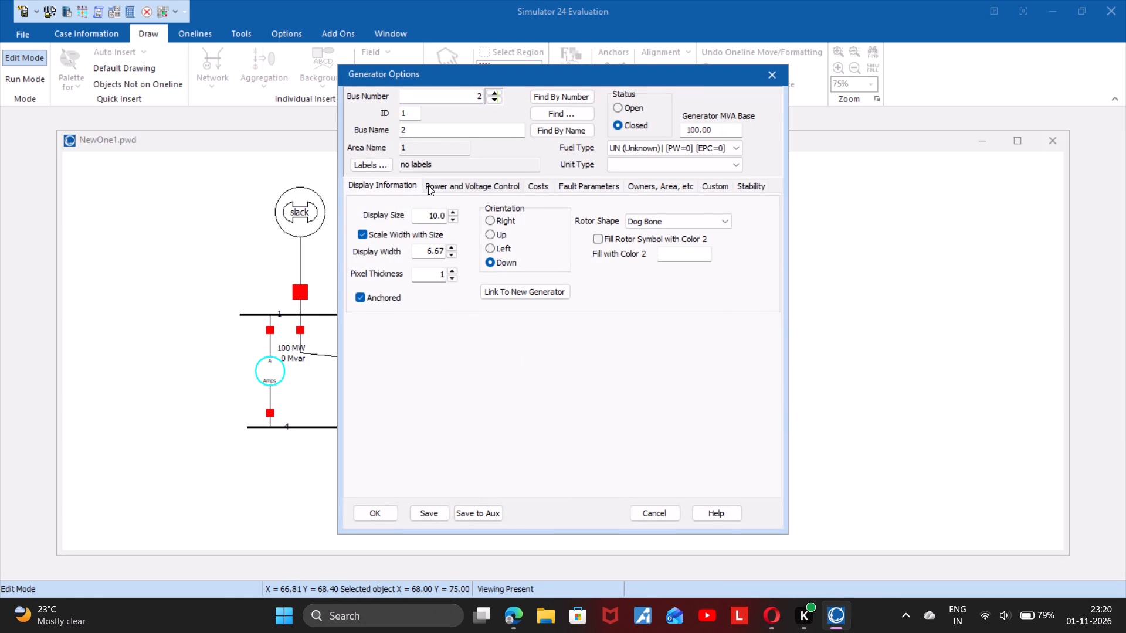
{"action": "left_click", "coordinate": [437, 184]}
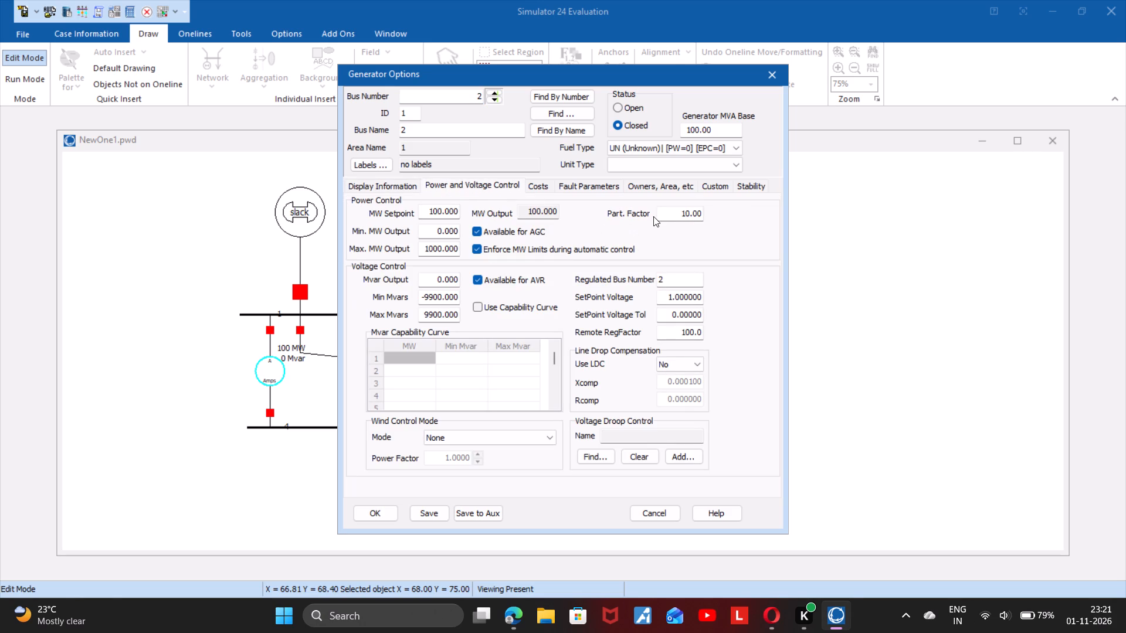
{"action": "left_click", "coordinate": [579, 192]}
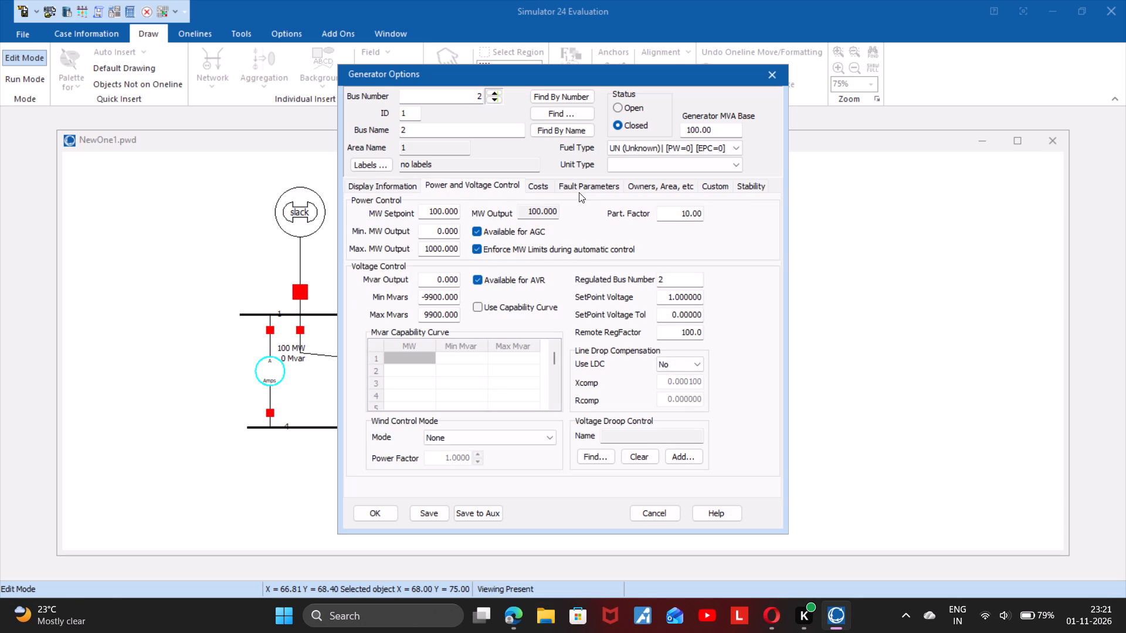
{"action": "left_click", "coordinate": [578, 190]}
{"action": "left_click_drag", "start_coordinate": [501, 314], "coordinate": [459, 314]}
{"action": "type", "text": "0.08"}
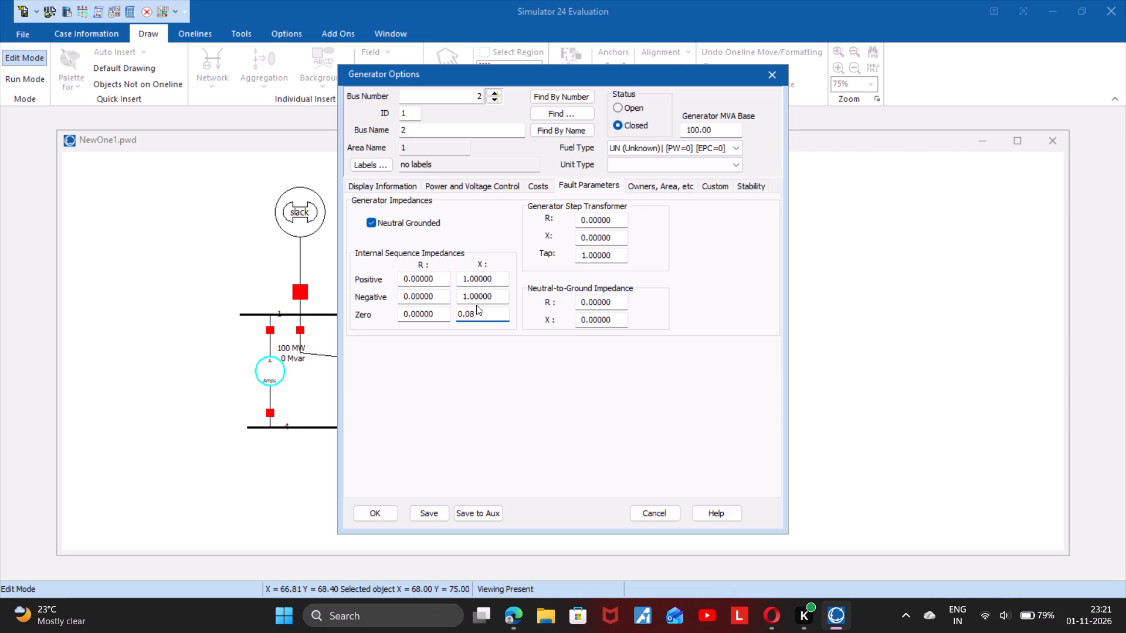
{"action": "left_click_drag", "start_coordinate": [491, 296], "coordinate": [455, 293]}
{"action": "type", "text": "0.08"}
{"action": "left_click", "coordinate": [510, 277]}
{"action": "left_click_drag", "start_coordinate": [507, 277], "coordinate": [433, 295]}
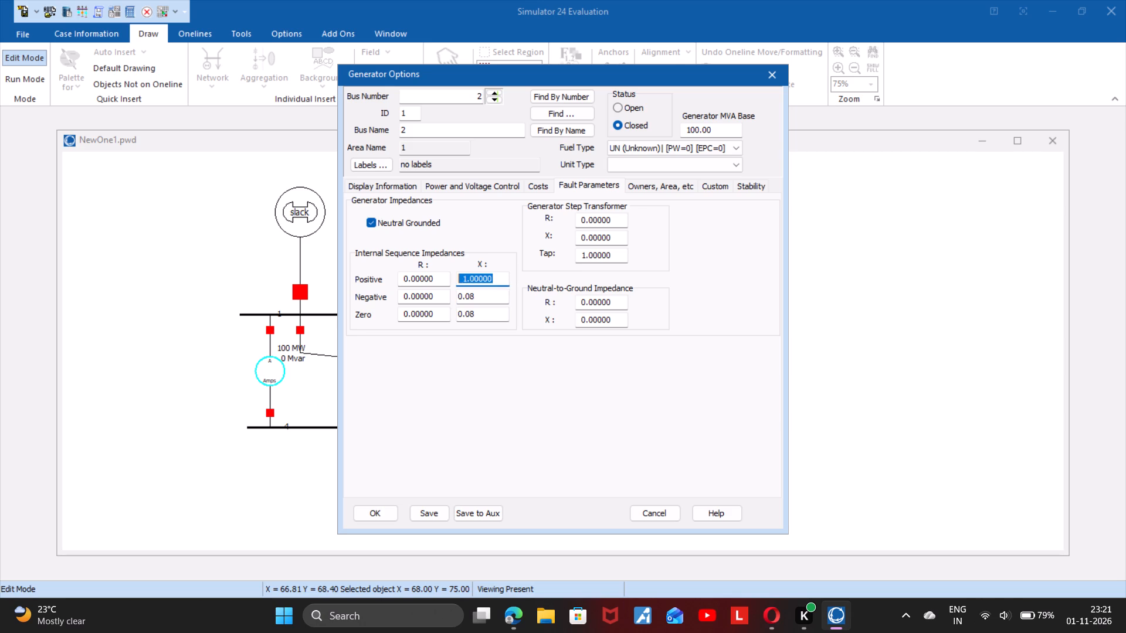
{"action": "type", "text": "0.08"}
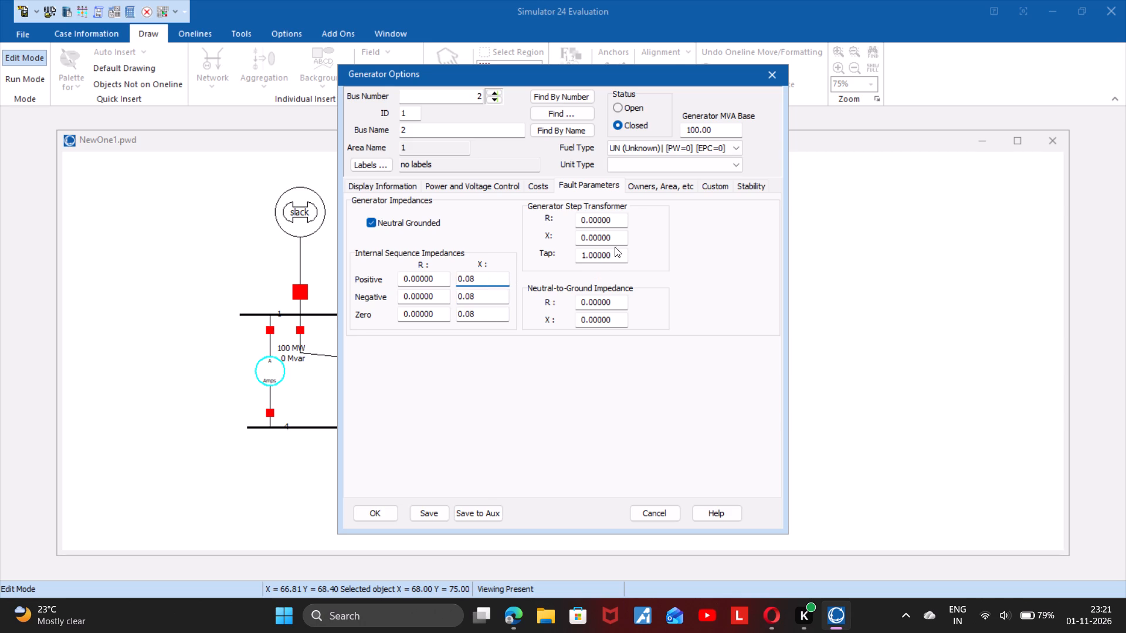
Set the bus 2 generator's step transformer reactance X to 0.06 and accept the generator options.
{"action": "left_click_drag", "start_coordinate": [618, 241], "coordinate": [575, 243]}
{"action": "type", "text": "0.06"}
{"action": "left_click", "coordinate": [382, 511]}
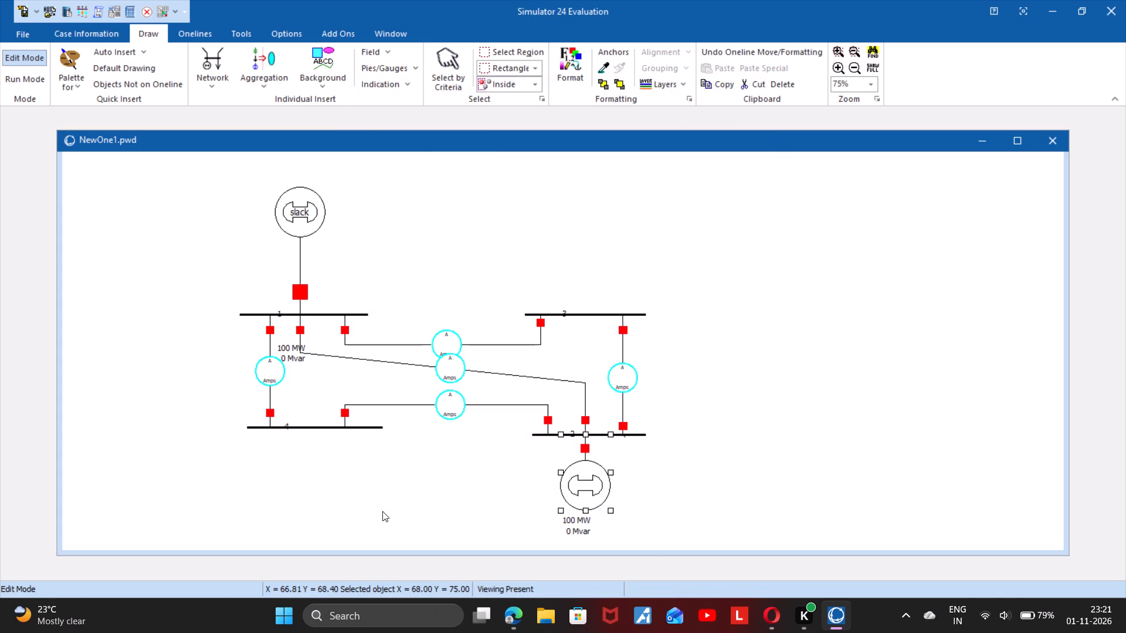
Switch to Run Mode and play the power flow simulation of the four-bus oneline.
{"action": "left_click", "coordinate": [39, 79]}
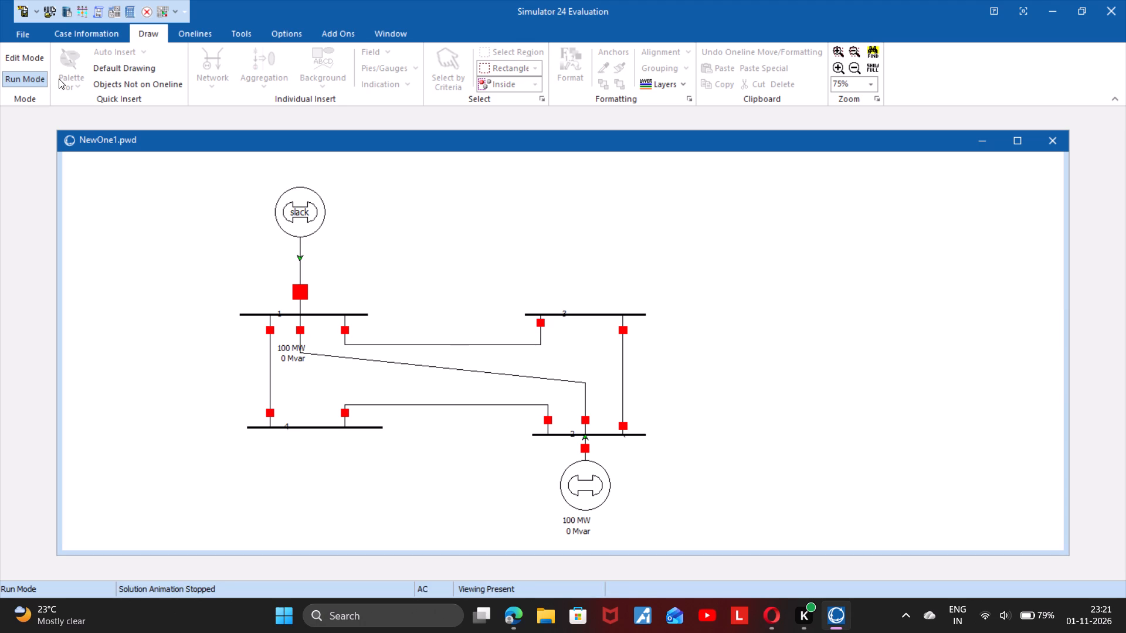
{"action": "left_click", "coordinate": [234, 23]}
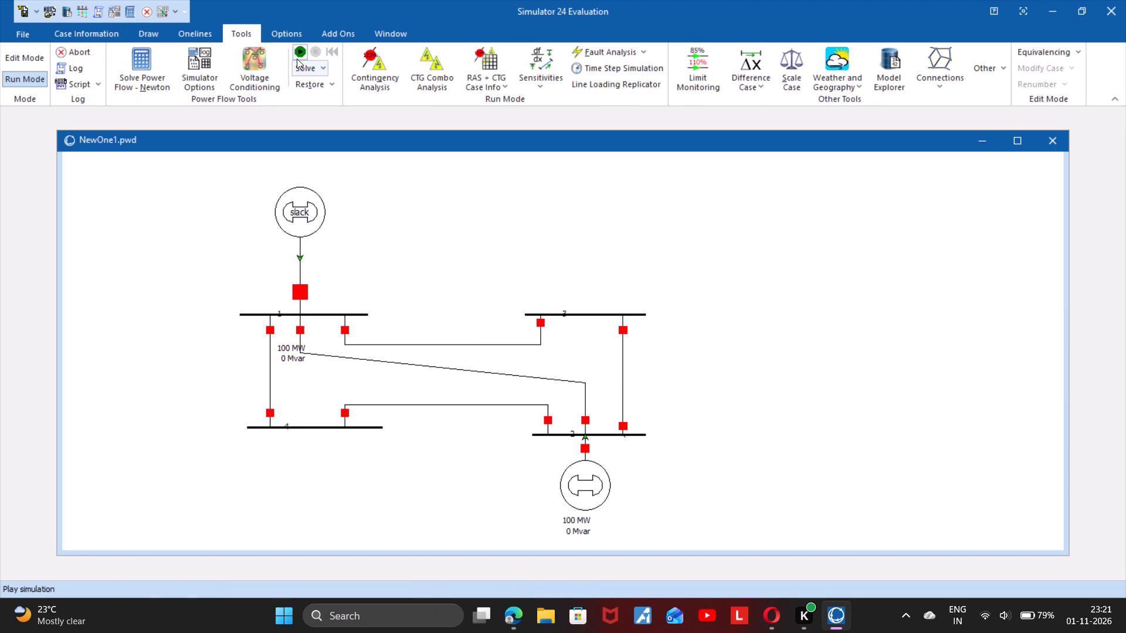
{"action": "left_click", "coordinate": [297, 59]}
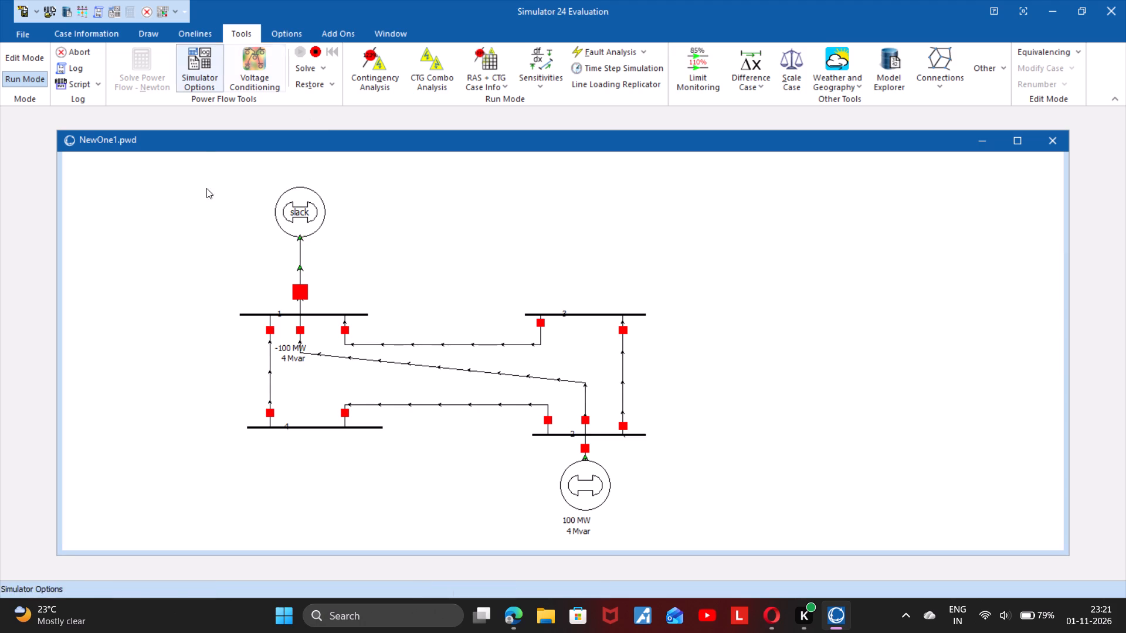
{"action": "double_click", "coordinate": [298, 206]}
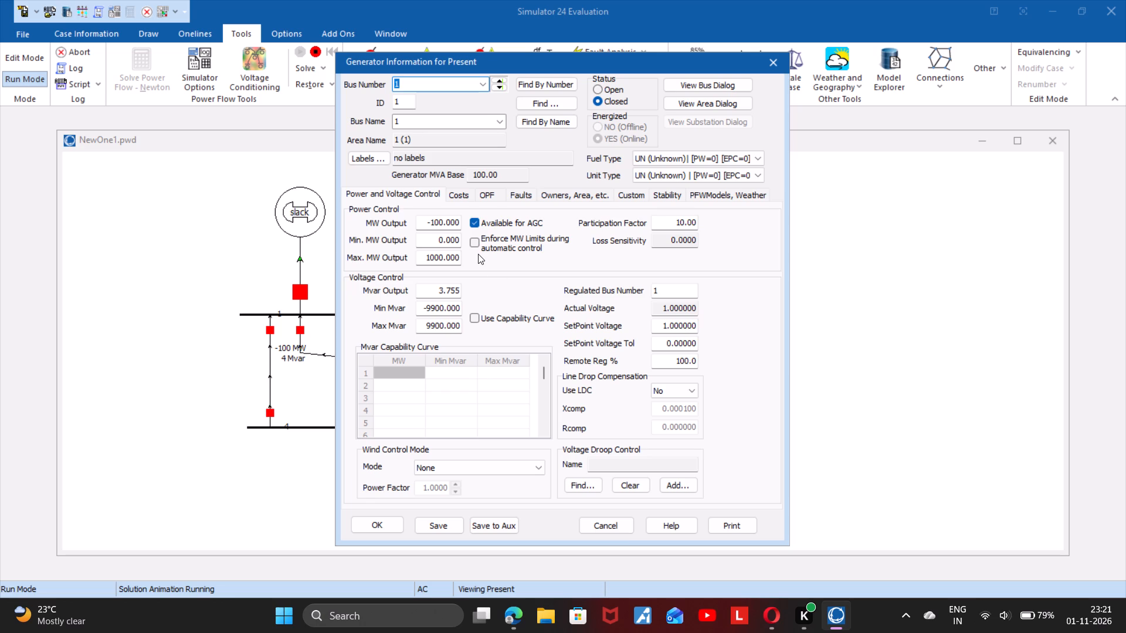
Review the power and voltage control settings of the bus 1 and bus 2 generators, leaving both without edits.
{"action": "left_click", "coordinate": [600, 518]}
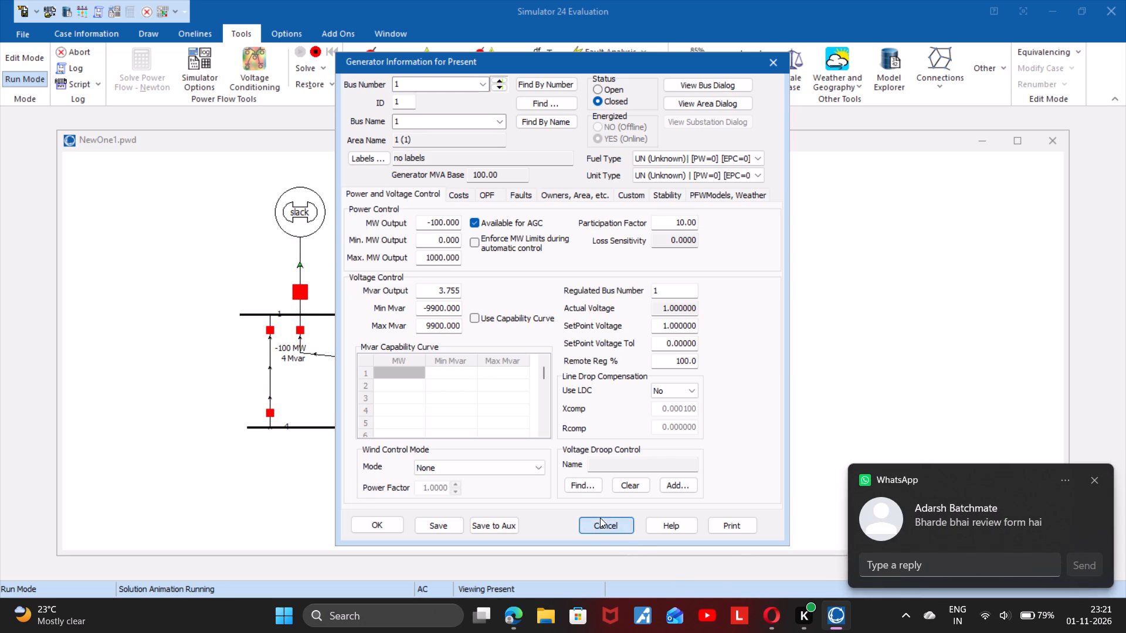
{"action": "double_click", "coordinate": [608, 496]}
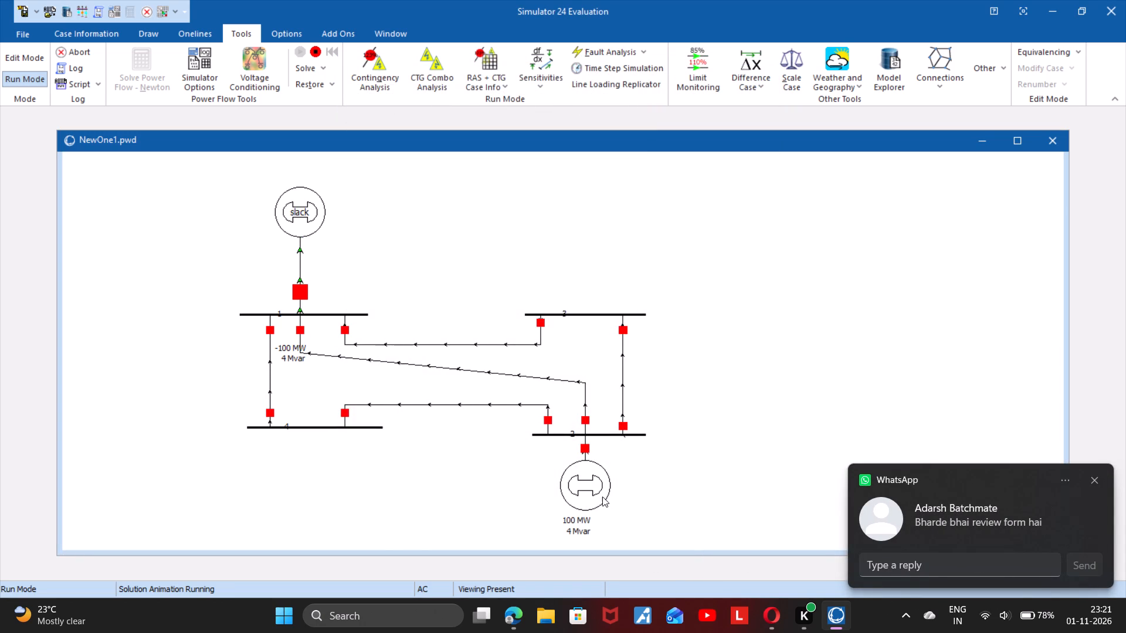
{"action": "double_click", "coordinate": [599, 496]}
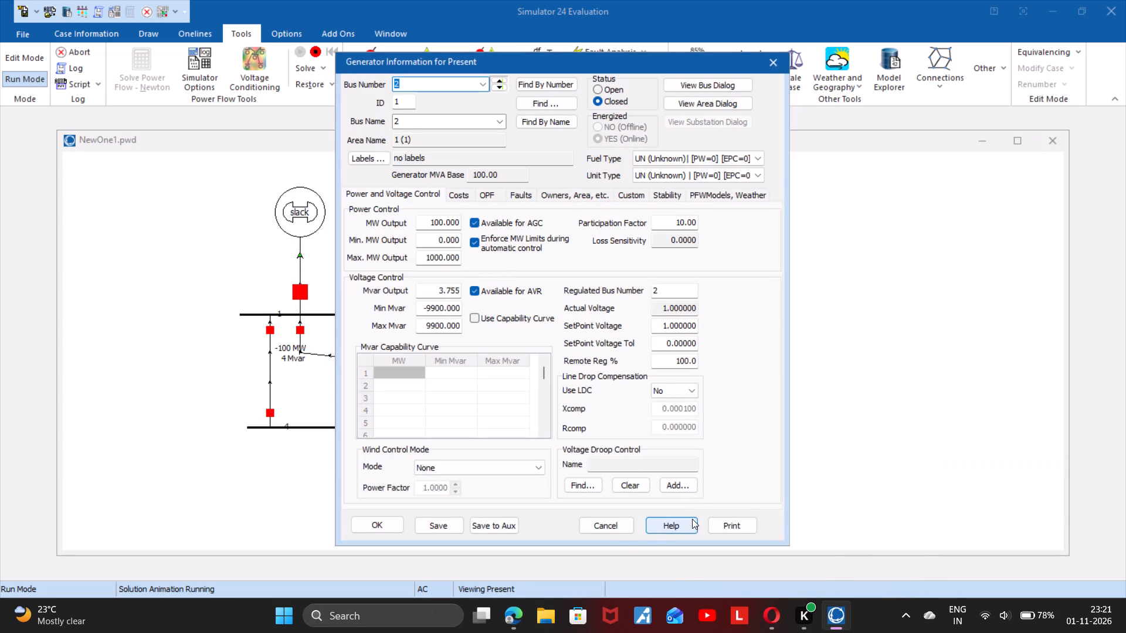
{"action": "left_click", "coordinate": [611, 532]}
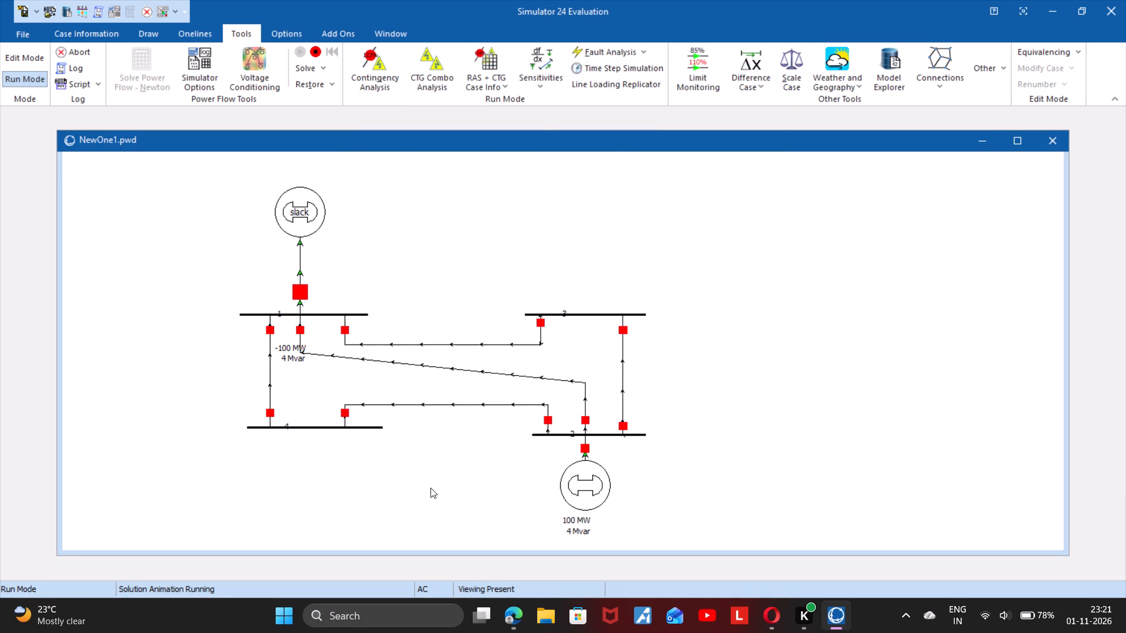
Stop the running power flow simulation of the four-bus oneline.
{"action": "left_click", "coordinate": [317, 428]}
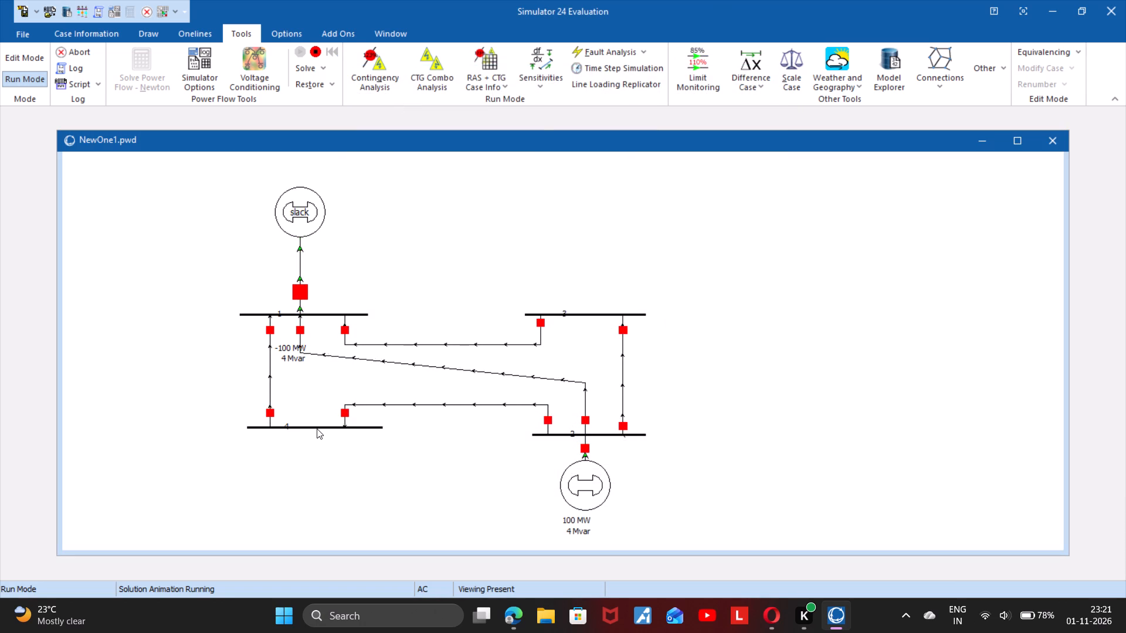
{"action": "left_click", "coordinate": [317, 428]}
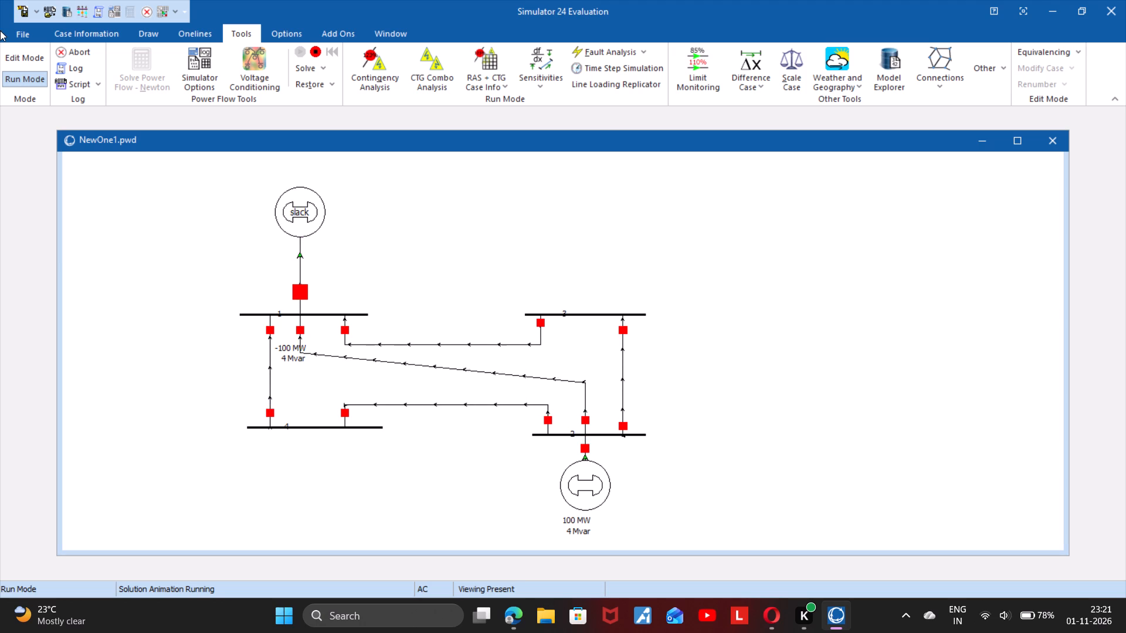
{"action": "left_click", "coordinate": [311, 58]}
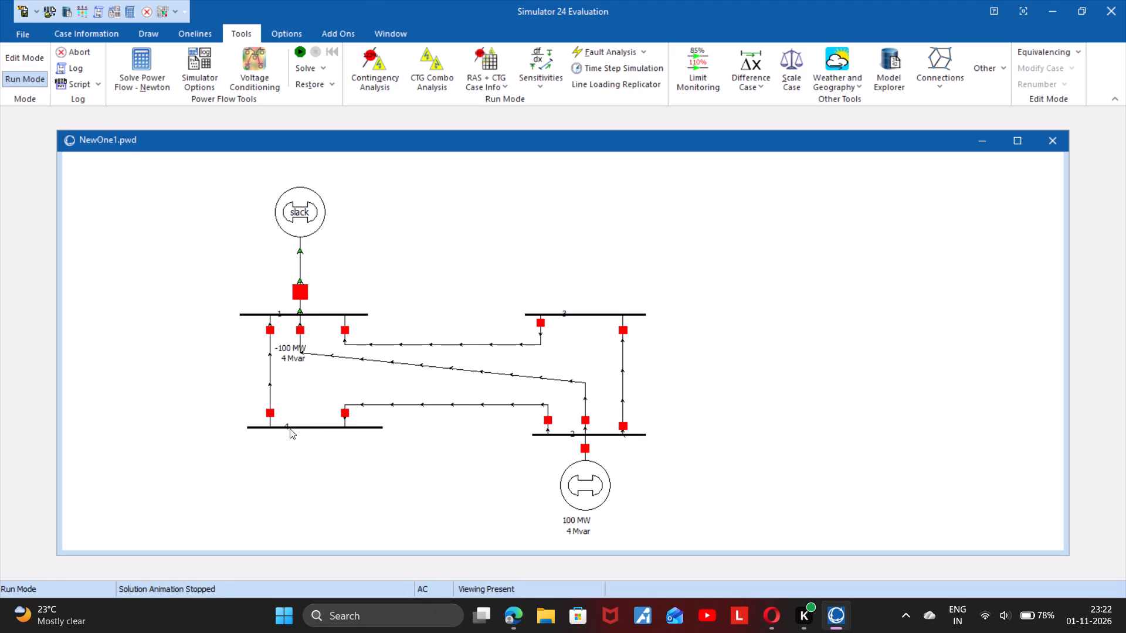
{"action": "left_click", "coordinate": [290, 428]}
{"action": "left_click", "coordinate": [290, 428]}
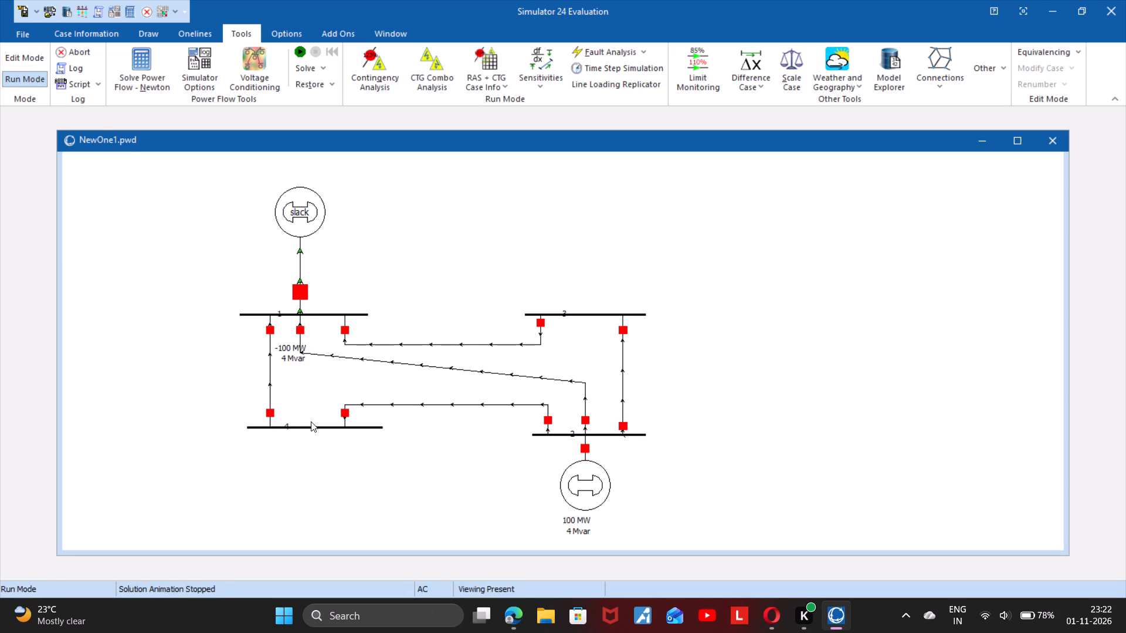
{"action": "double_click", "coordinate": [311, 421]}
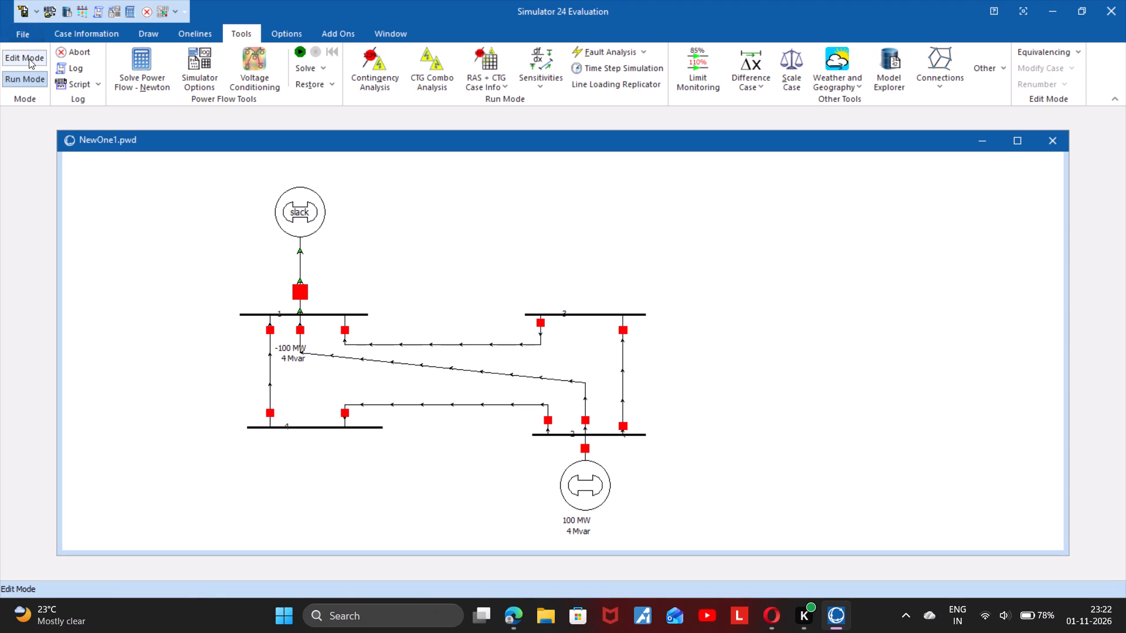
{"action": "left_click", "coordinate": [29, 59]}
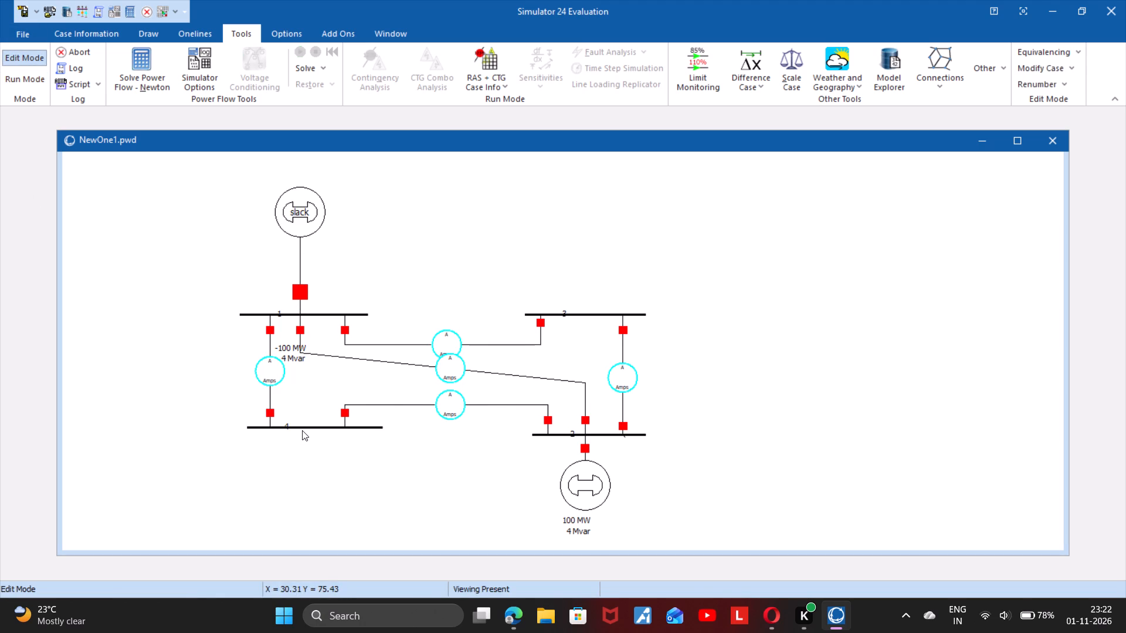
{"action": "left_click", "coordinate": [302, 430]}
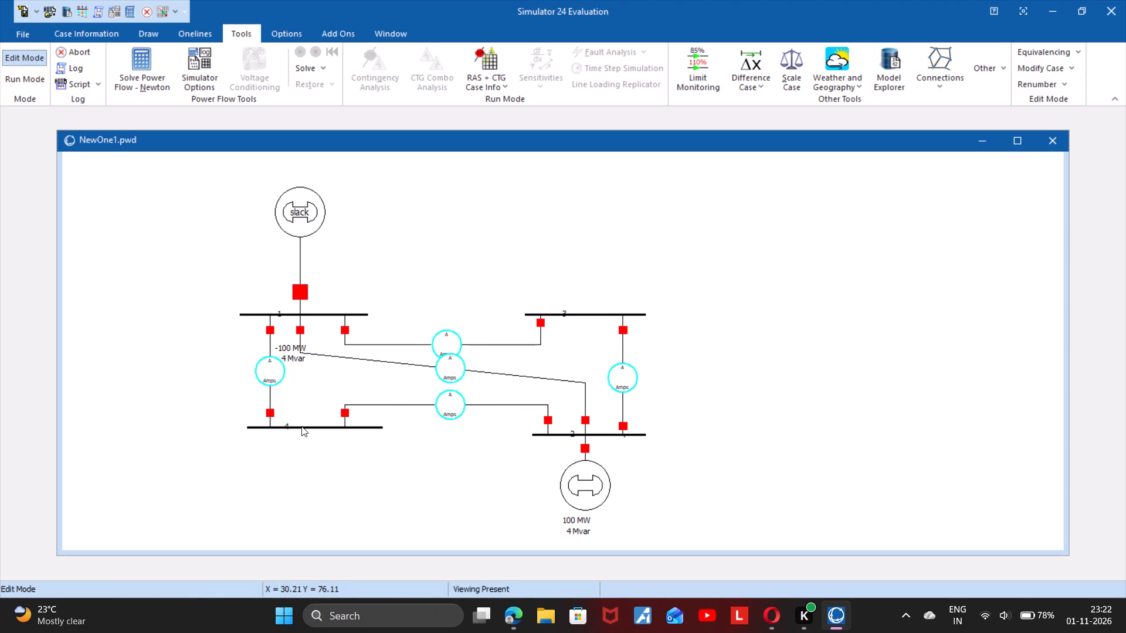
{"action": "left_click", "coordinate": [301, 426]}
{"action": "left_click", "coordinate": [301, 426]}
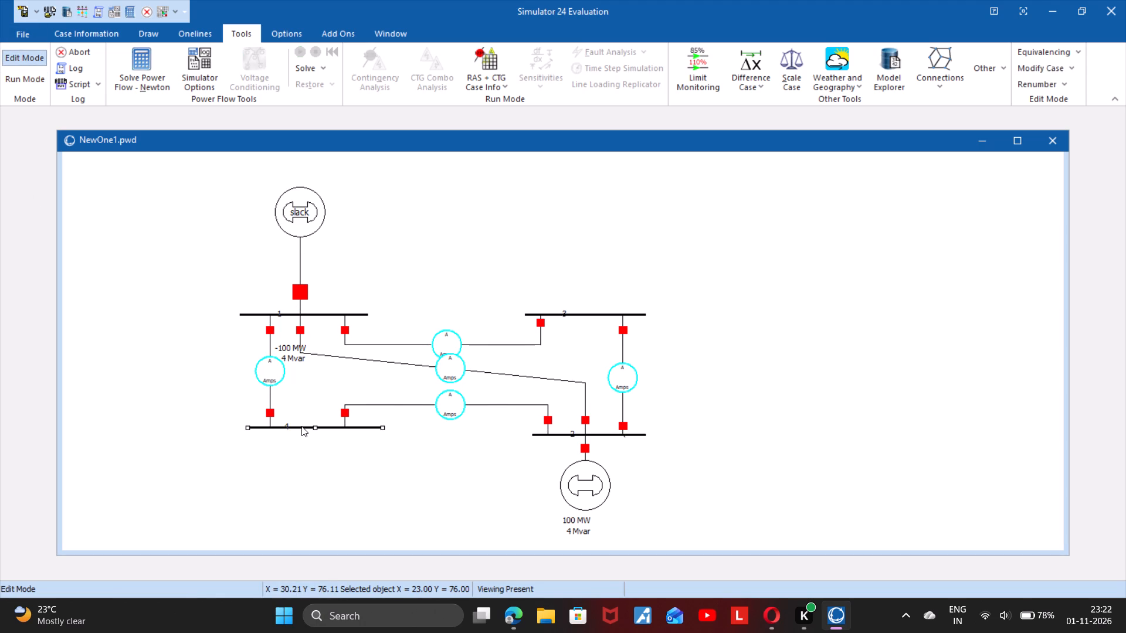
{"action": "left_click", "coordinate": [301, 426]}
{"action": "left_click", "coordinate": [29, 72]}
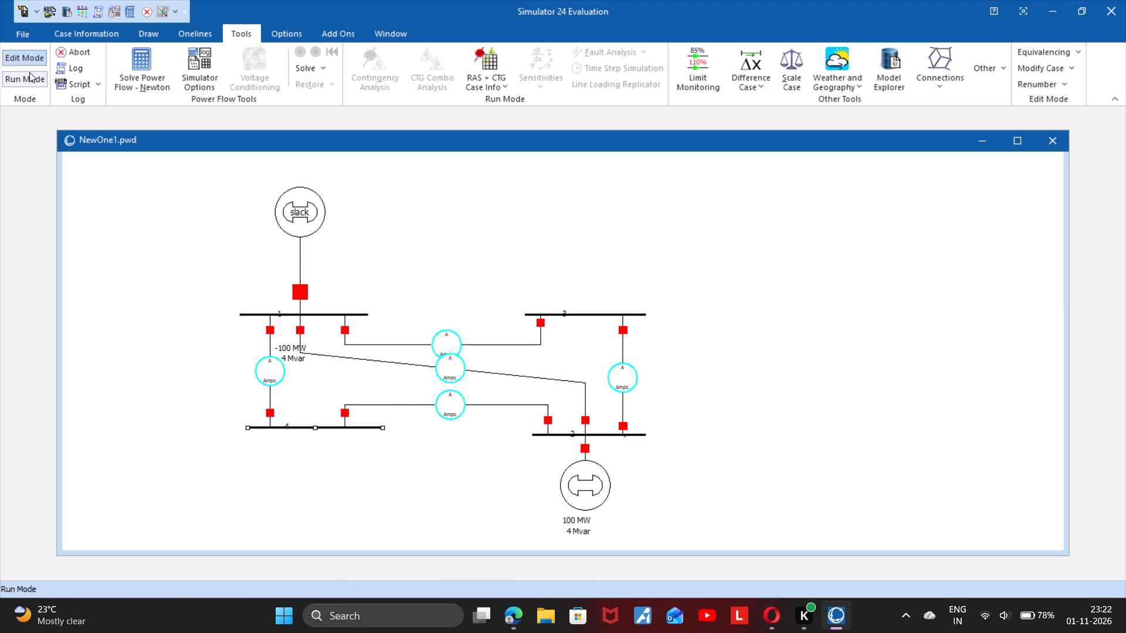
Calculate a 3 Phase Balanced single bus fault at bus 4 and show the fault currents in Amps.
{"action": "left_click", "coordinate": [308, 427]}
{"action": "right_click", "coordinate": [308, 427]}
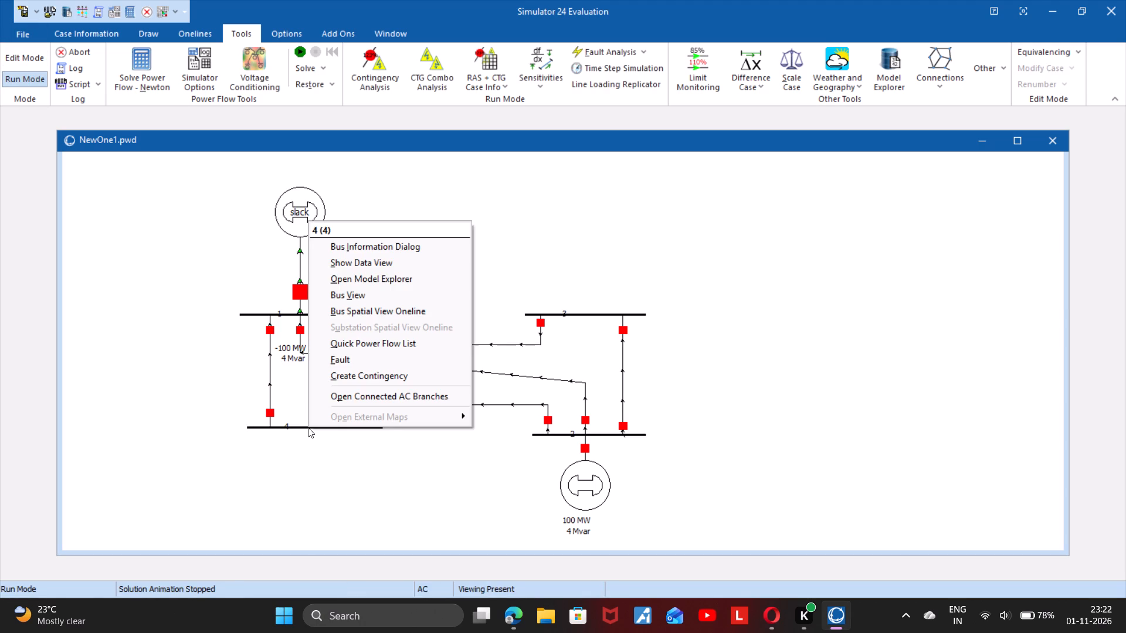
{"action": "left_click", "coordinate": [359, 365]}
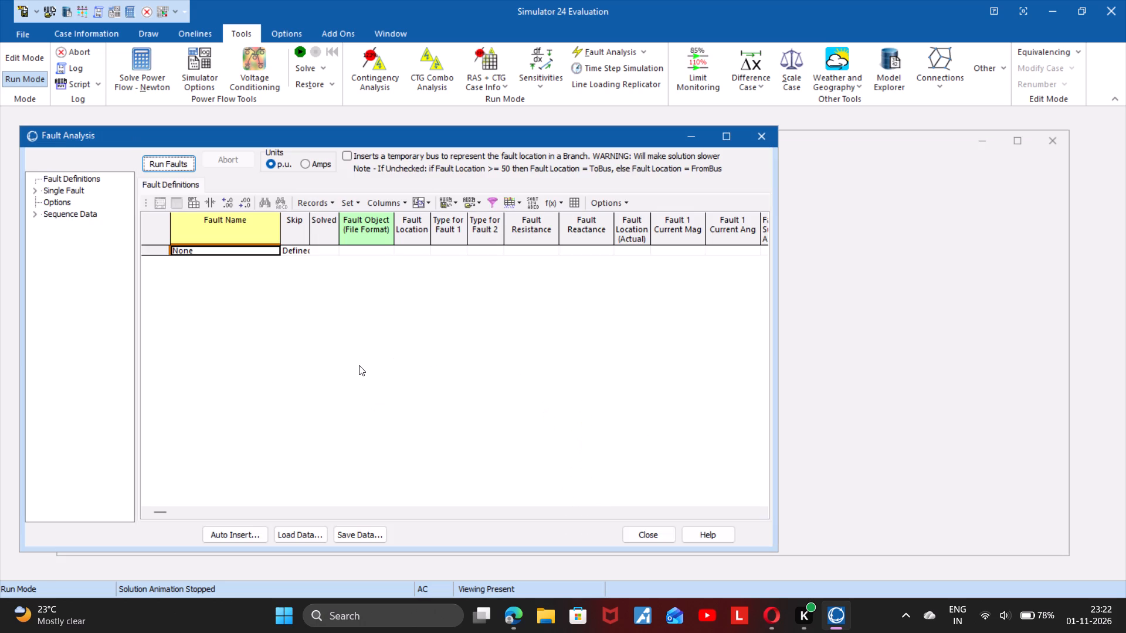
{"action": "left_click", "coordinate": [57, 192]}
{"action": "double_click", "coordinate": [57, 192]}
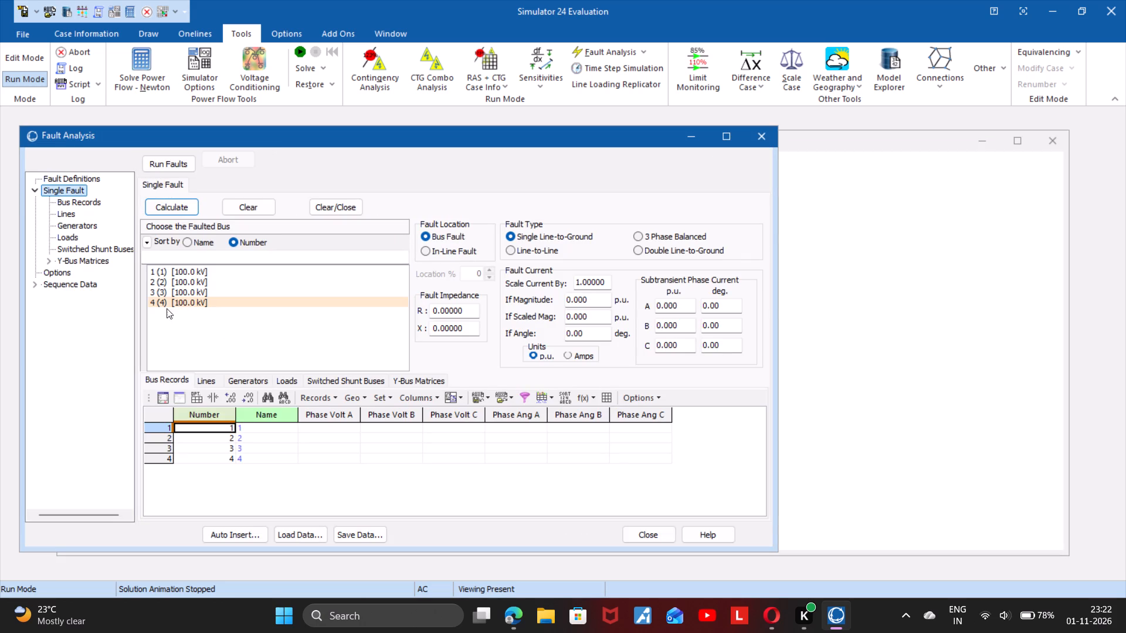
{"action": "left_click", "coordinate": [645, 236]}
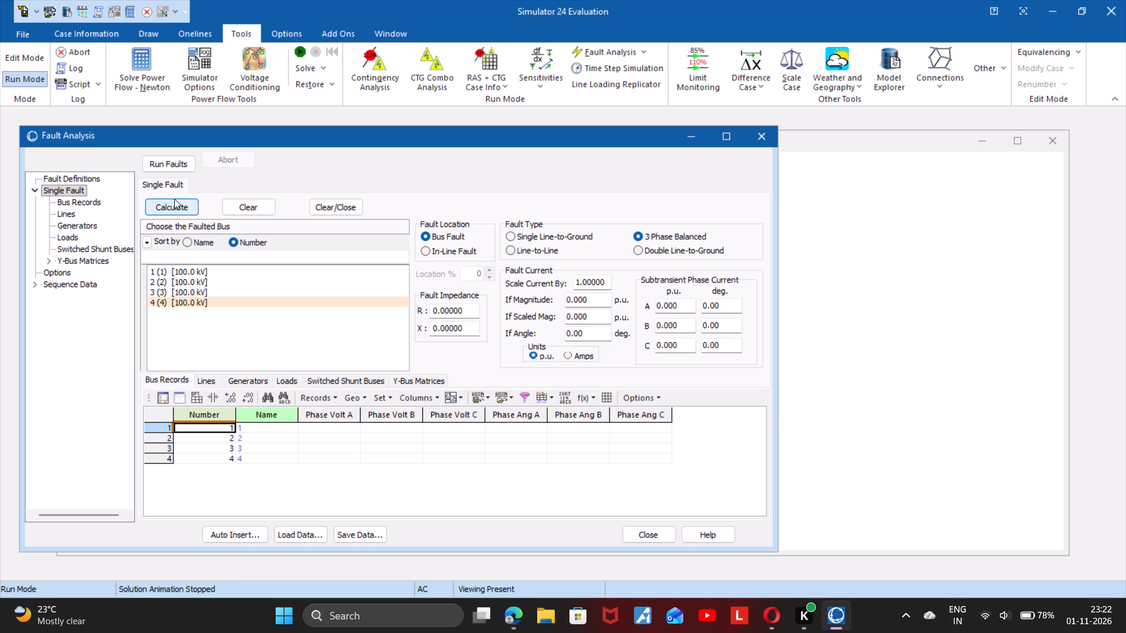
{"action": "left_click", "coordinate": [174, 199]}
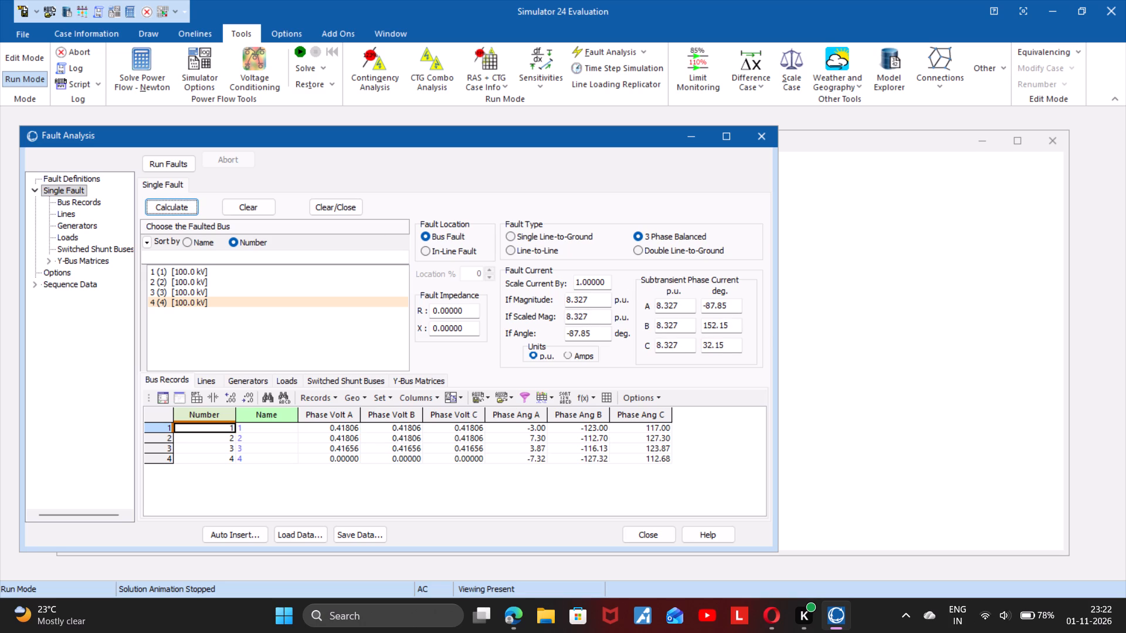
{"action": "left_click", "coordinate": [566, 357]}
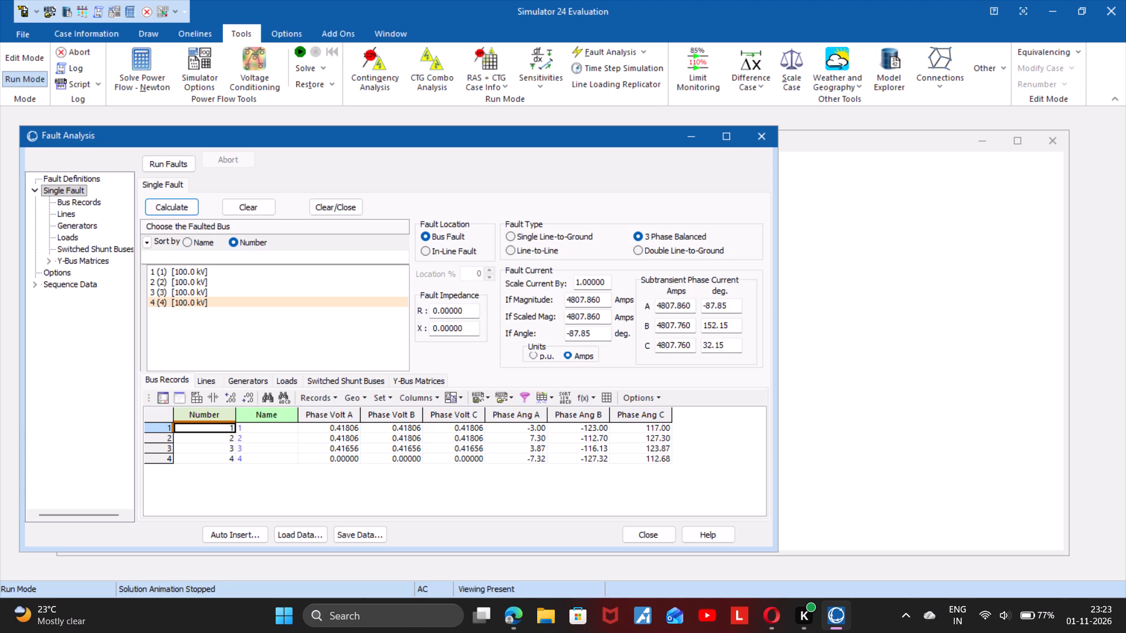
{"action": "scroll", "coordinate": [578, 314], "scroll_direction": "down", "scroll_amount": 1}
{"action": "scroll", "coordinate": [578, 314], "scroll_direction": "up", "scroll_amount": 1}
Close the fault analysis and exit the simulator without saving the existing case.
{"action": "left_click", "coordinate": [305, 294]}
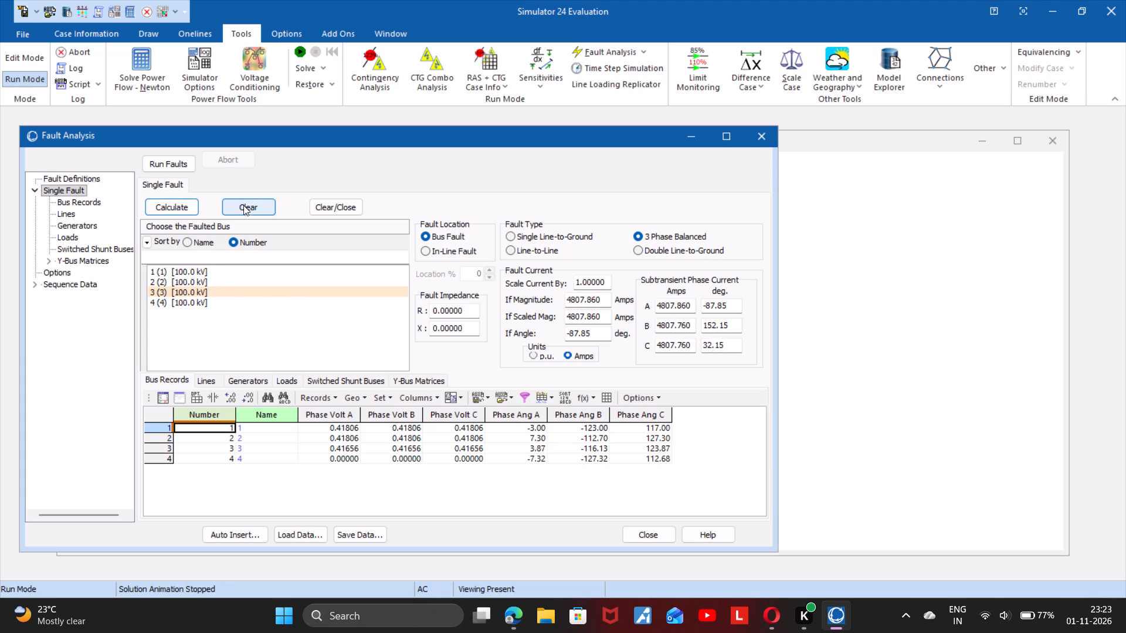
{"action": "left_click", "coordinate": [778, 139]}
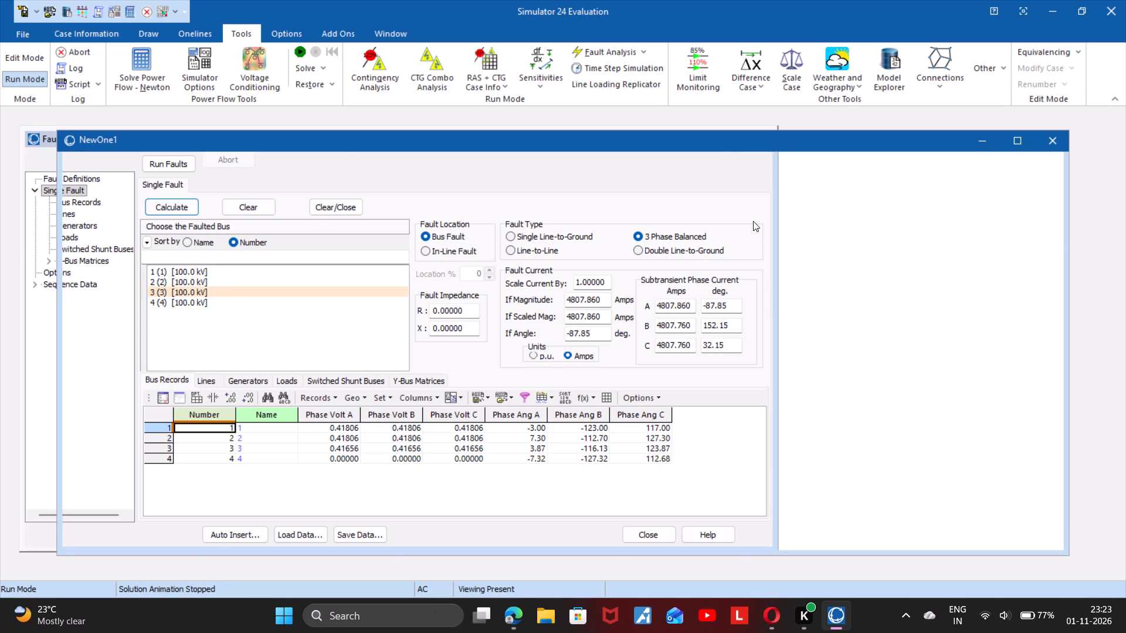
{"action": "left_click", "coordinate": [1125, 0]}
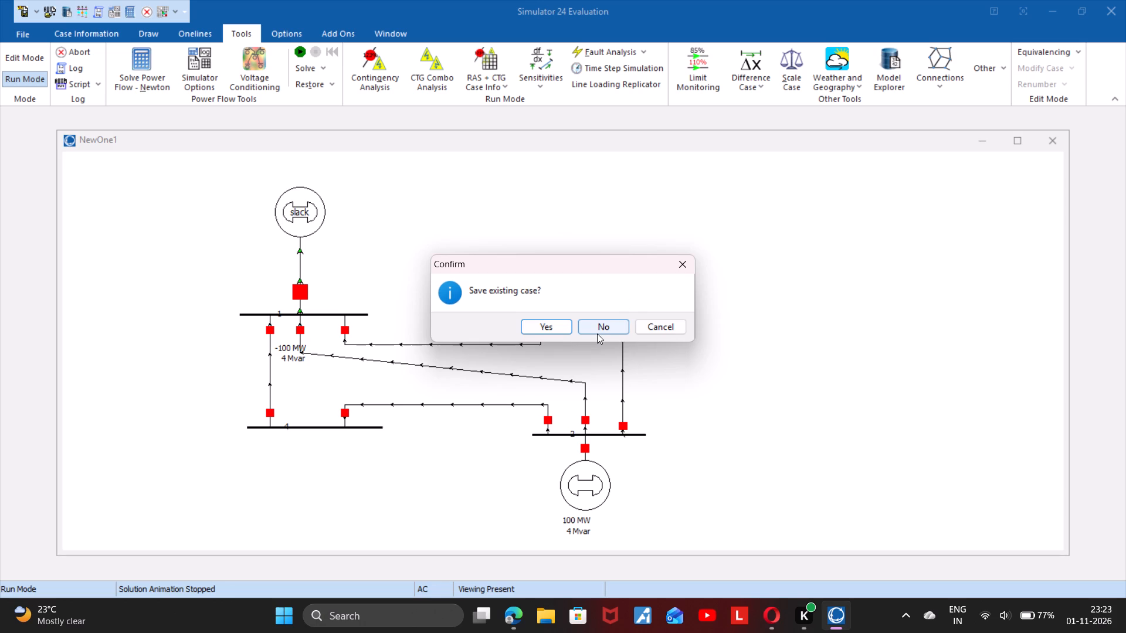
{"action": "left_click", "coordinate": [597, 333]}
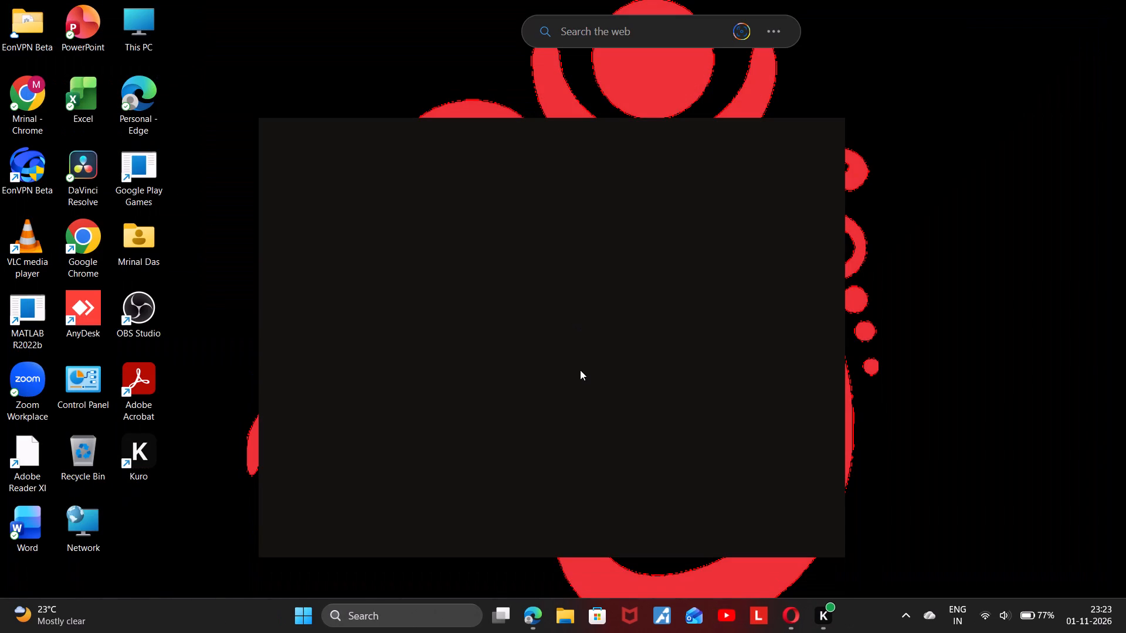
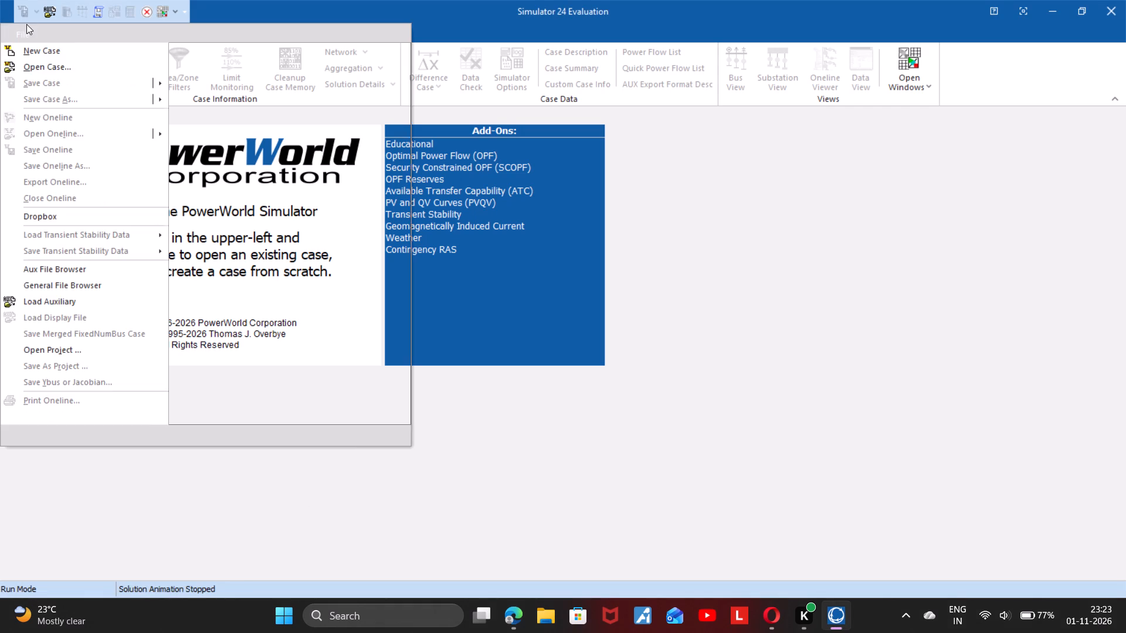
Create a new case with a blank oneline, leaving the case memory cleanup unused.
{"action": "left_click", "coordinate": [134, 52]}
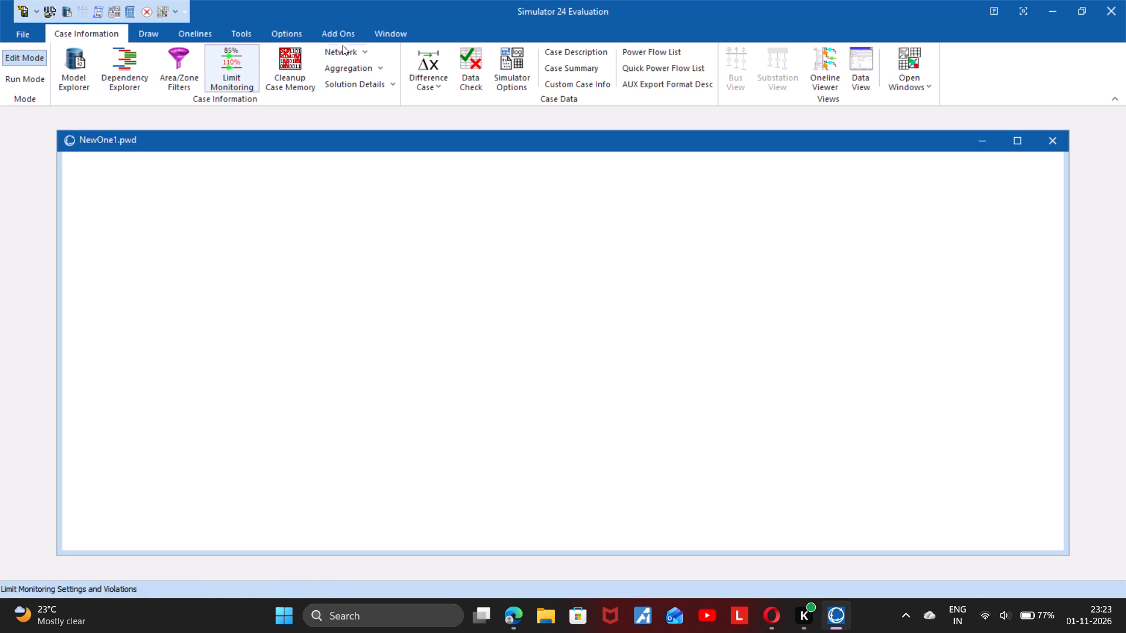
{"action": "left_click", "coordinate": [309, 69]}
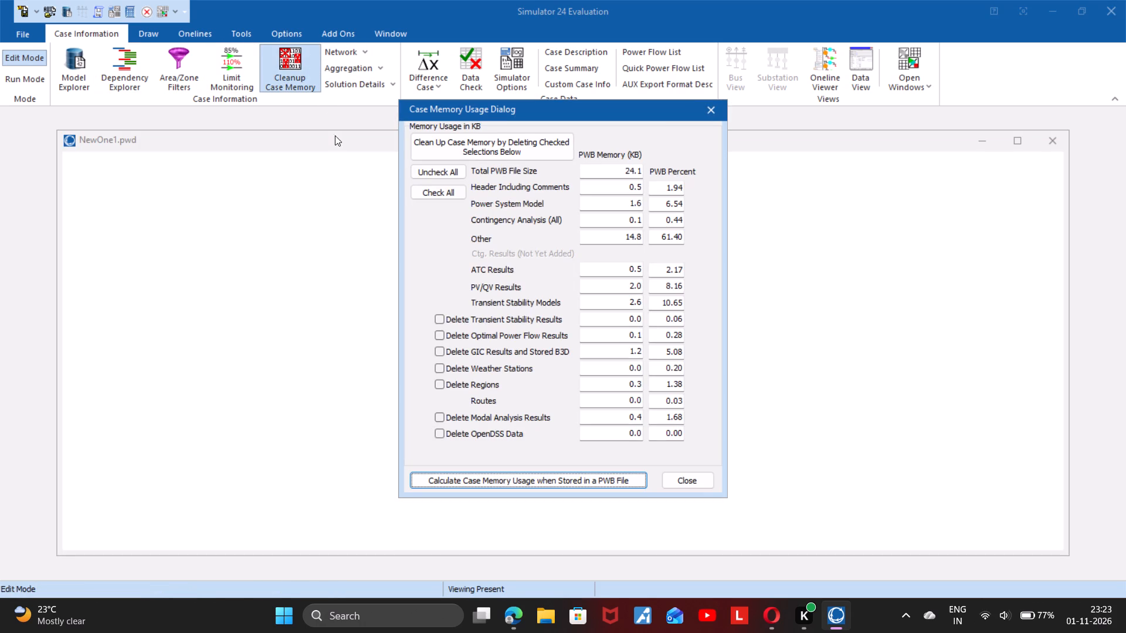
{"action": "left_click", "coordinate": [710, 114]}
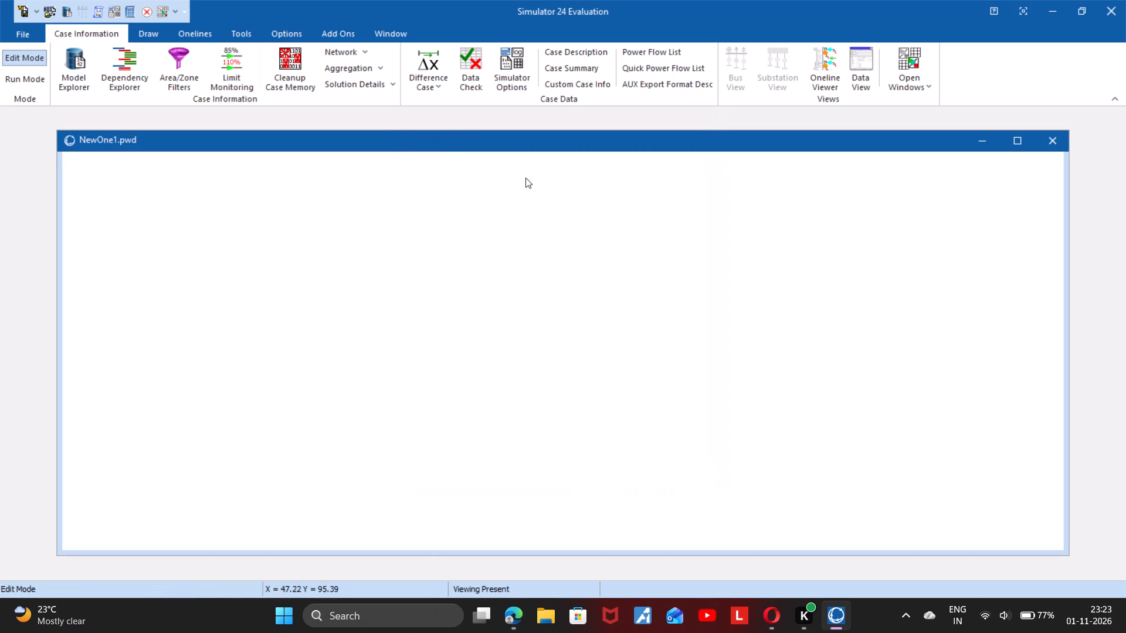
Insert bus 1 at about X 20, Y 94 on the oneline and make it the system slack bus.
{"action": "left_click", "coordinate": [155, 38]}
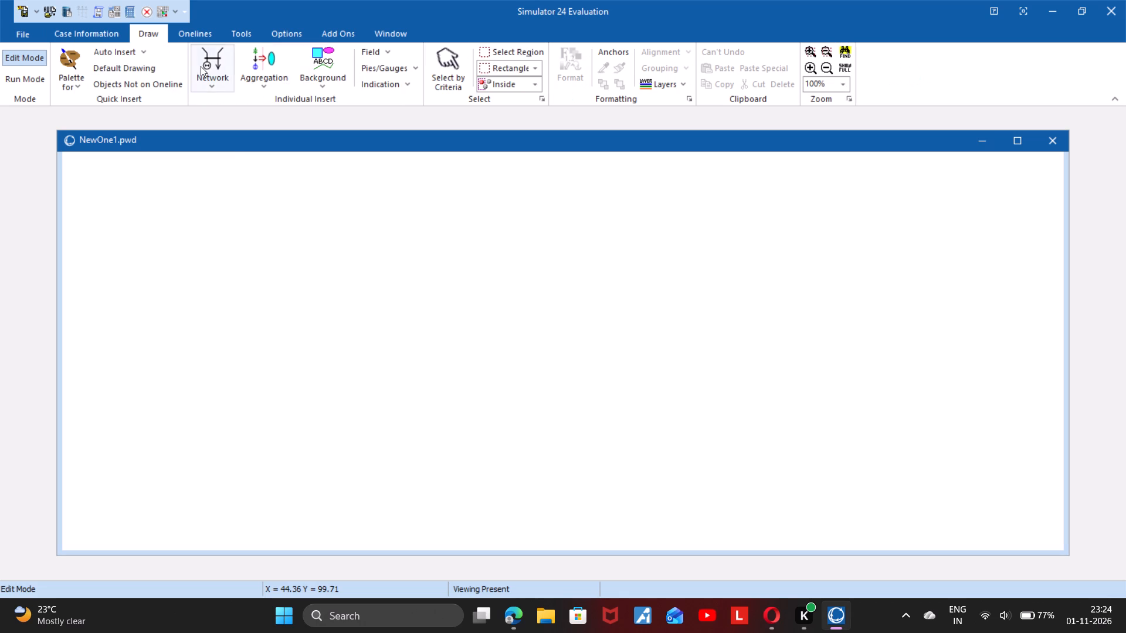
{"action": "left_click", "coordinate": [206, 70]}
{"action": "left_click", "coordinate": [235, 101]}
{"action": "left_click", "coordinate": [264, 212]}
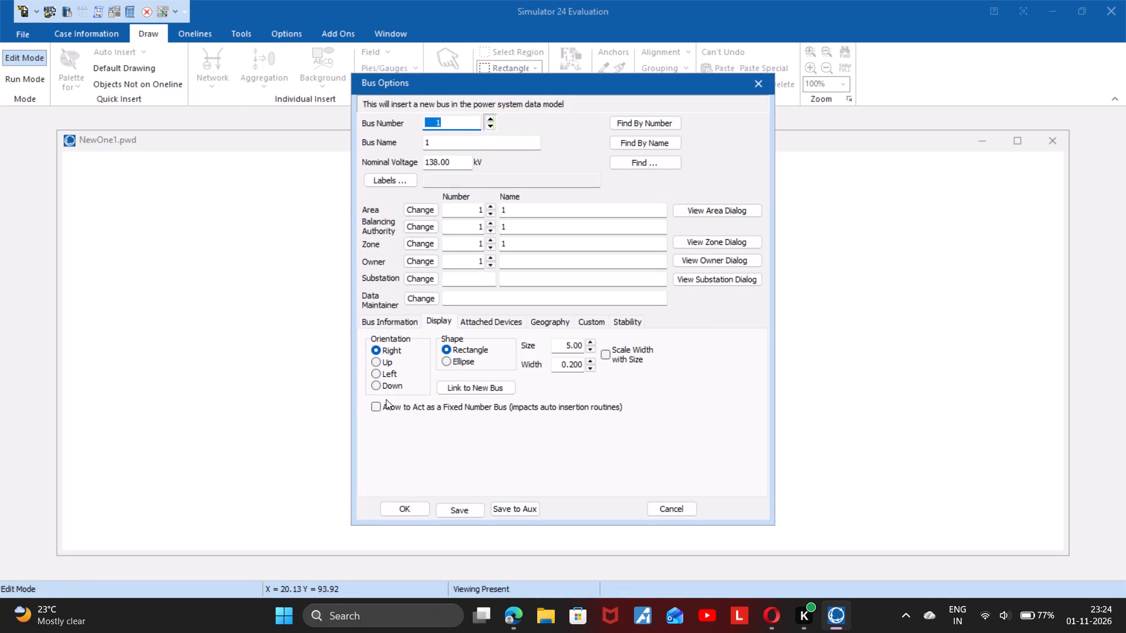
{"action": "left_click", "coordinate": [409, 323]}
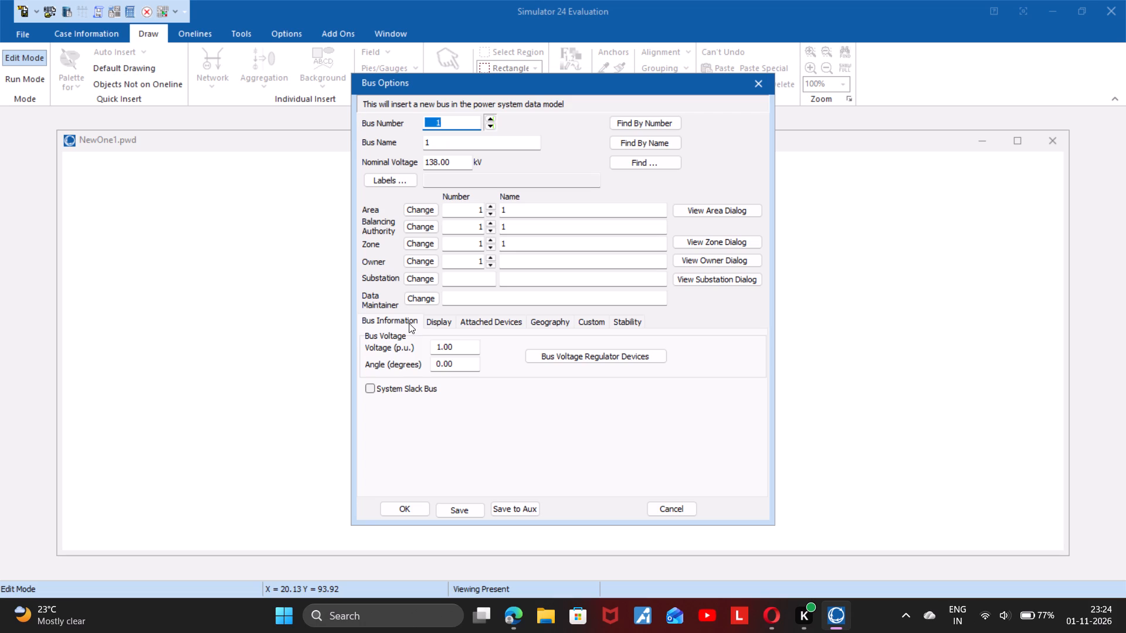
{"action": "left_click", "coordinate": [371, 389]}
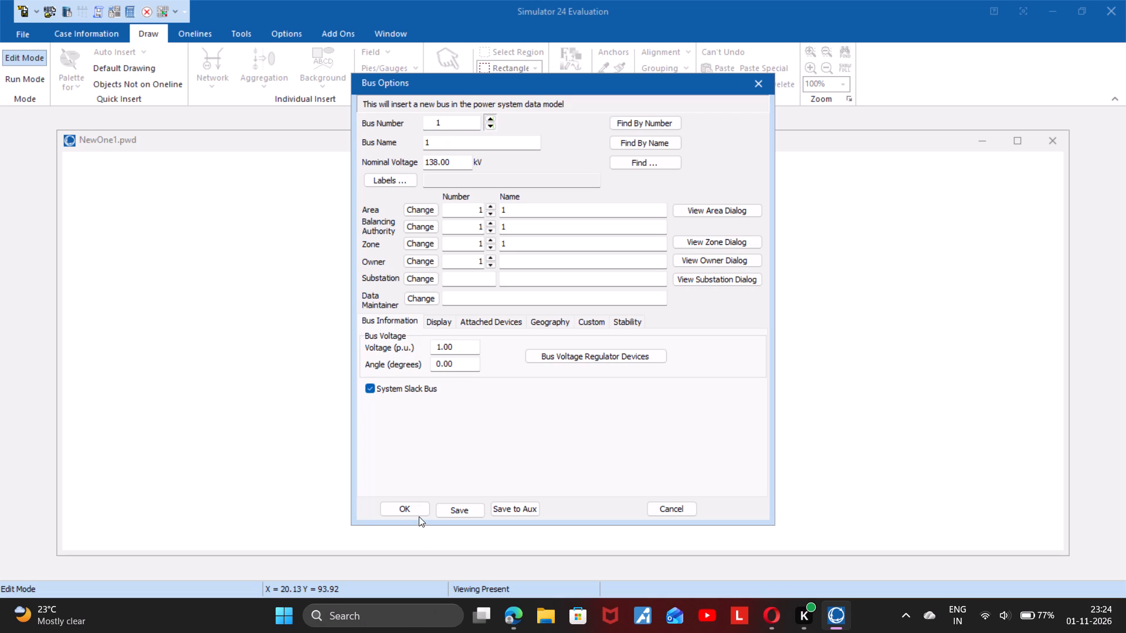
{"action": "left_click", "coordinate": [418, 510]}
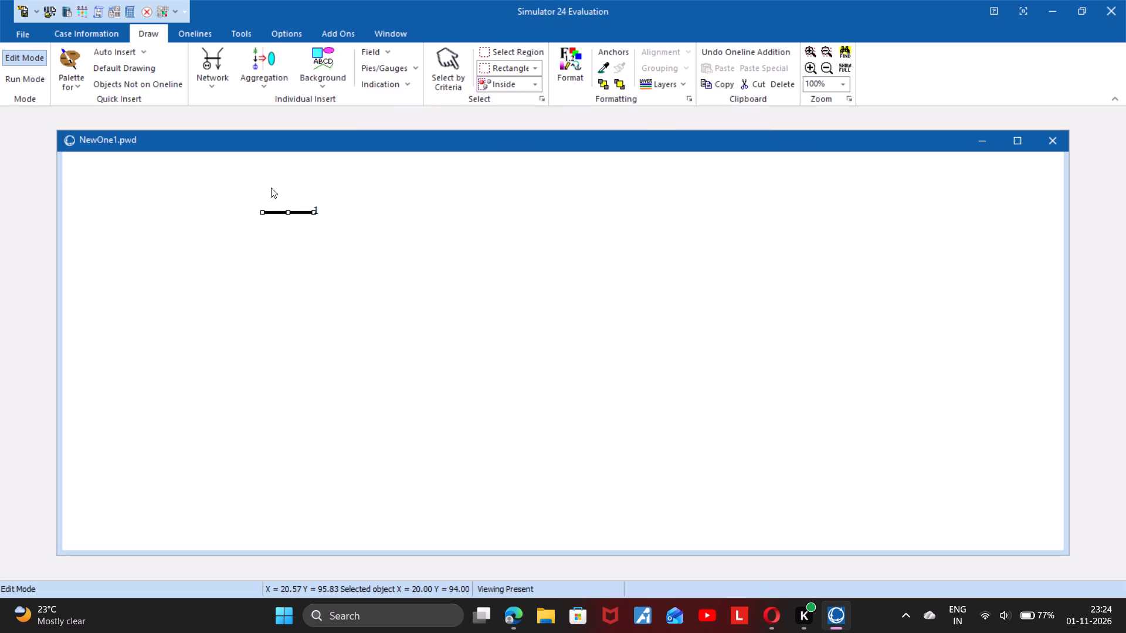
Set bus 1's nominal voltage to 100 kV and accept the bus options.
{"action": "double_click", "coordinate": [297, 212]}
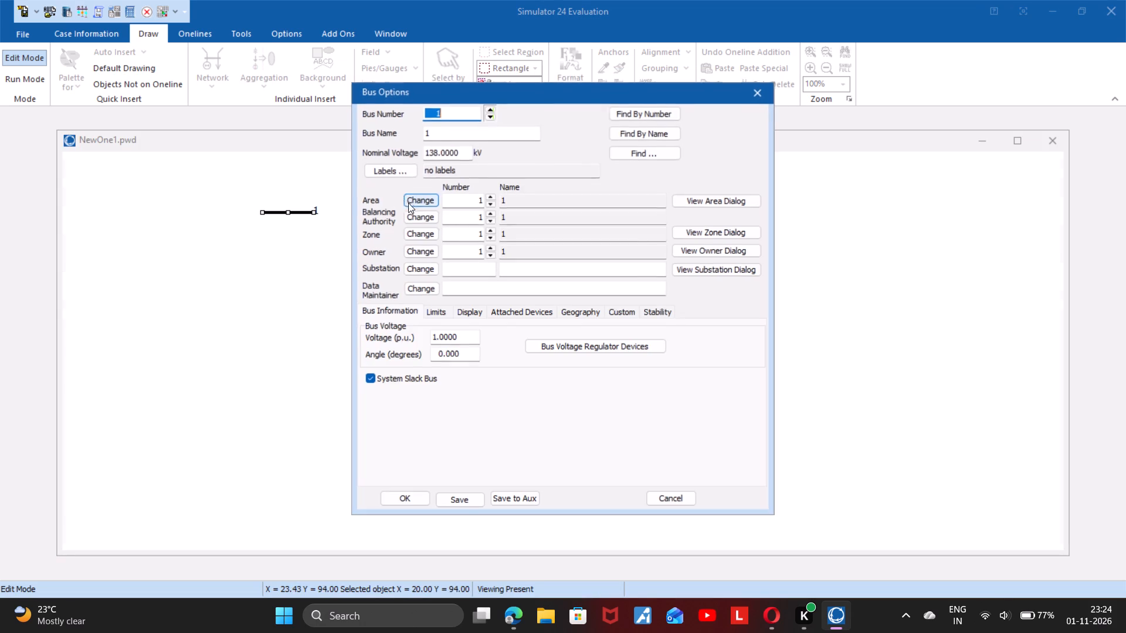
{"action": "left_click_drag", "start_coordinate": [455, 155], "coordinate": [436, 155]}
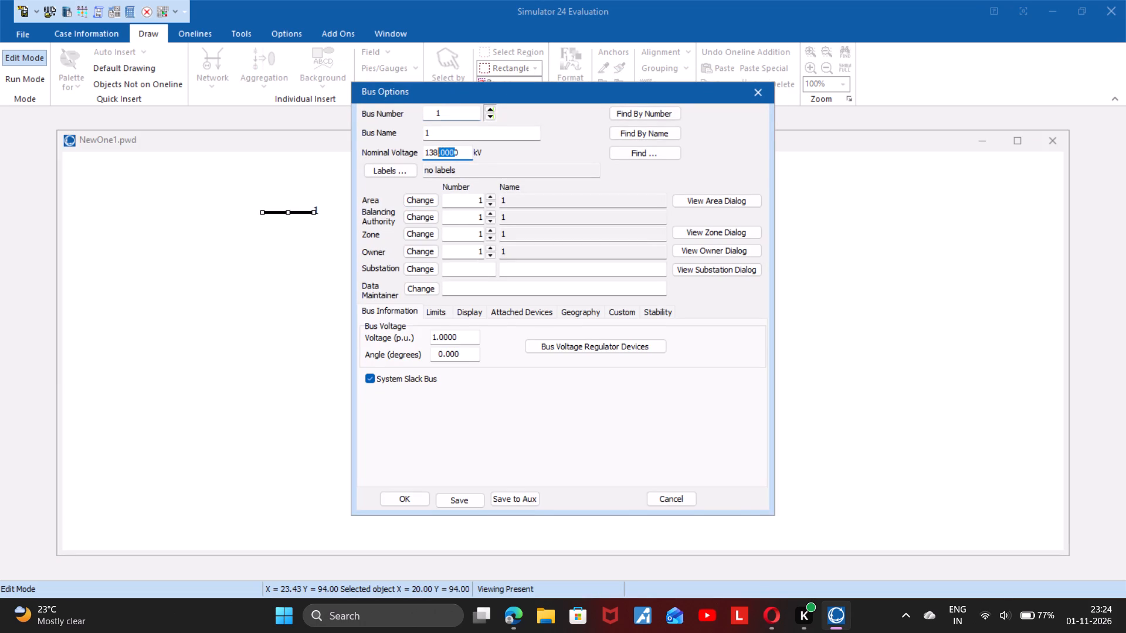
{"action": "key", "text": "BackSpace"}
{"action": "key", "text": "BackSpace"}
{"action": "key", "text": "BackSpace"}
{"action": "key", "text": "BackSpace"}
{"action": "key", "text": "BackSpace"}
{"action": "type", "text": "100"}
{"action": "key", "text": "BackSpace"}
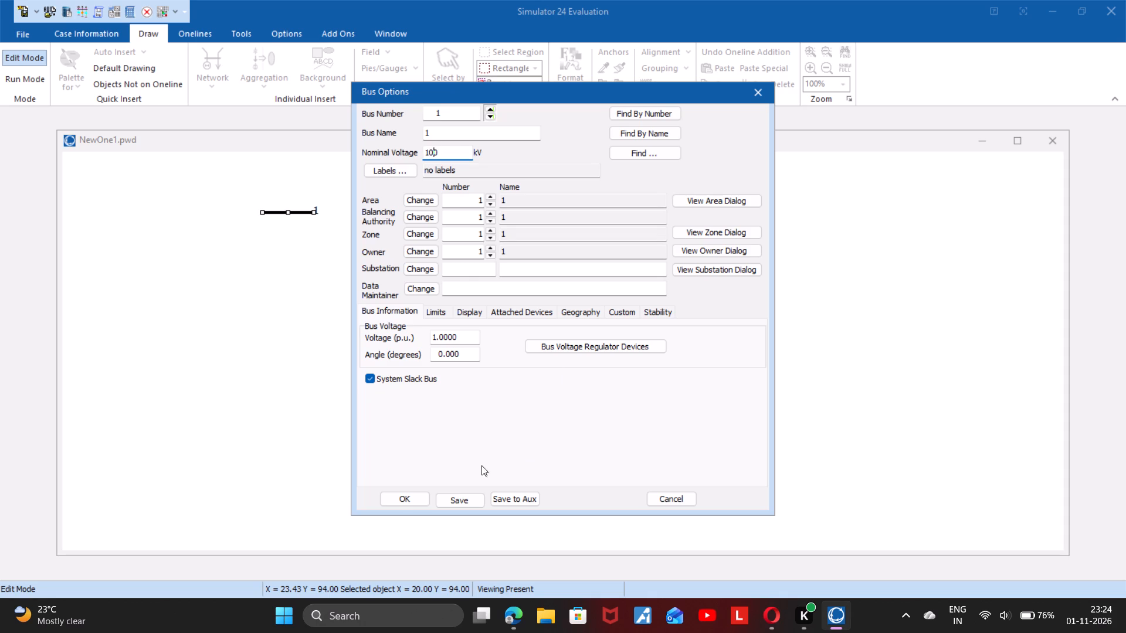
{"action": "left_click", "coordinate": [402, 497]}
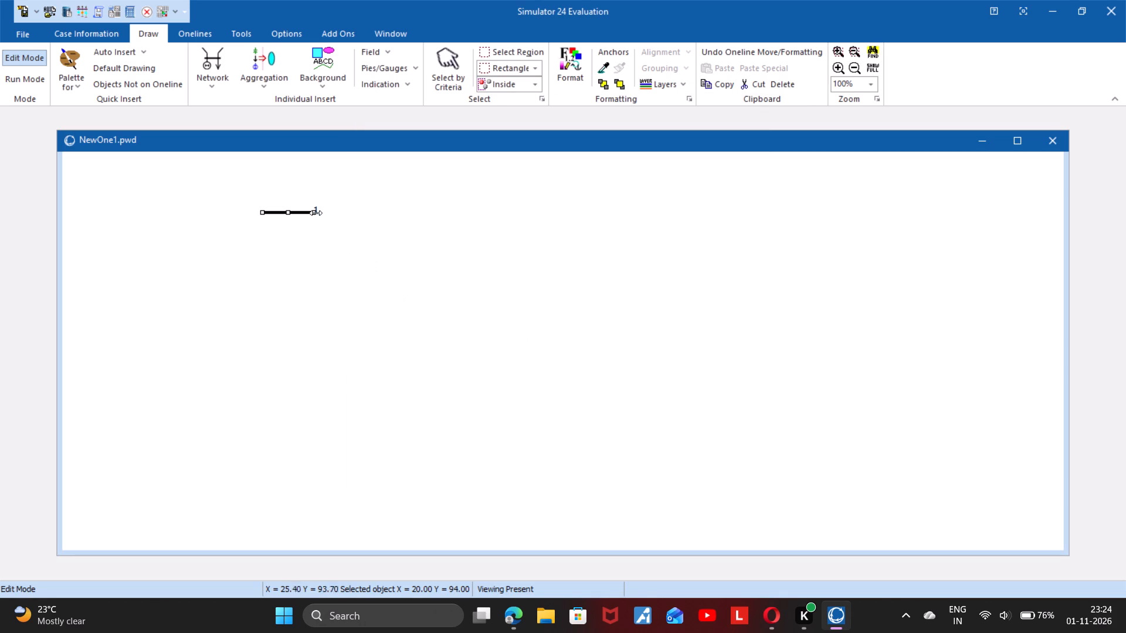
Stretch bus 1 horizontally to more than twice its length.
{"action": "left_click_drag", "start_coordinate": [306, 210], "coordinate": [333, 308]}
{"action": "left_click", "coordinate": [335, 310]}
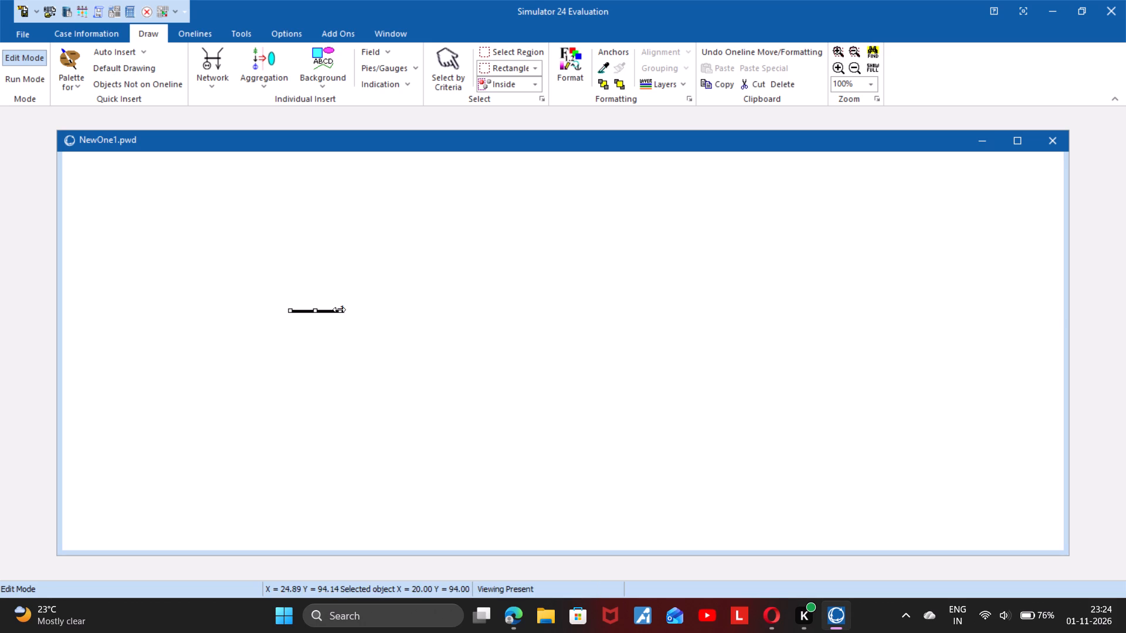
{"action": "left_click_drag", "start_coordinate": [340, 309], "coordinate": [414, 308]}
Insert bus 2 at about X 44, Y 94, level with bus 1, at 100 kV nominal voltage, and stretch it to bus 1's length.
{"action": "left_click", "coordinate": [218, 53]}
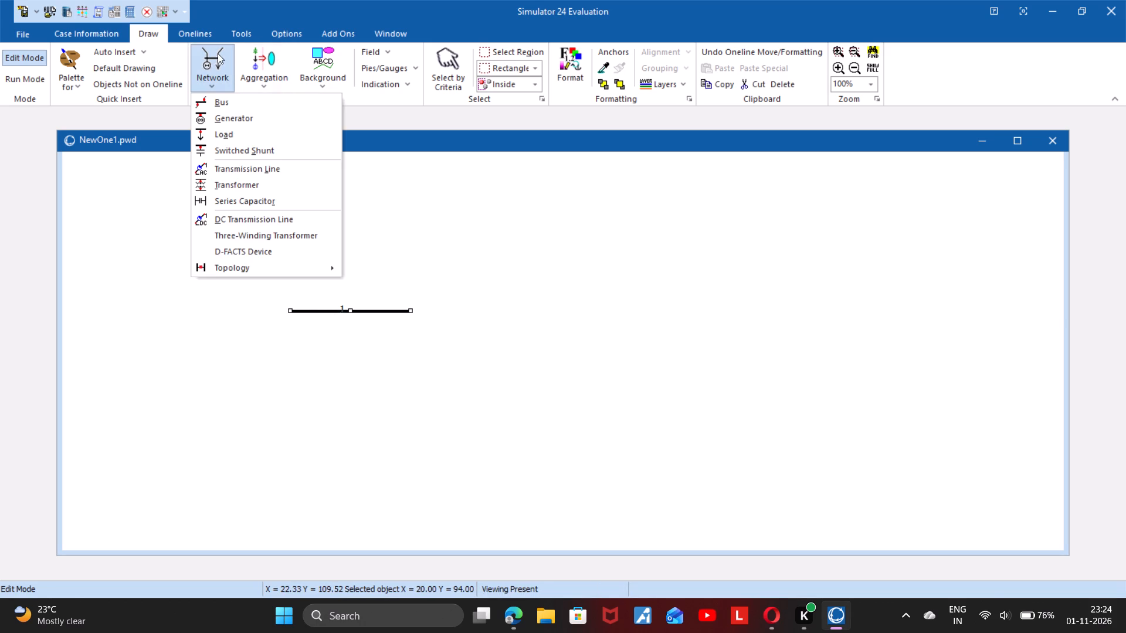
{"action": "left_click", "coordinate": [235, 103]}
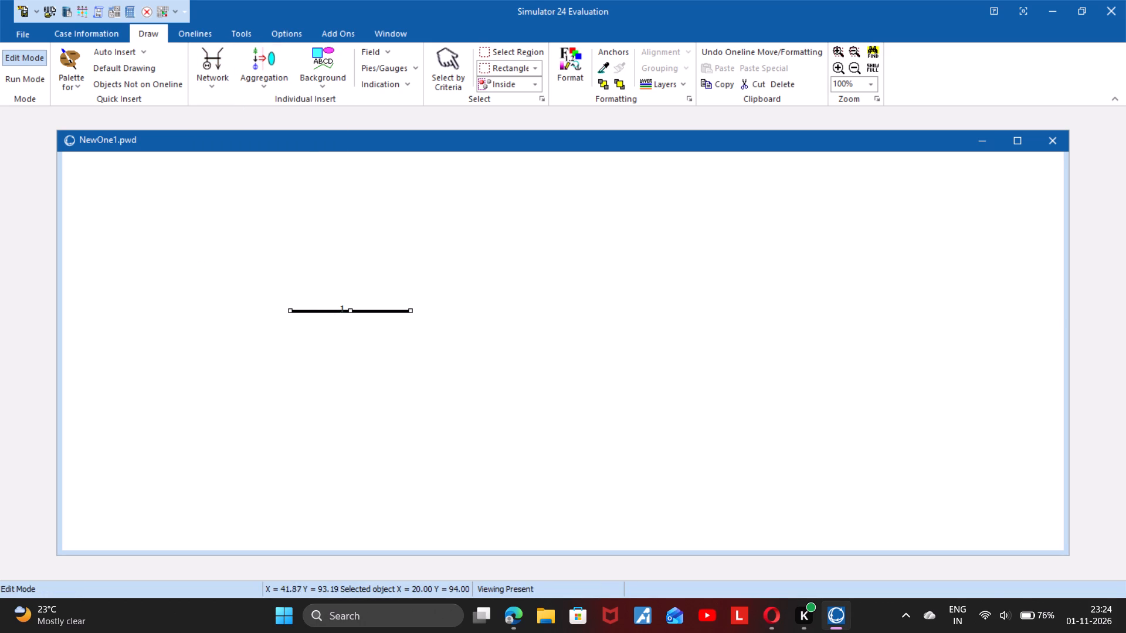
{"action": "left_click", "coordinate": [533, 312]}
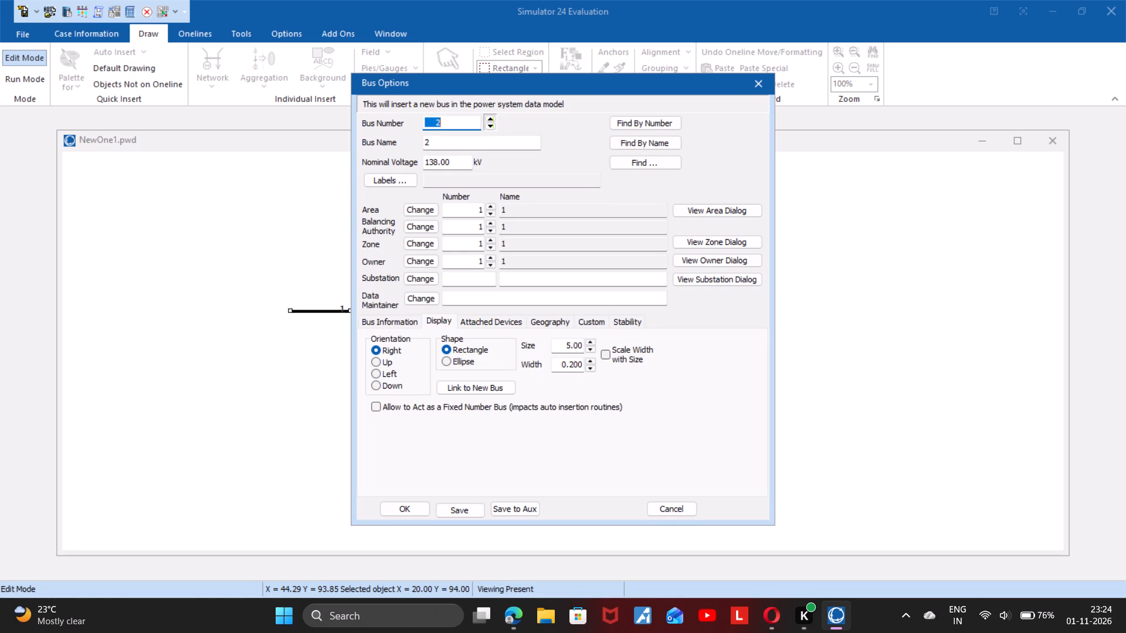
{"action": "left_click_drag", "start_coordinate": [452, 162], "coordinate": [415, 175]}
{"action": "type", "text": "100"}
{"action": "key", "text": "Return"}
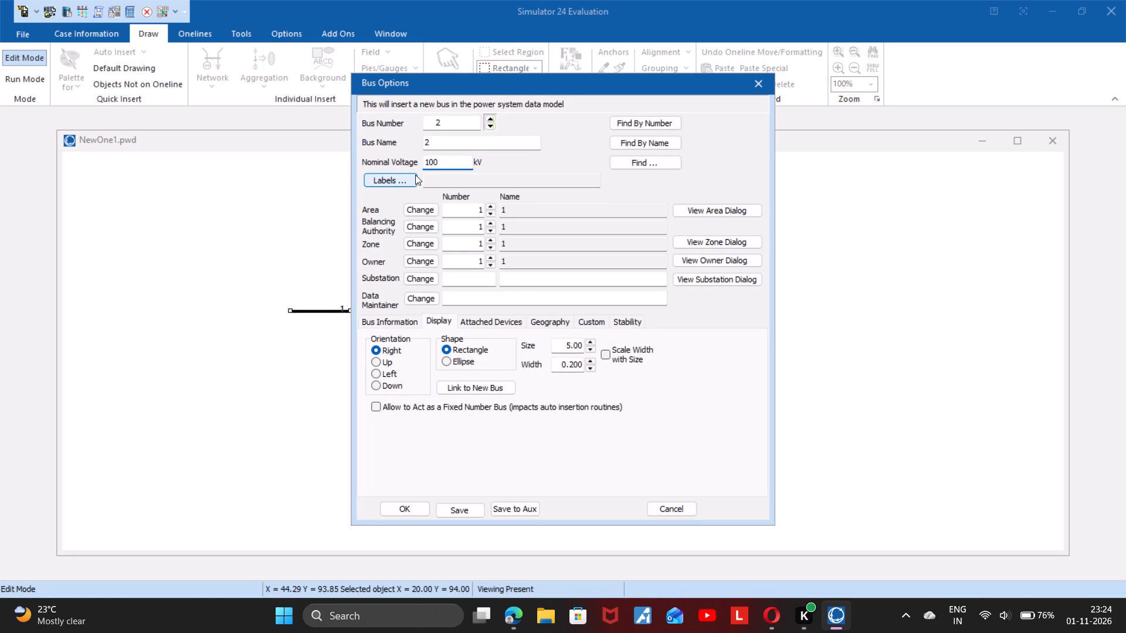
{"action": "left_click", "coordinate": [405, 506]}
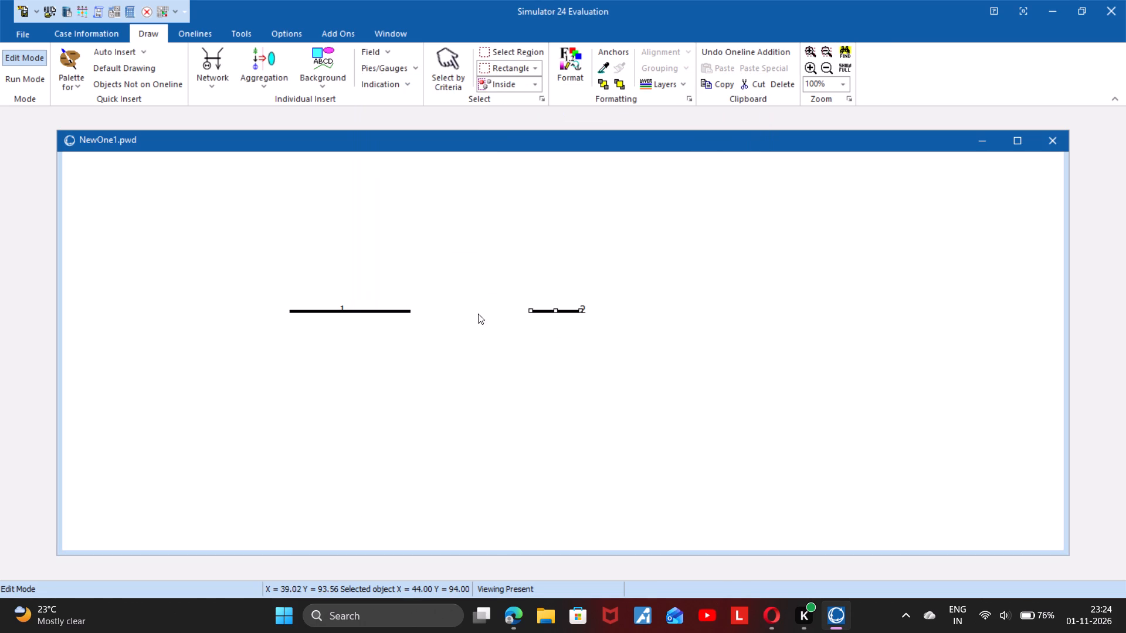
{"action": "left_click_drag", "start_coordinate": [581, 312], "coordinate": [634, 309]}
{"action": "left_click_drag", "start_coordinate": [634, 309], "coordinate": [652, 310]}
Insert bus 3 directly below bus 1 at about X 20, Y 82, keeping 100 kV, and stretch it to bus 1's length.
{"action": "left_click", "coordinate": [213, 79]}
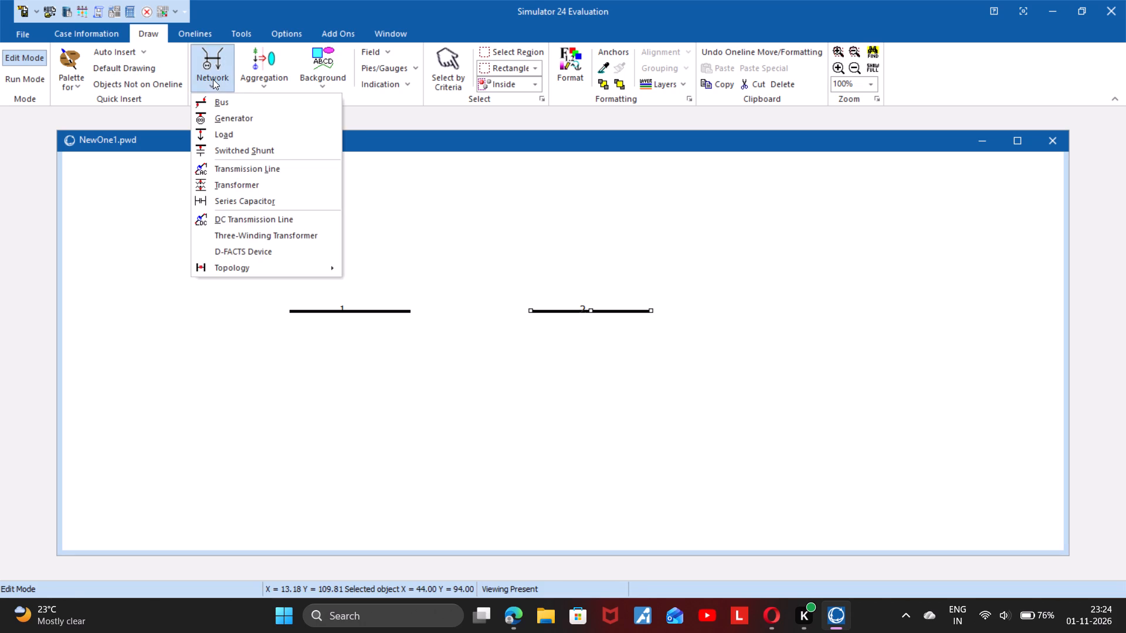
{"action": "left_click", "coordinate": [219, 102]}
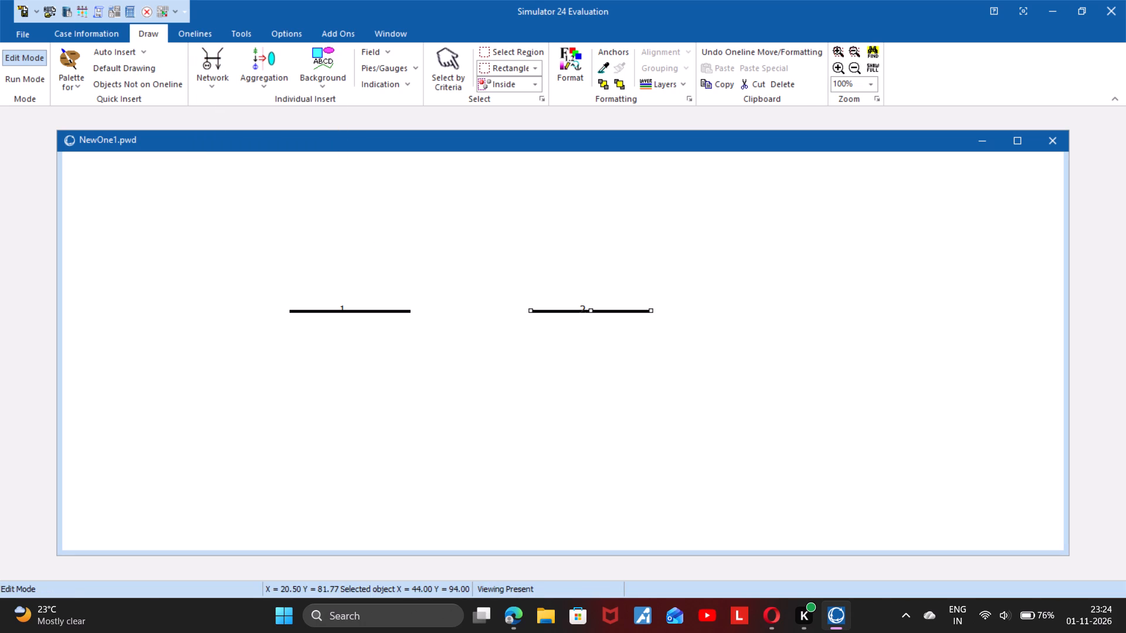
{"action": "left_click", "coordinate": [294, 433]}
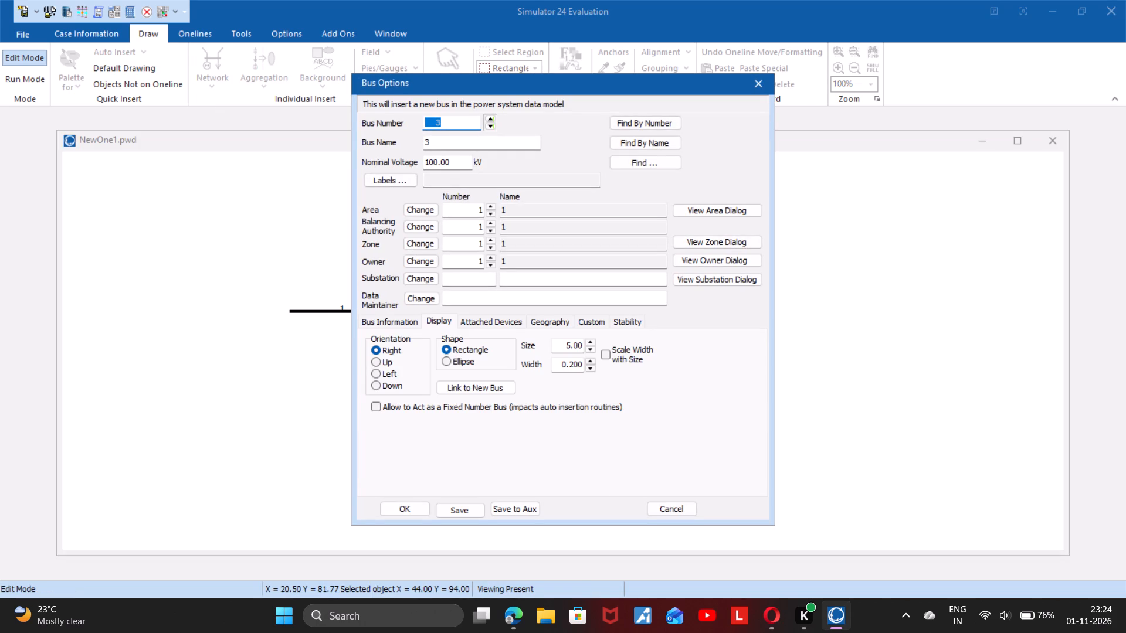
{"action": "left_click", "coordinate": [449, 162]}
{"action": "left_click", "coordinate": [414, 511]}
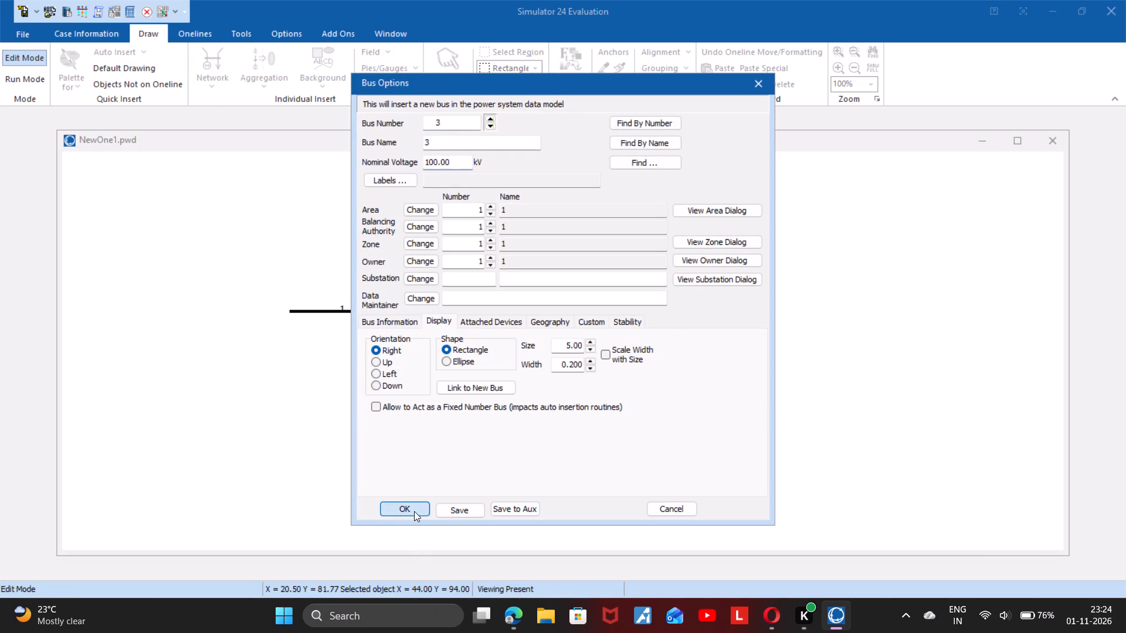
{"action": "left_click_drag", "start_coordinate": [342, 432], "coordinate": [413, 431]}
Insert bus 4 below bus 2 at about X 45, Y 82 and stretch it to match the other buses' length.
{"action": "left_click", "coordinate": [212, 80]}
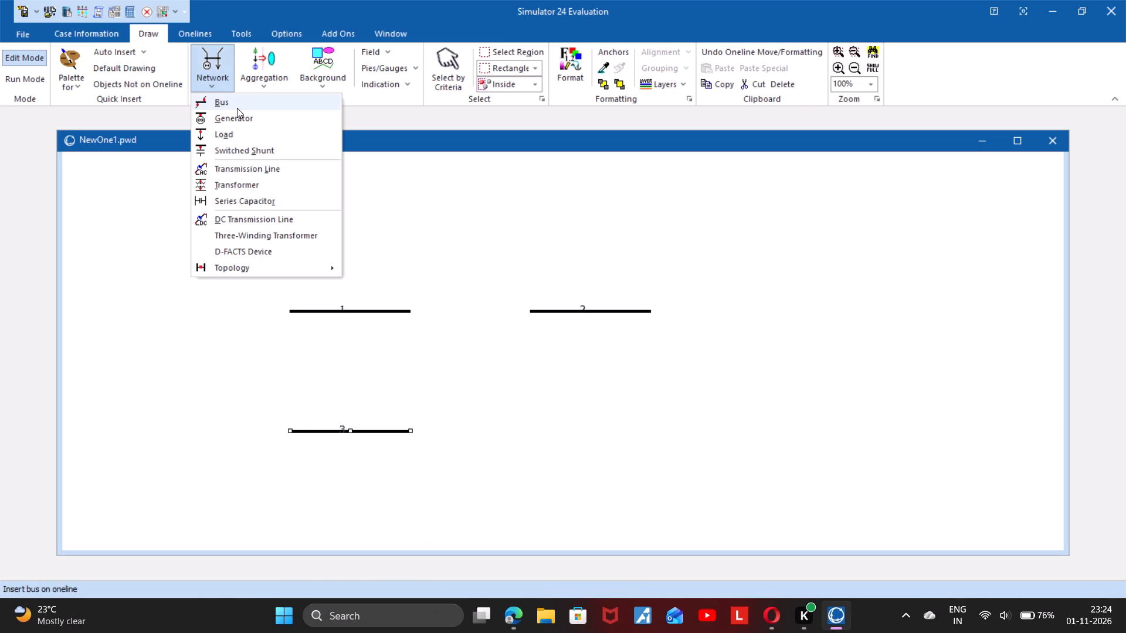
{"action": "left_click", "coordinate": [237, 108]}
{"action": "left_click", "coordinate": [540, 428]}
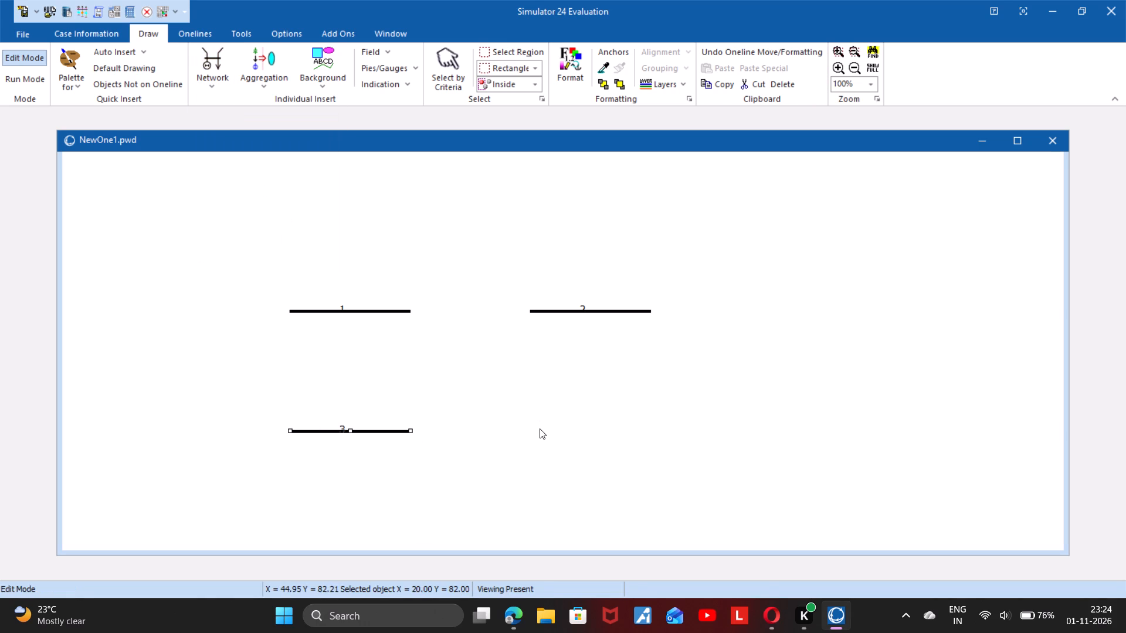
{"action": "left_click", "coordinate": [418, 506]}
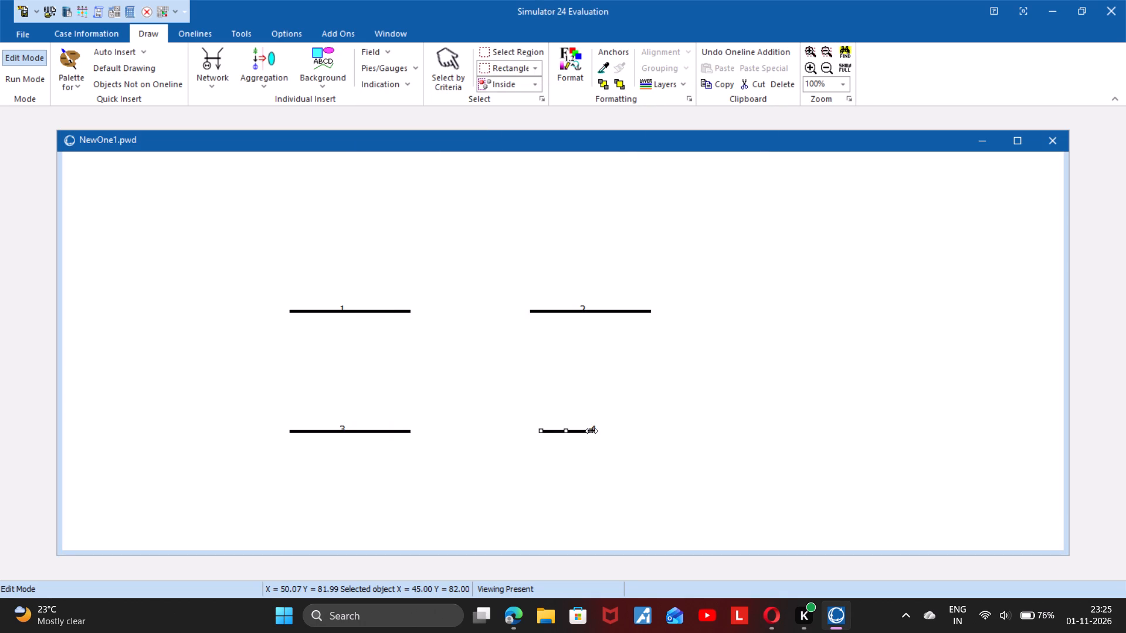
{"action": "left_click_drag", "start_coordinate": [591, 431], "coordinate": [658, 428]}
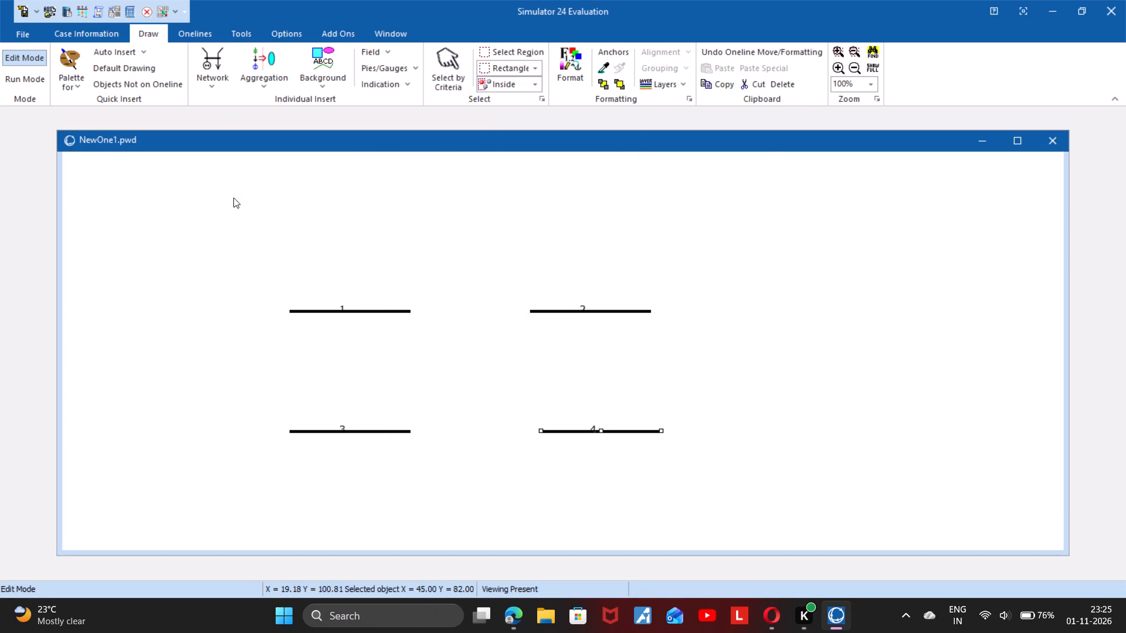
Draw a transmission line from bus 1 to bus 2, routed below both buses, with series reactance X of 0.20.
{"action": "left_click", "coordinate": [208, 72]}
{"action": "left_click", "coordinate": [249, 168]}
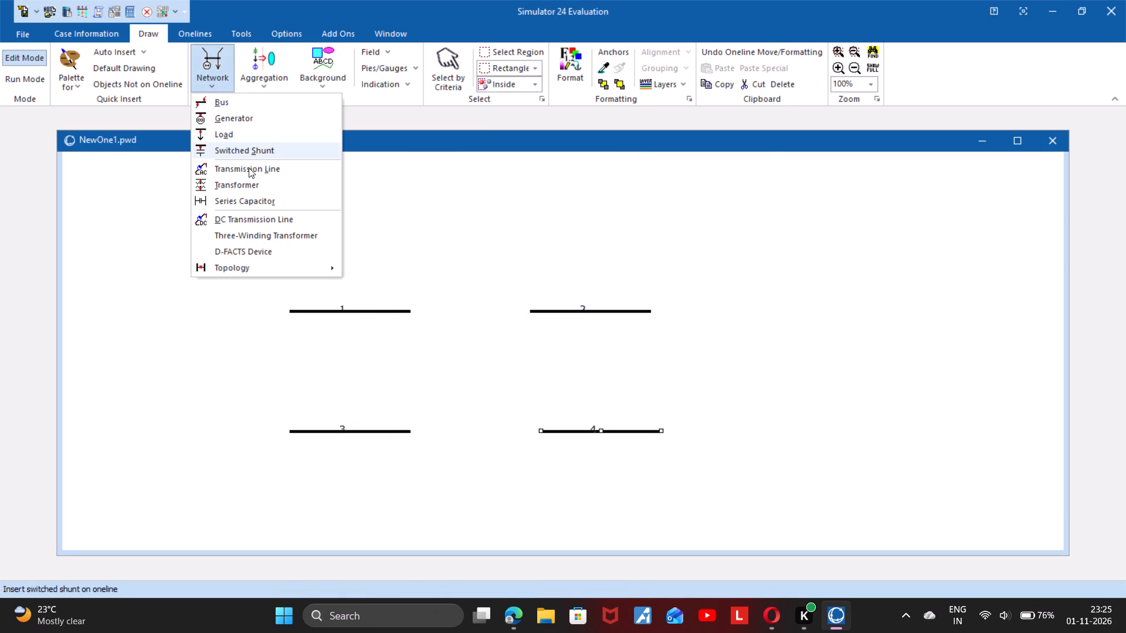
{"action": "left_click", "coordinate": [375, 310]}
{"action": "left_click", "coordinate": [375, 310]}
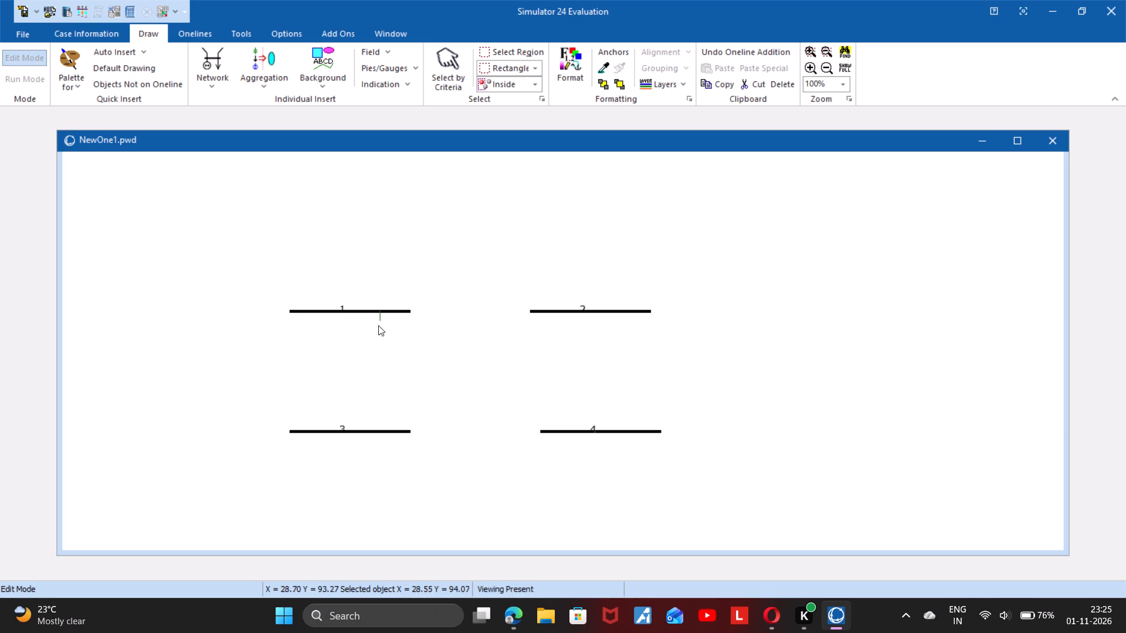
{"action": "left_click", "coordinate": [379, 340]}
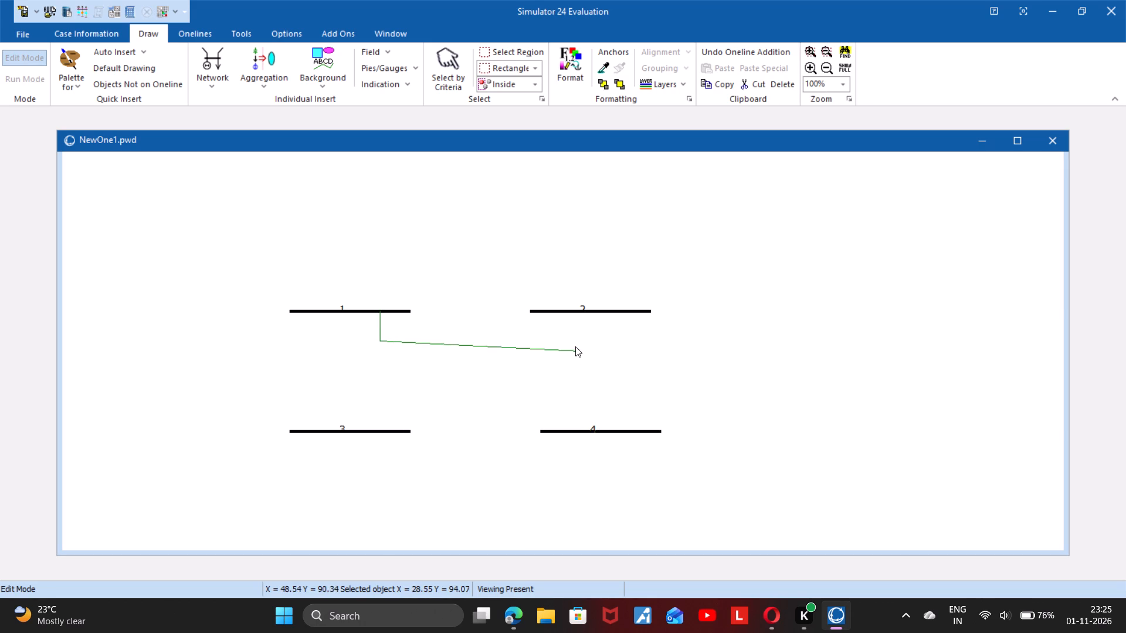
{"action": "left_click", "coordinate": [568, 343]}
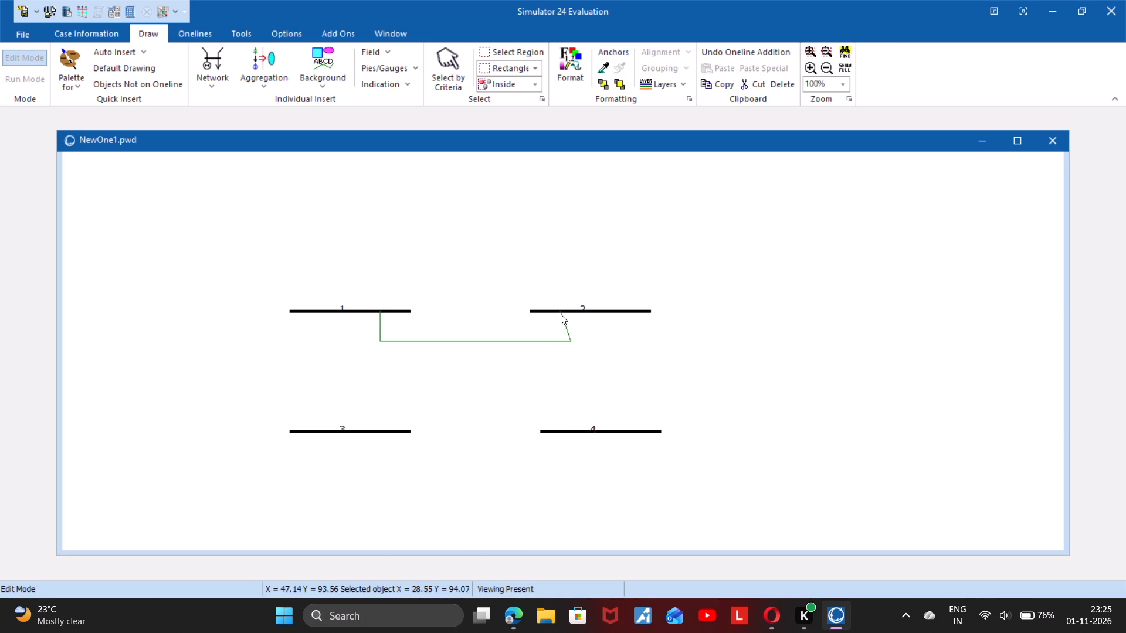
{"action": "left_click", "coordinate": [568, 312]}
{"action": "triple_click", "coordinate": [572, 311]}
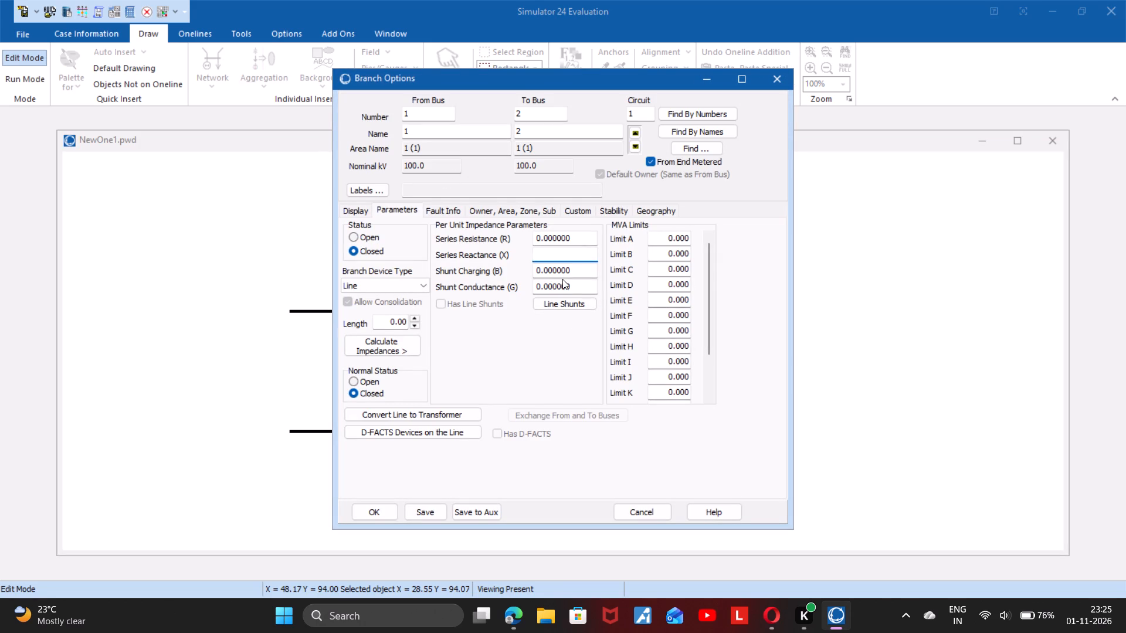
{"action": "type", "text": "0."}
{"action": "type", "text": "20"}
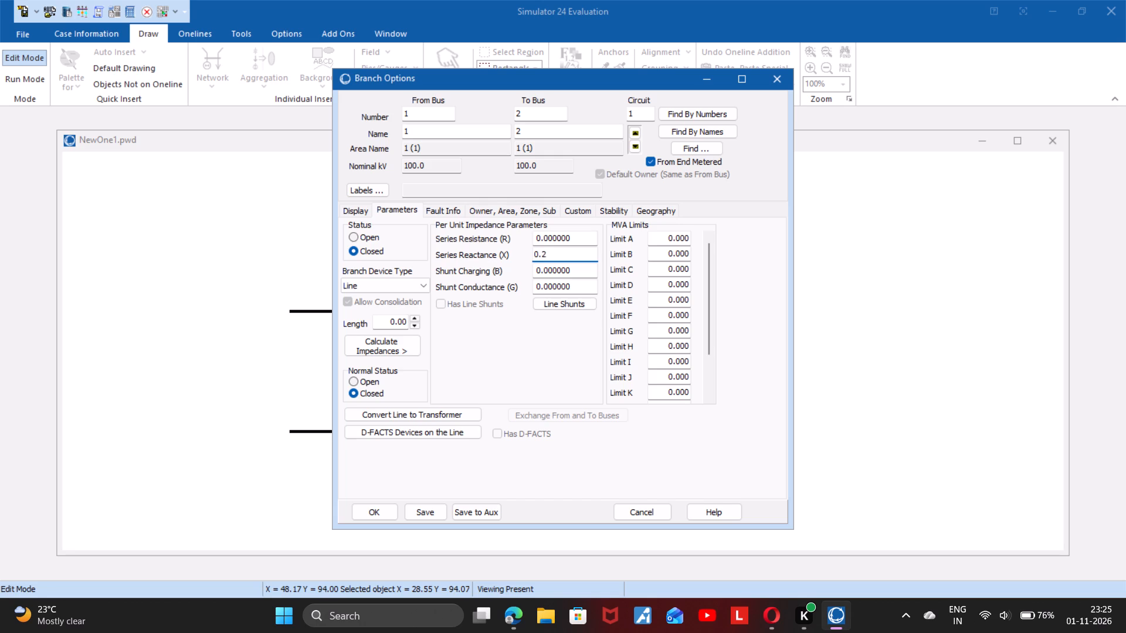
{"action": "left_click", "coordinate": [385, 508]}
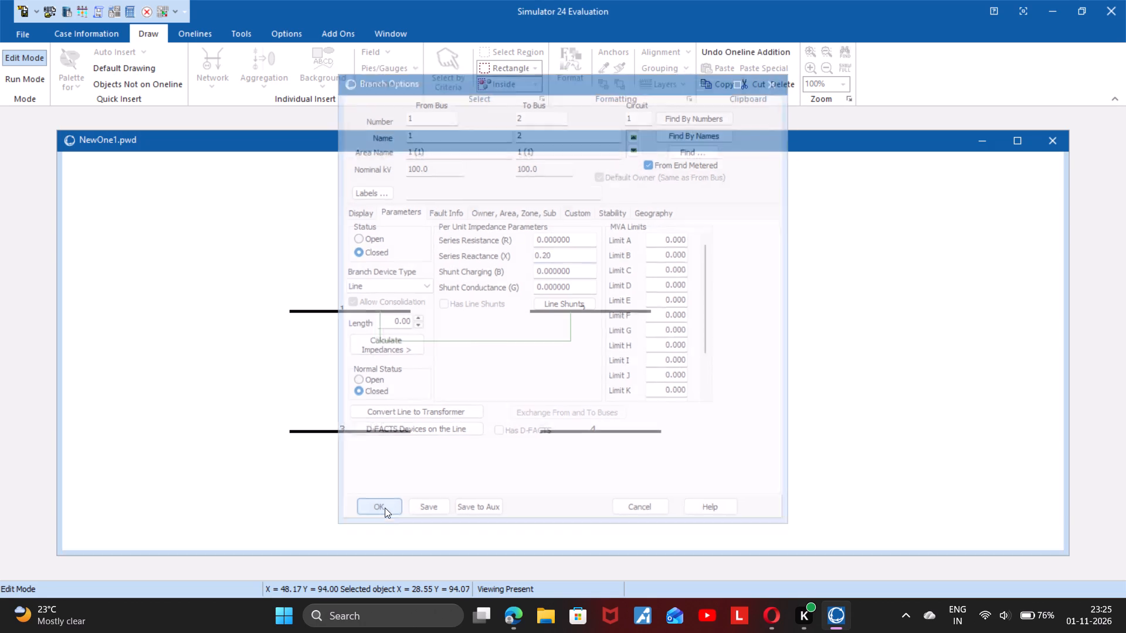
Start inserting another transmission line on the oneline.
{"action": "left_click", "coordinate": [219, 66]}
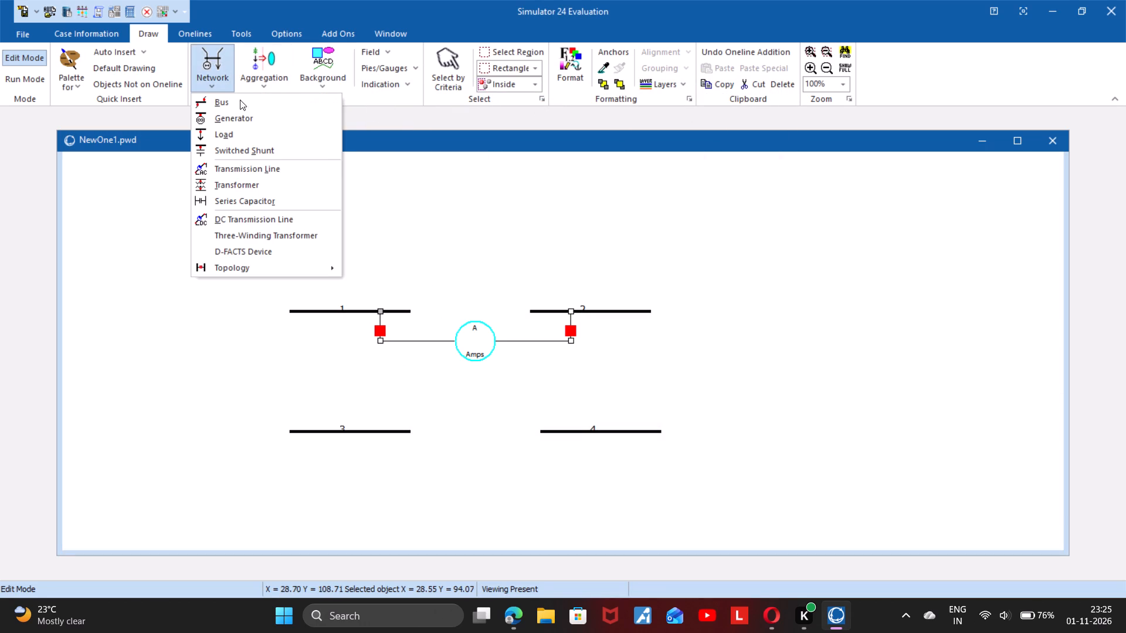
{"action": "left_click", "coordinate": [247, 165]}
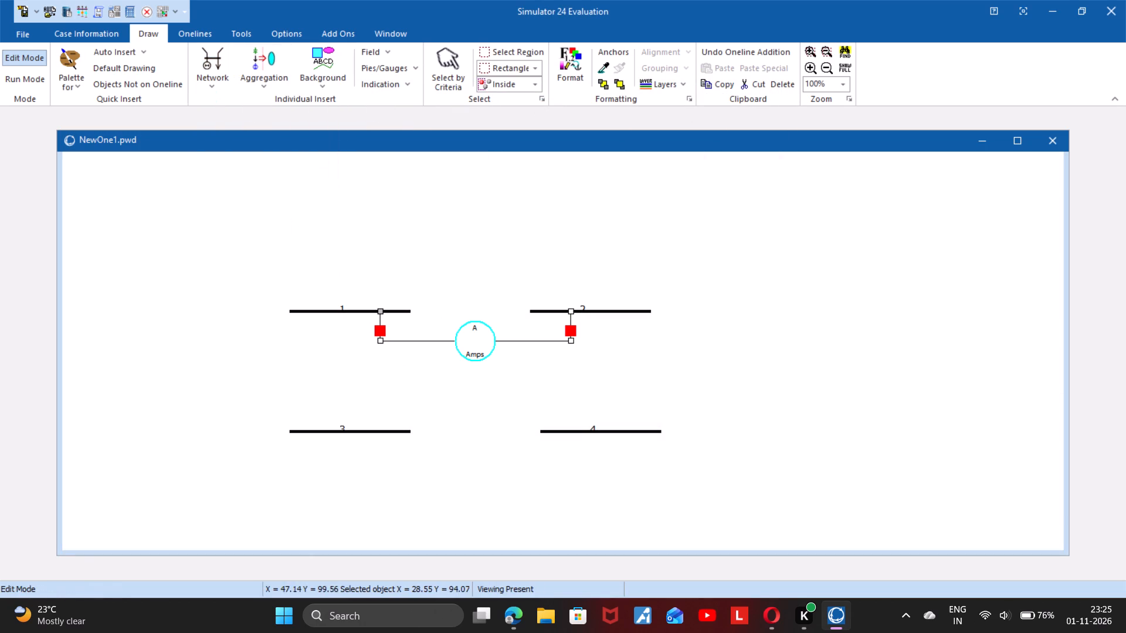
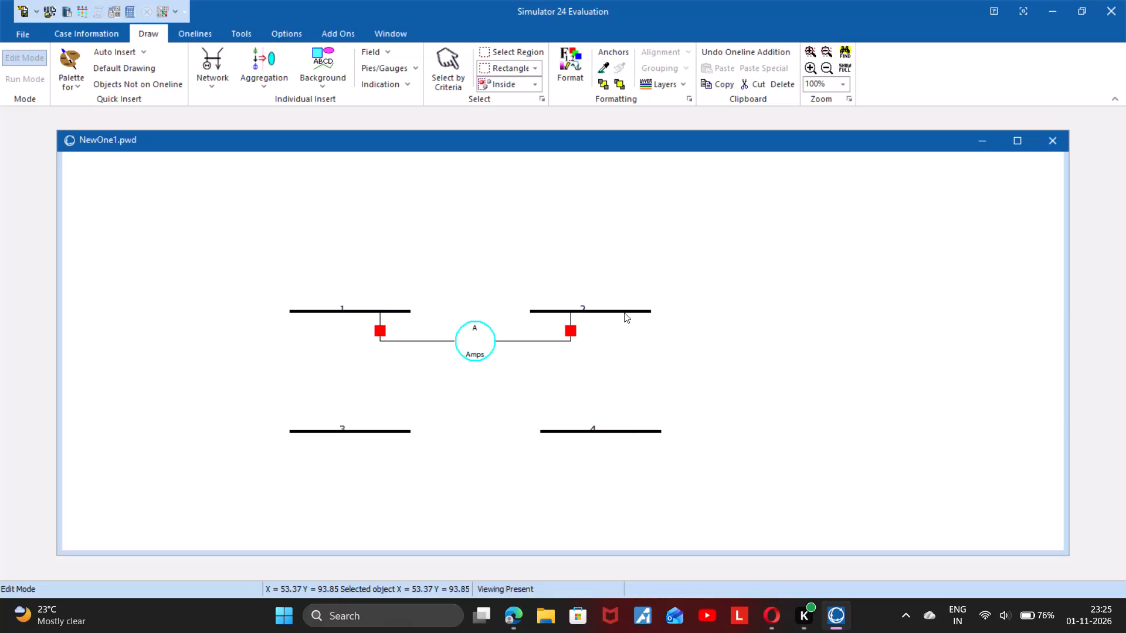
Draw a straight transmission line from bus 2 down to bus 4 with series reactance X of 0.10.
{"action": "left_click", "coordinate": [624, 312]}
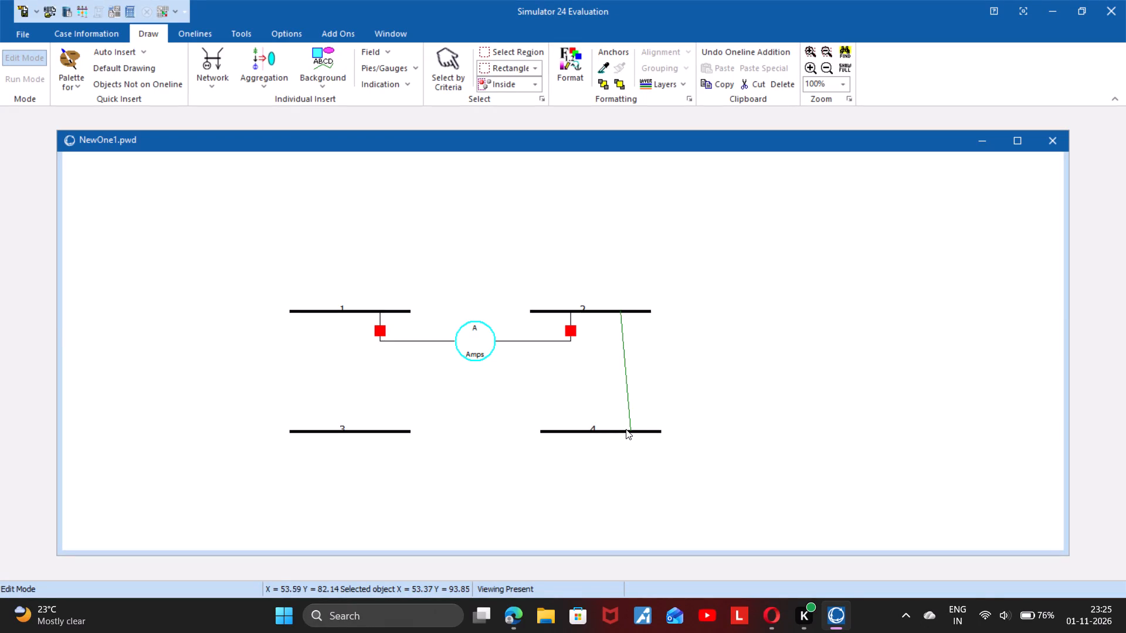
{"action": "left_click", "coordinate": [623, 432]}
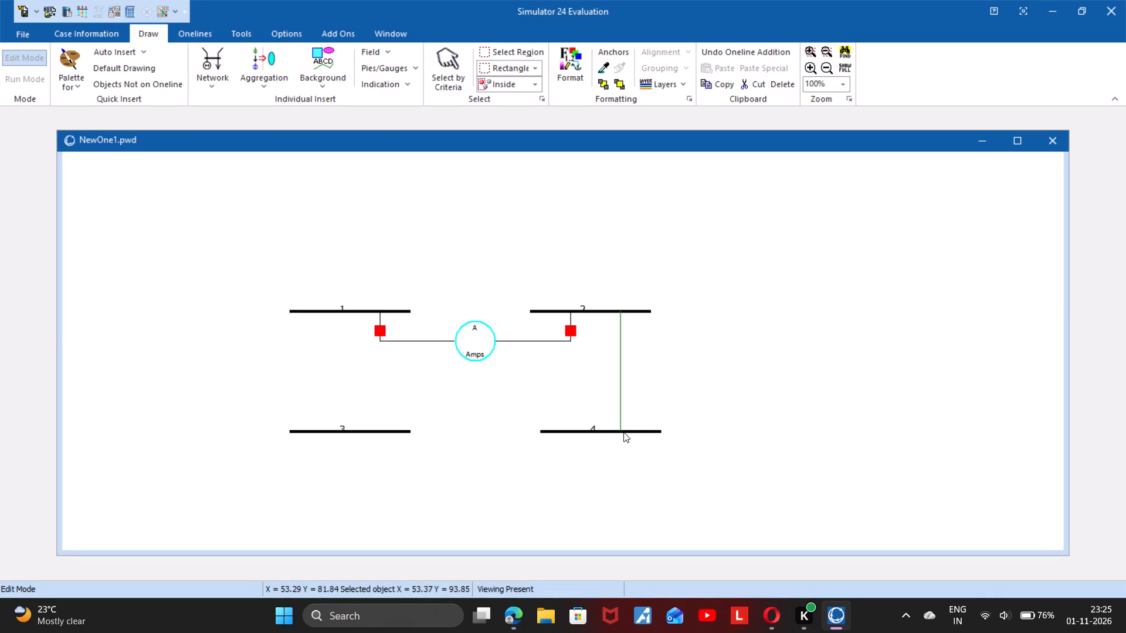
{"action": "double_click", "coordinate": [623, 432]}
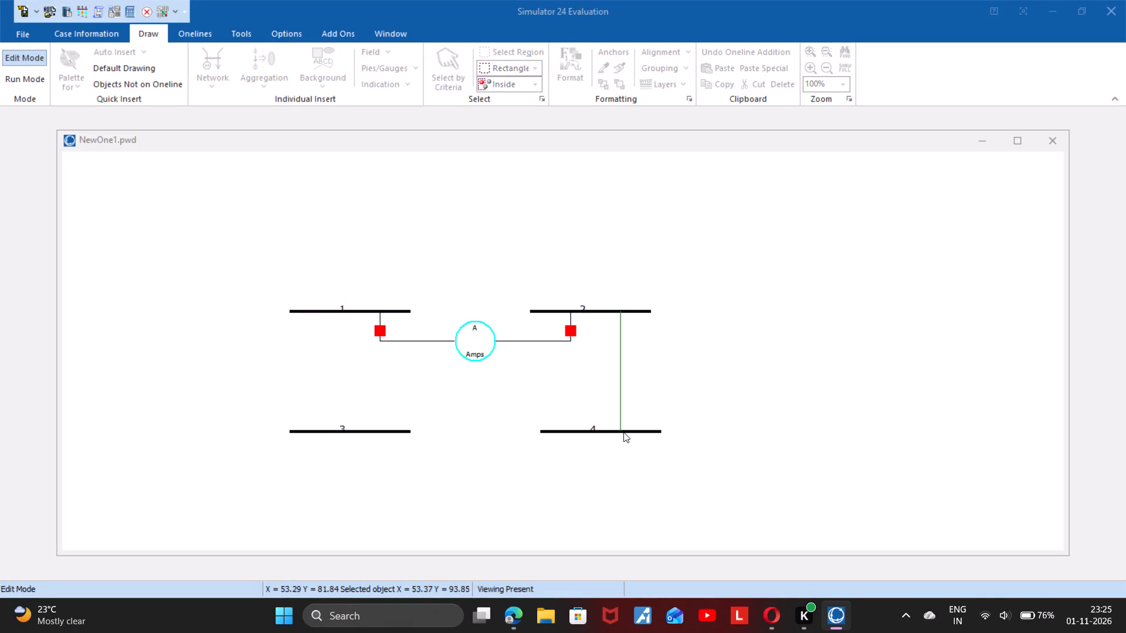
{"action": "key", "text": "0"}
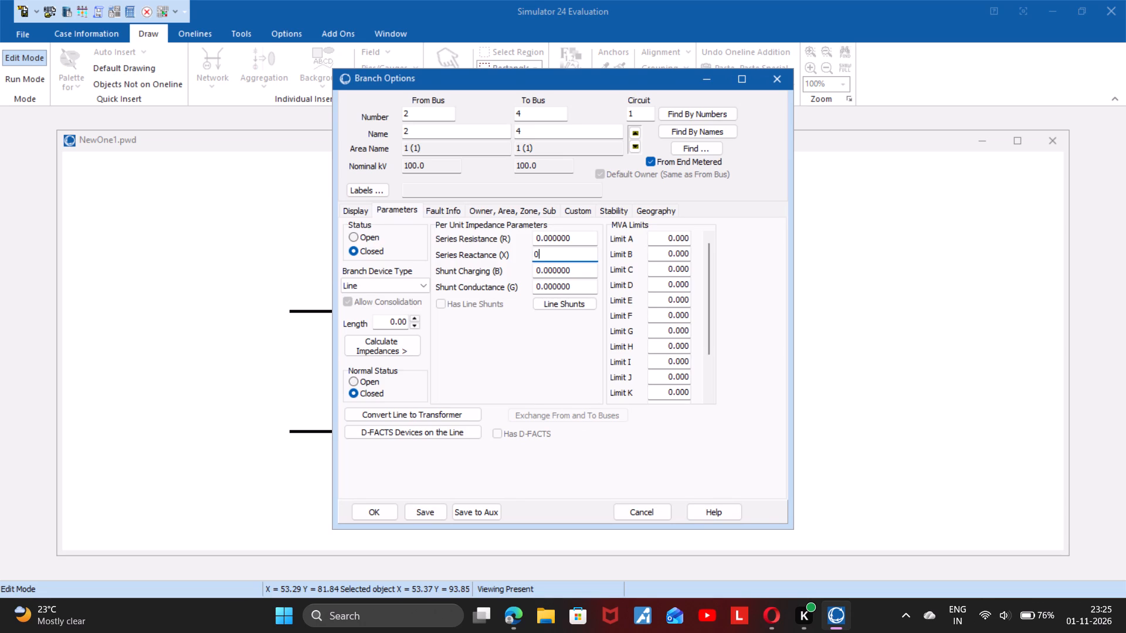
{"action": "key", "text": "period"}
{"action": "key", "text": "End"}
{"action": "key", "text": "0"}
{"action": "key", "text": "BackSpace"}
{"action": "type", "text": "10"}
{"action": "left_click", "coordinate": [389, 515]}
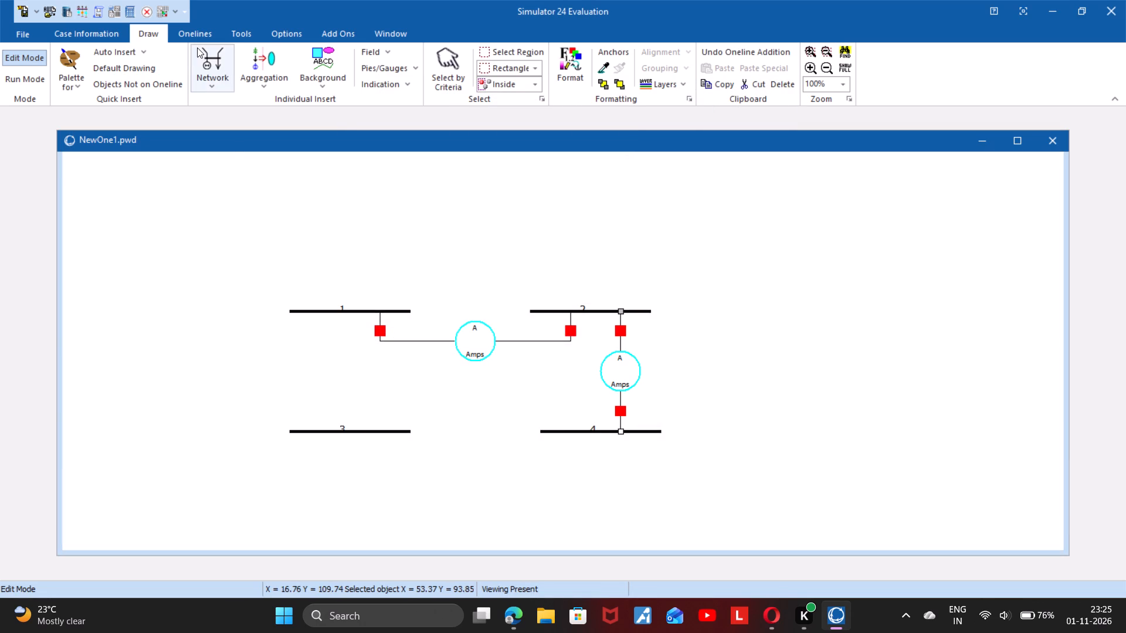
Draw a transmission line from bus 3 to bus 4, routed above both buses, with series reactance X of 0.10.
{"action": "left_click", "coordinate": [197, 47]}
{"action": "left_click", "coordinate": [256, 161]}
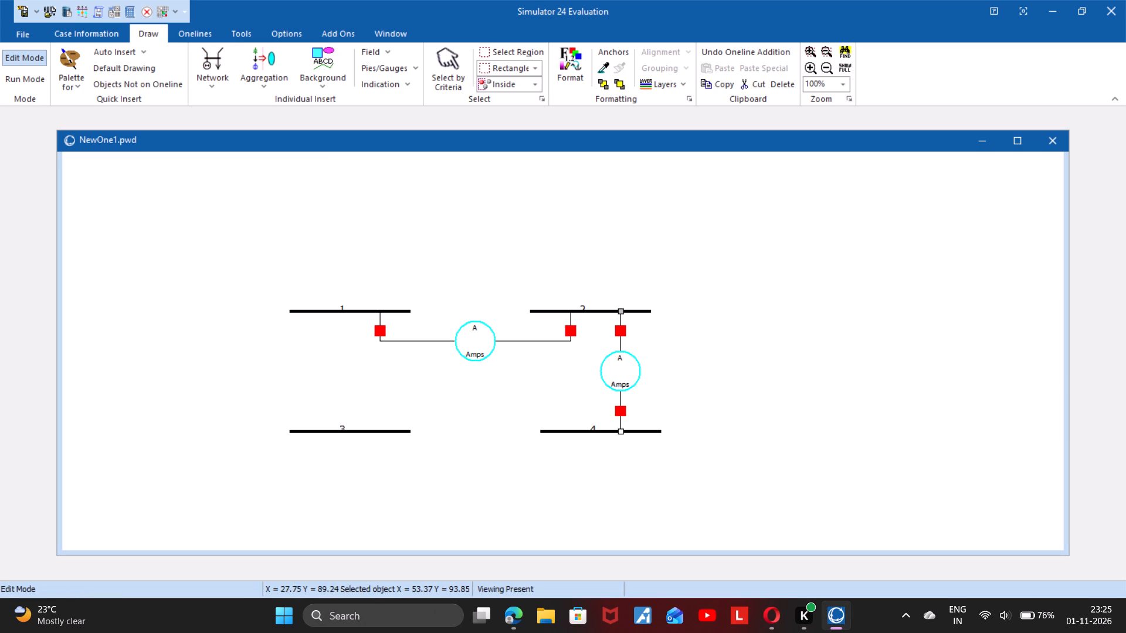
{"action": "left_click", "coordinate": [383, 431]}
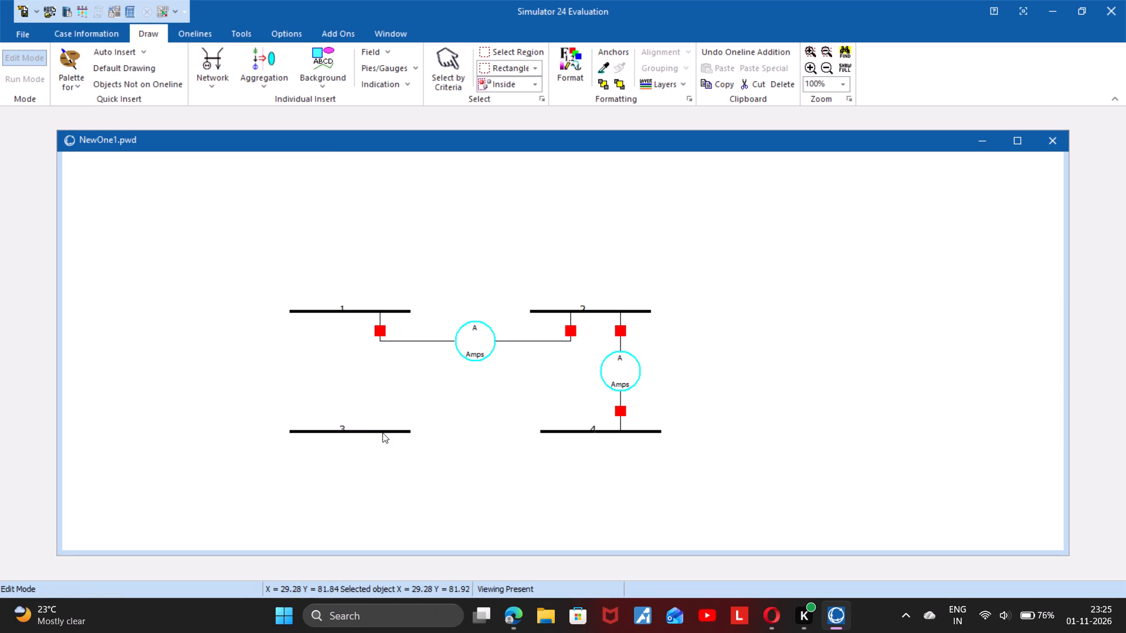
{"action": "left_click", "coordinate": [384, 427]}
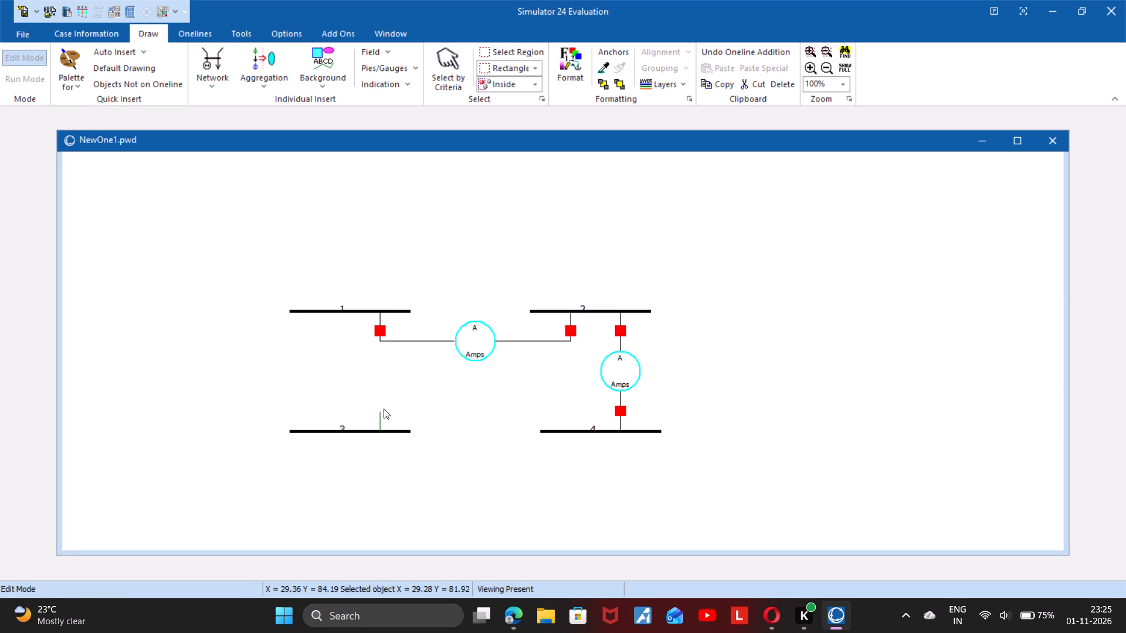
{"action": "left_click", "coordinate": [384, 409]}
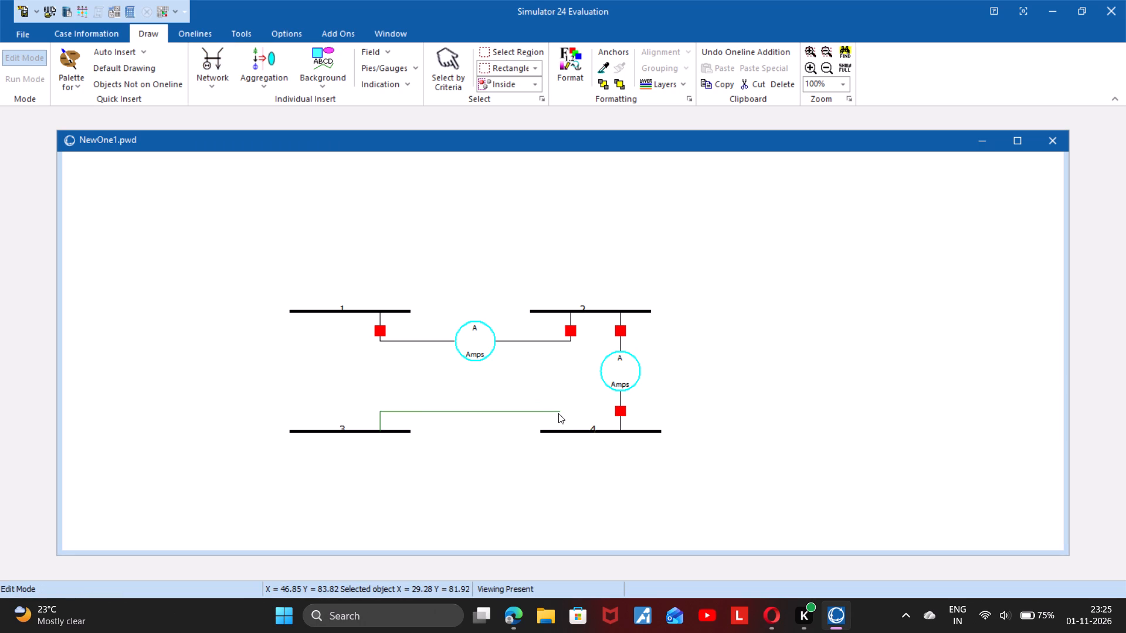
{"action": "left_click", "coordinate": [558, 413]}
{"action": "left_click", "coordinate": [562, 434]}
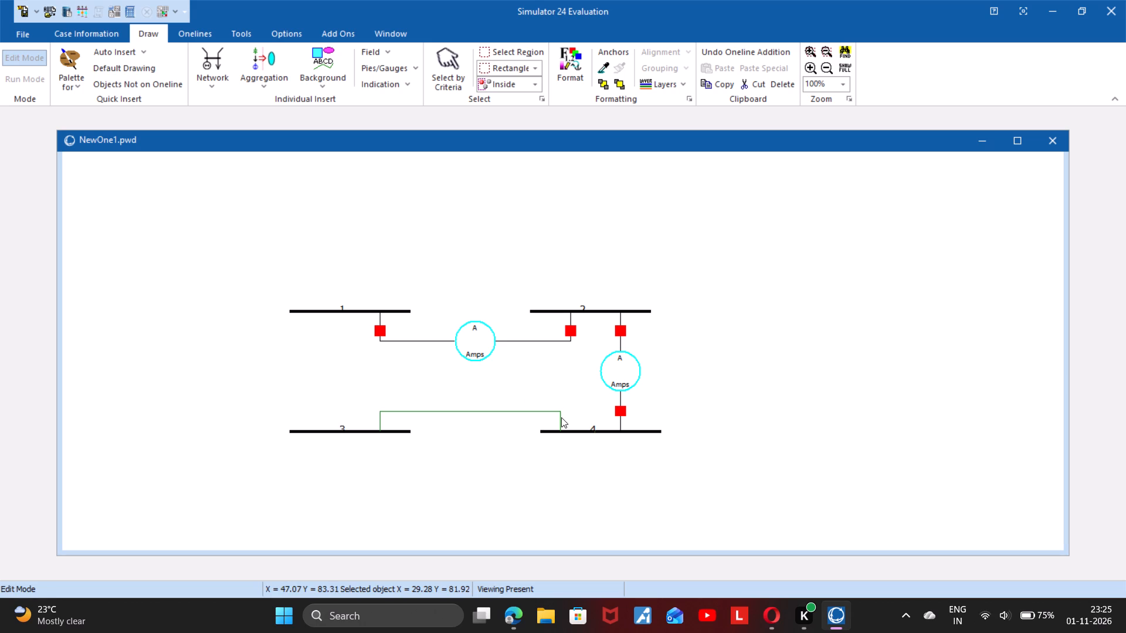
{"action": "double_click", "coordinate": [559, 431]}
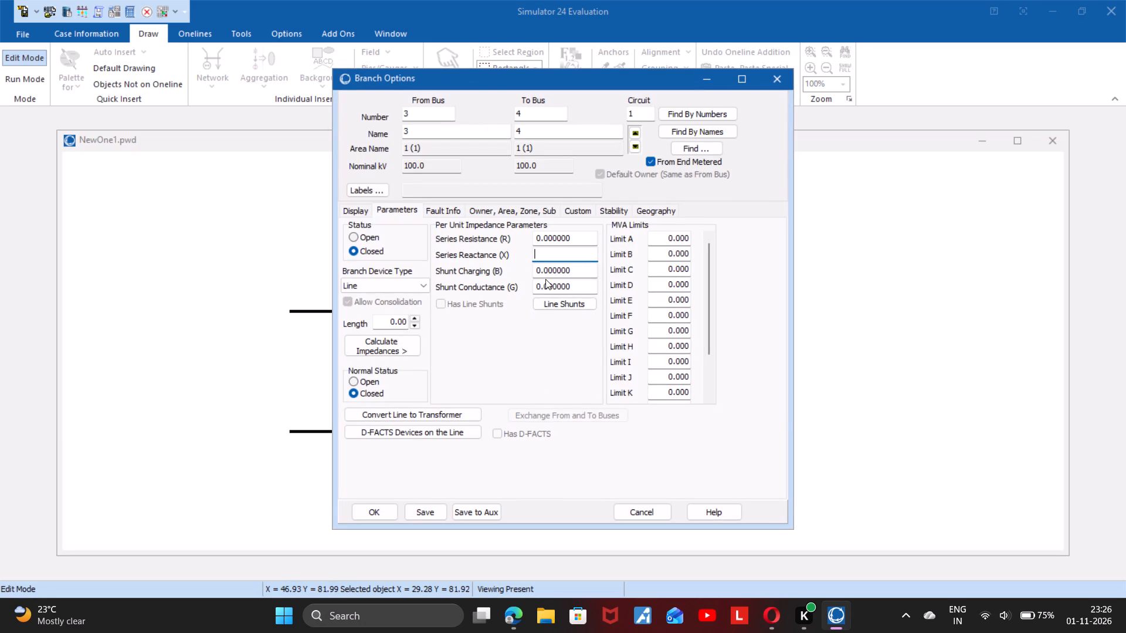
{"action": "type", "text": "0.10"}
{"action": "left_click", "coordinate": [378, 512]}
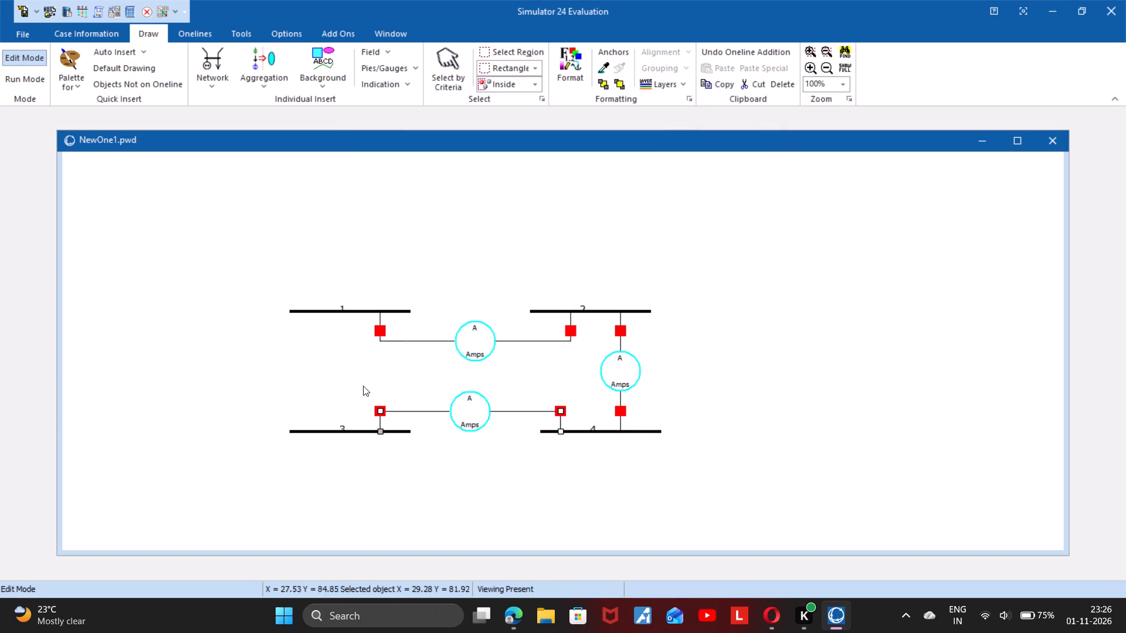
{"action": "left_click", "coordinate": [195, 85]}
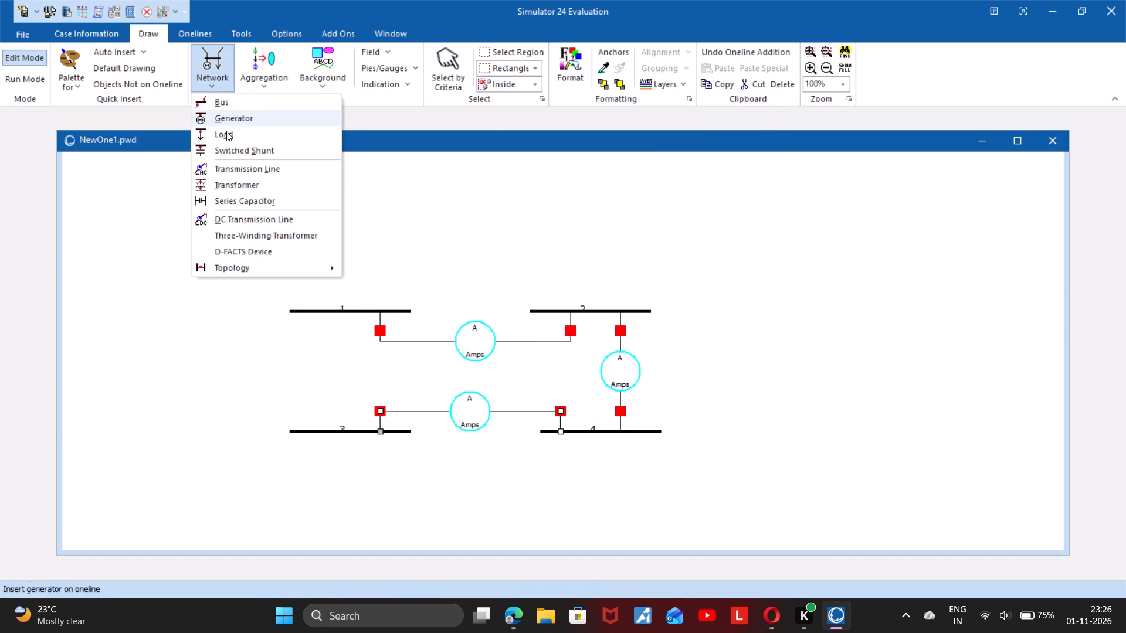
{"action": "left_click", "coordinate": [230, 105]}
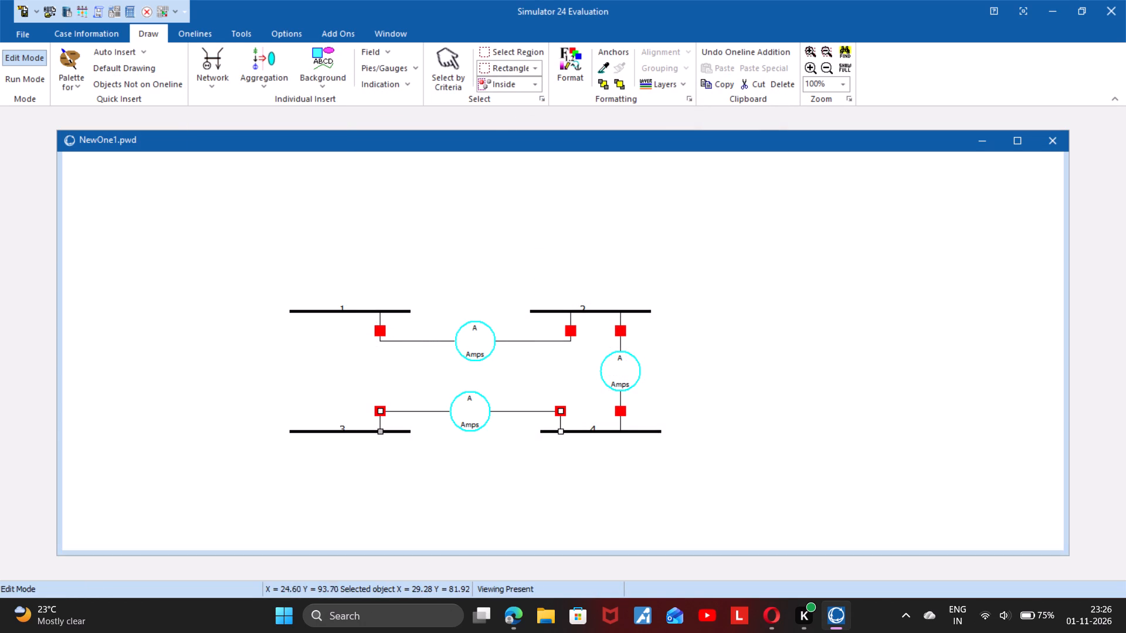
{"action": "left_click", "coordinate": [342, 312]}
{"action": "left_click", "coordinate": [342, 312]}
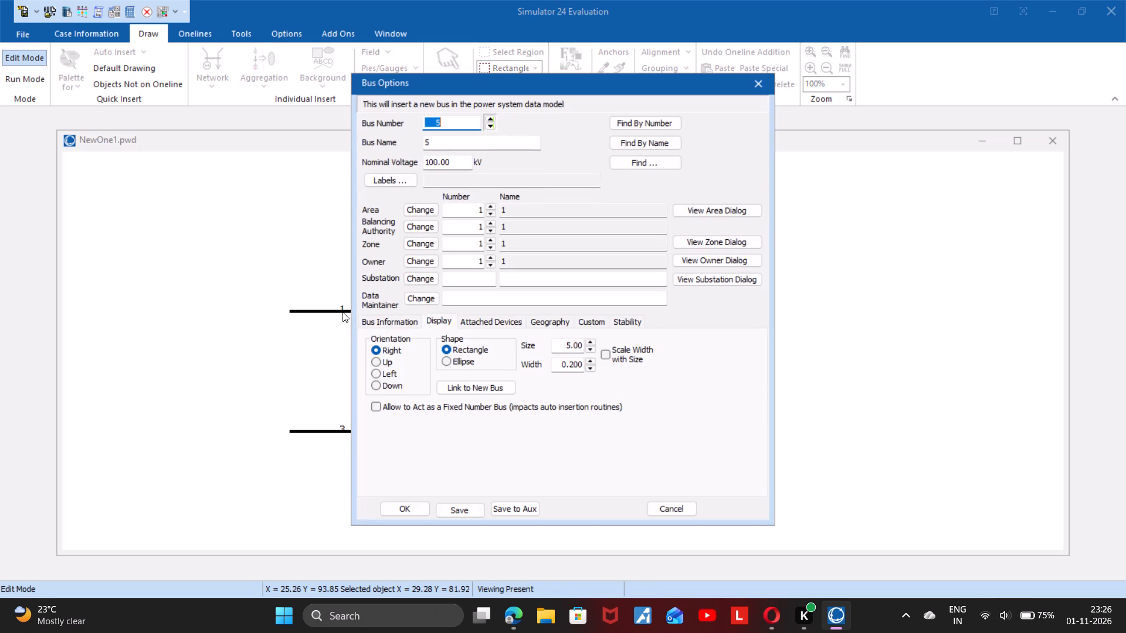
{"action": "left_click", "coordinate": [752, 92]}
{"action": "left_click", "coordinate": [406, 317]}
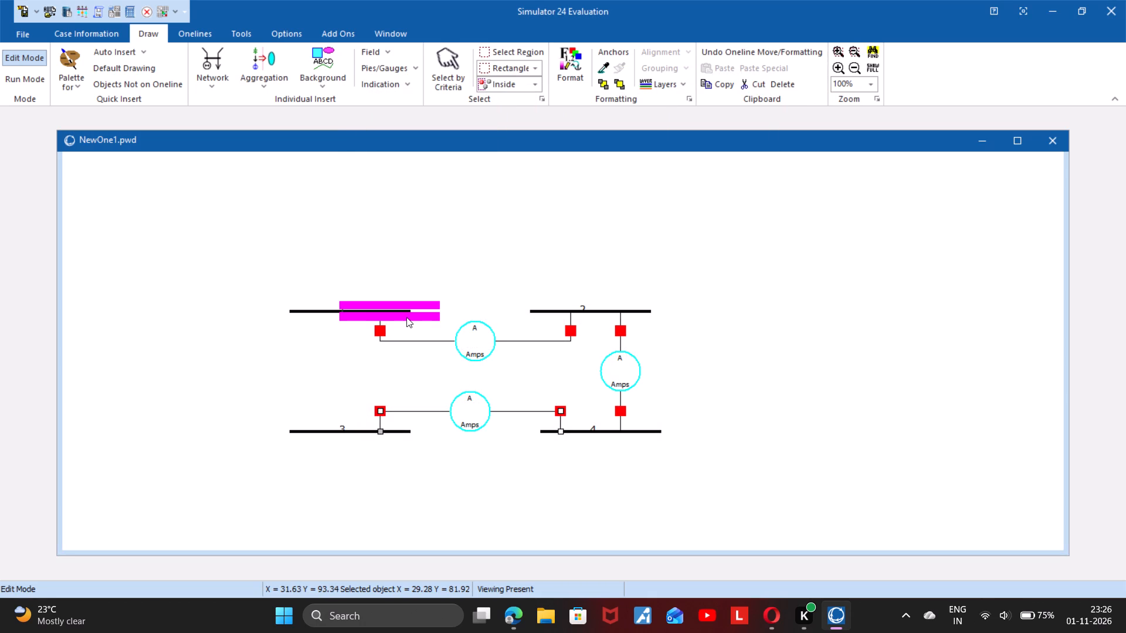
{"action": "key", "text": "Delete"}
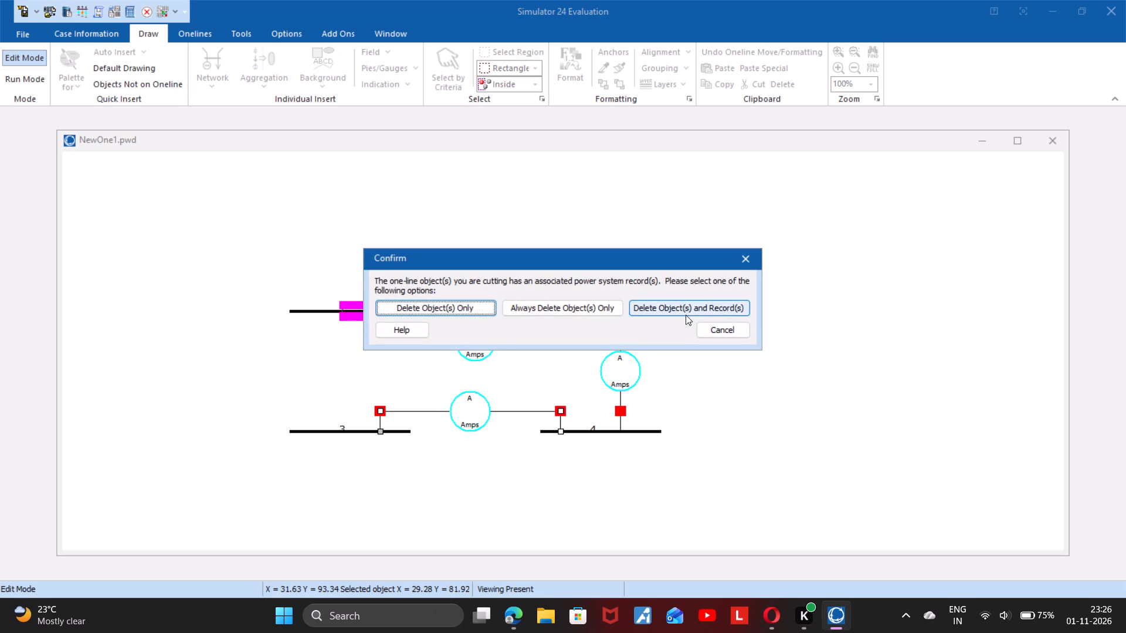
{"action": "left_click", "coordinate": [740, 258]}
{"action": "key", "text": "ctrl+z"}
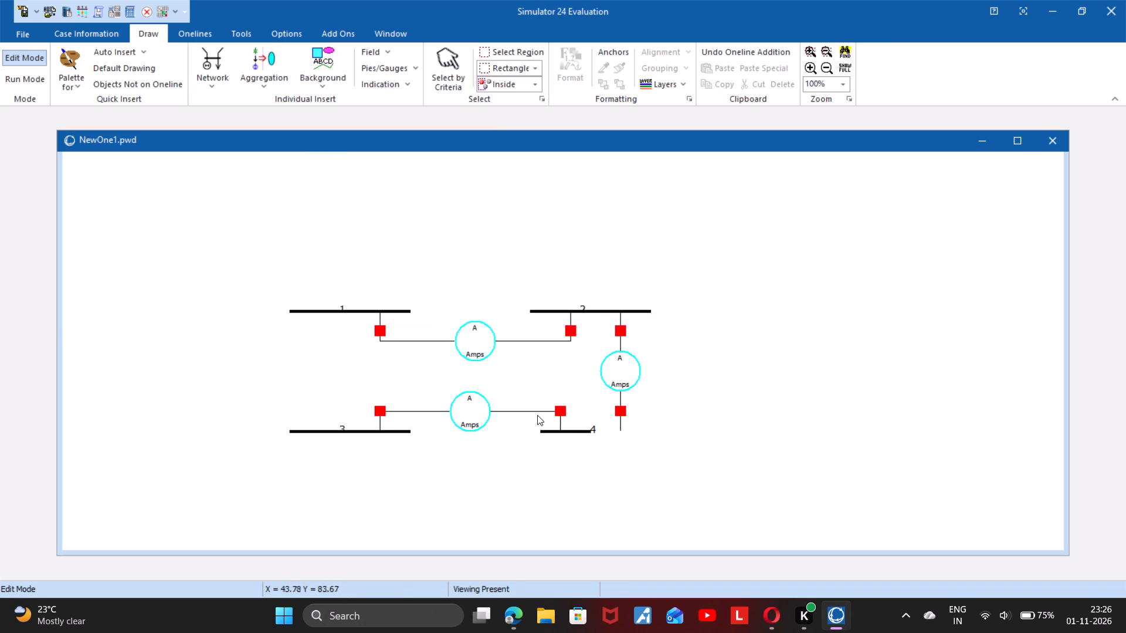
Stretch bus 4 to end at about X 55 so it spans the lower end of the line from bus 2.
{"action": "left_click", "coordinate": [586, 432]}
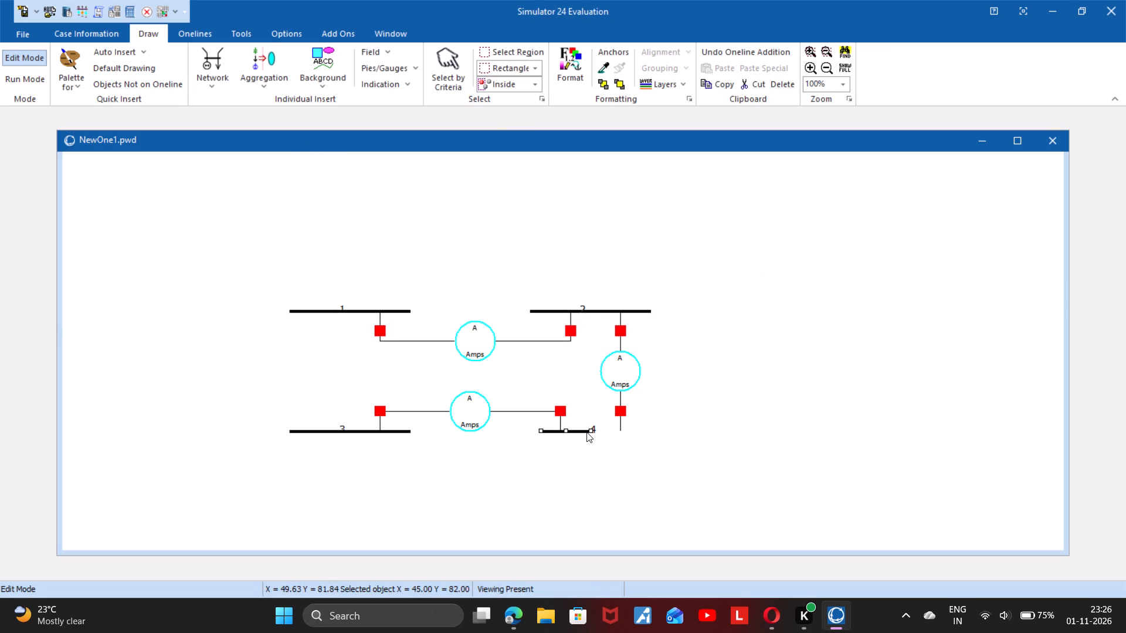
{"action": "left_click_drag", "start_coordinate": [591, 430], "coordinate": [642, 427]}
{"action": "left_click_drag", "start_coordinate": [642, 427], "coordinate": [645, 427]}
{"action": "left_click", "coordinate": [698, 419]}
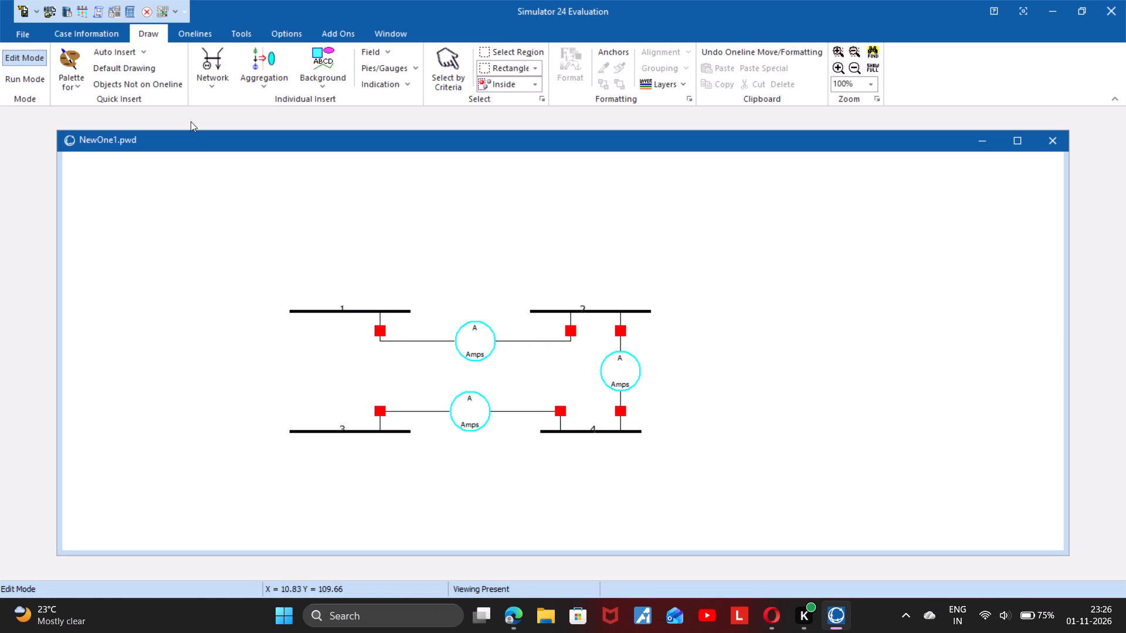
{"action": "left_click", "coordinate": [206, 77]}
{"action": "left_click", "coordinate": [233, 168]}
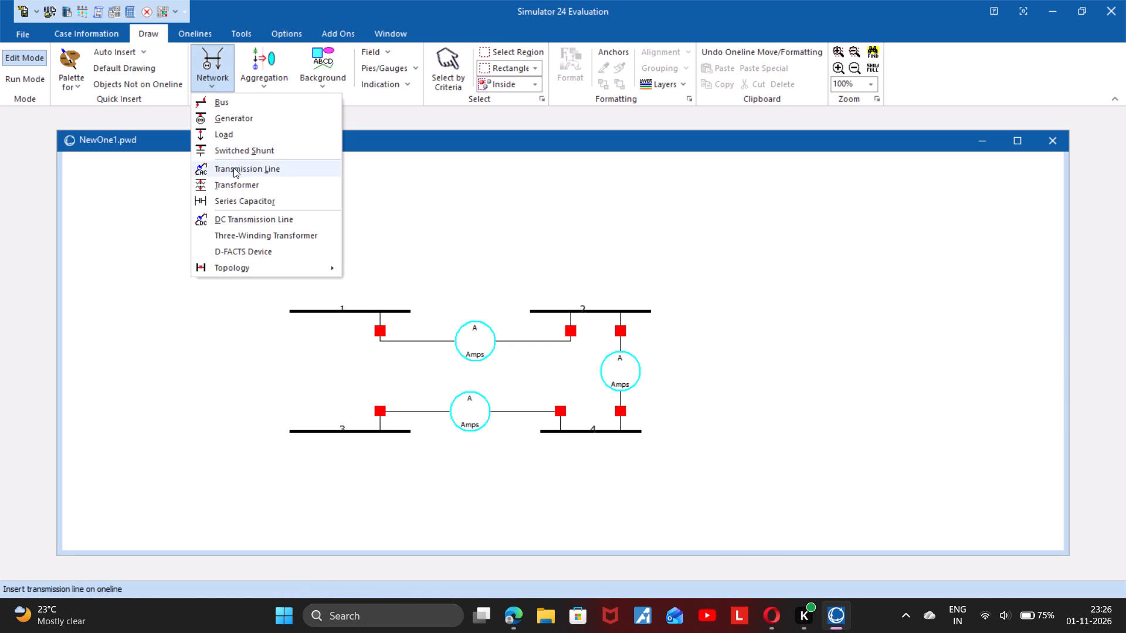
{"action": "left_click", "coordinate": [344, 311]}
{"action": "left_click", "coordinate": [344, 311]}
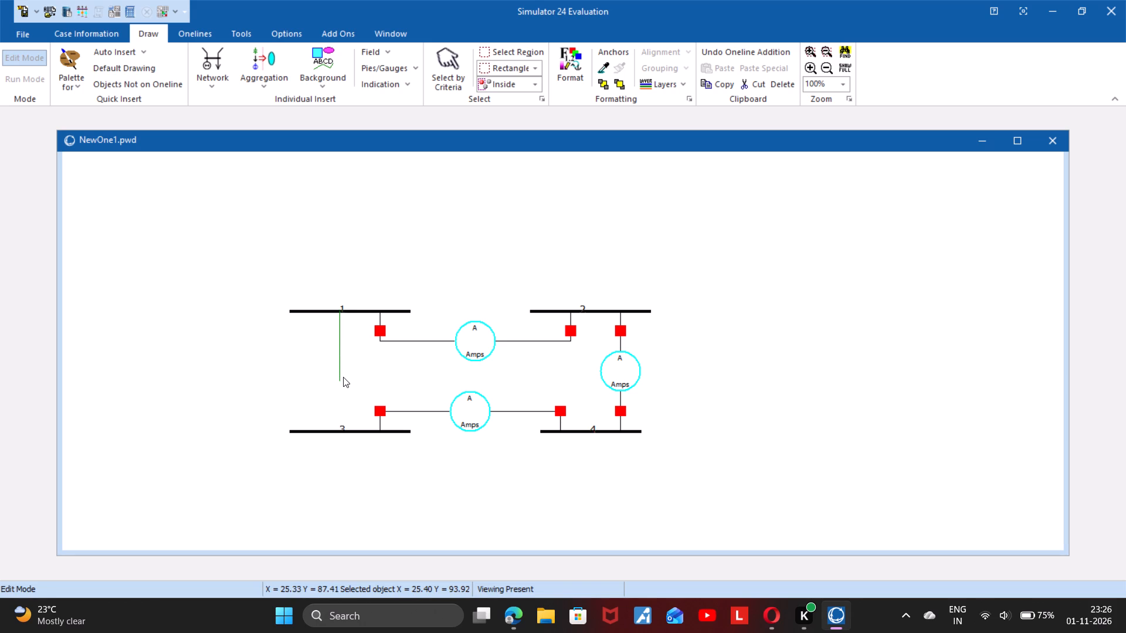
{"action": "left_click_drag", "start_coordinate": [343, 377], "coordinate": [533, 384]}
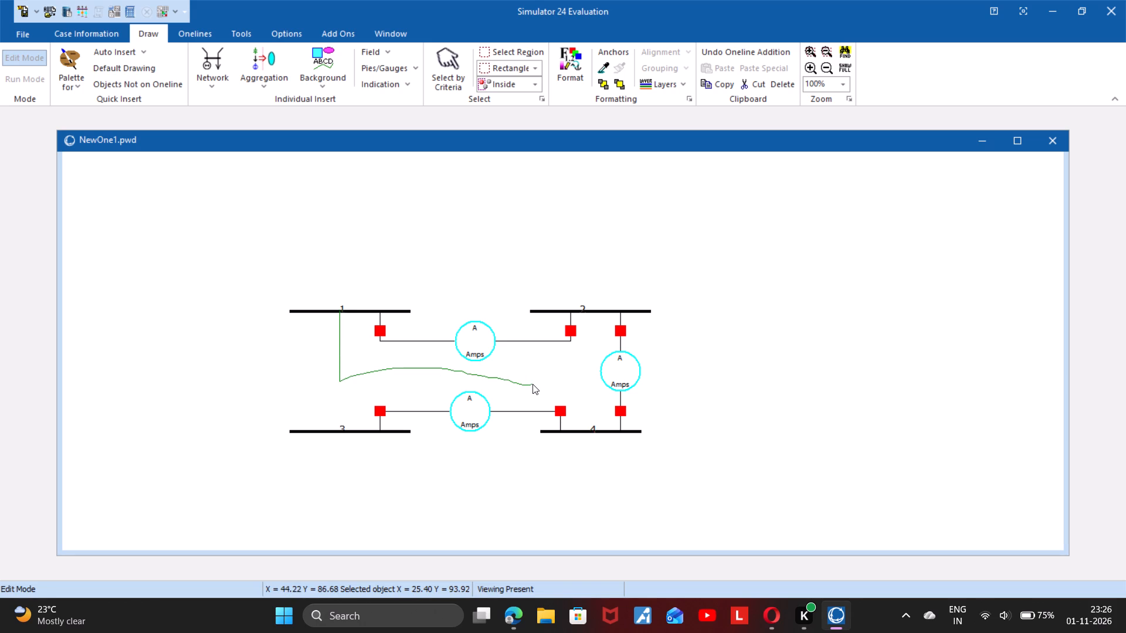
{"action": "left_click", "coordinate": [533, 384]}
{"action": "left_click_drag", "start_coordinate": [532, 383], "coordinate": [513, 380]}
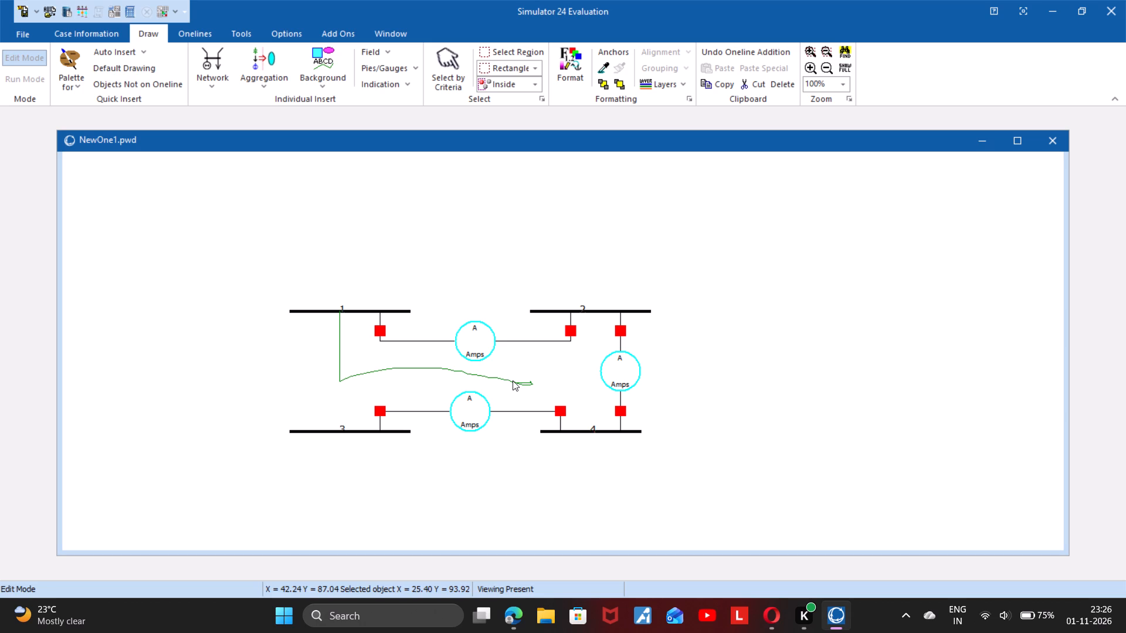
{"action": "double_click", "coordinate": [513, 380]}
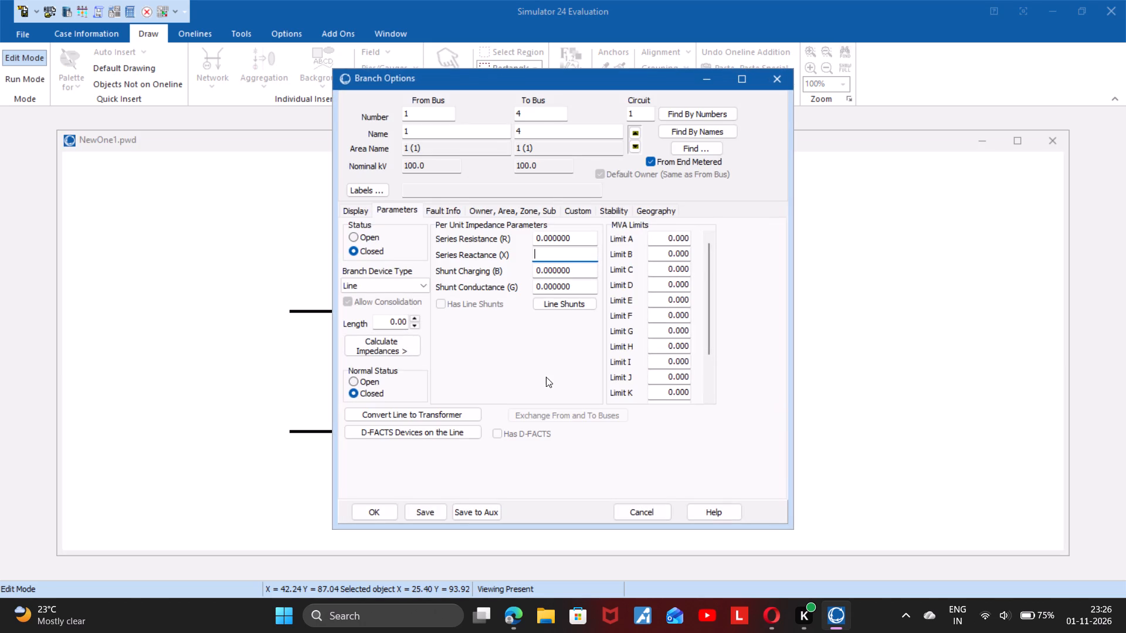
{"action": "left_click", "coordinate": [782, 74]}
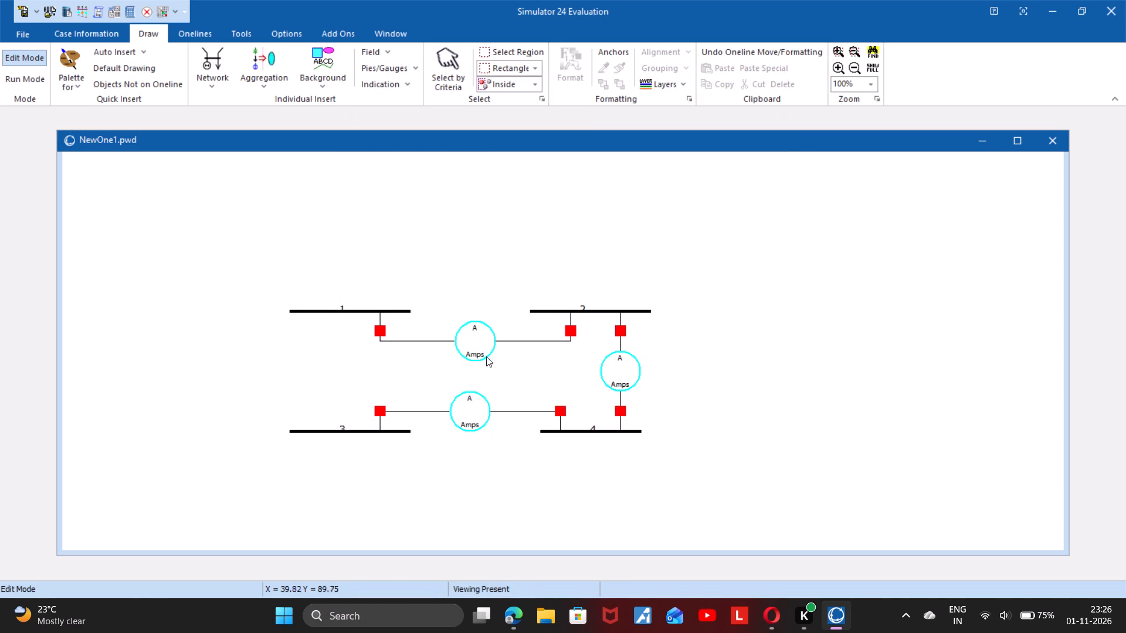
Draw a transmission line from bus 1 to bus 4, routed midway between the upper and lower buses, with series reactance X of 0.20.
{"action": "left_click", "coordinate": [338, 311]}
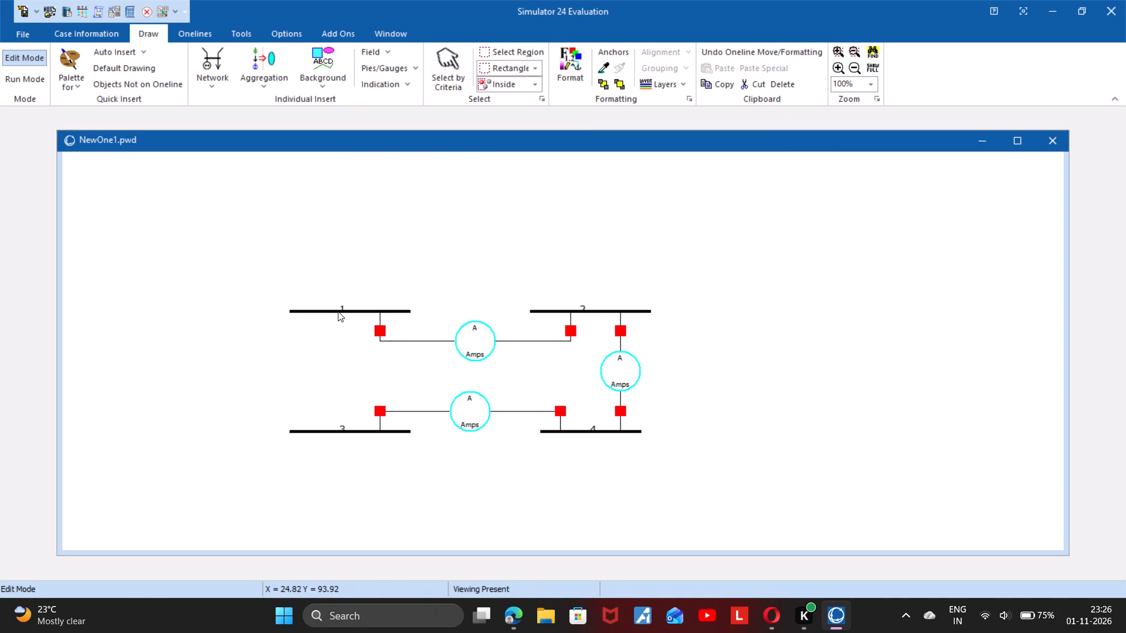
{"action": "left_click", "coordinate": [218, 55]}
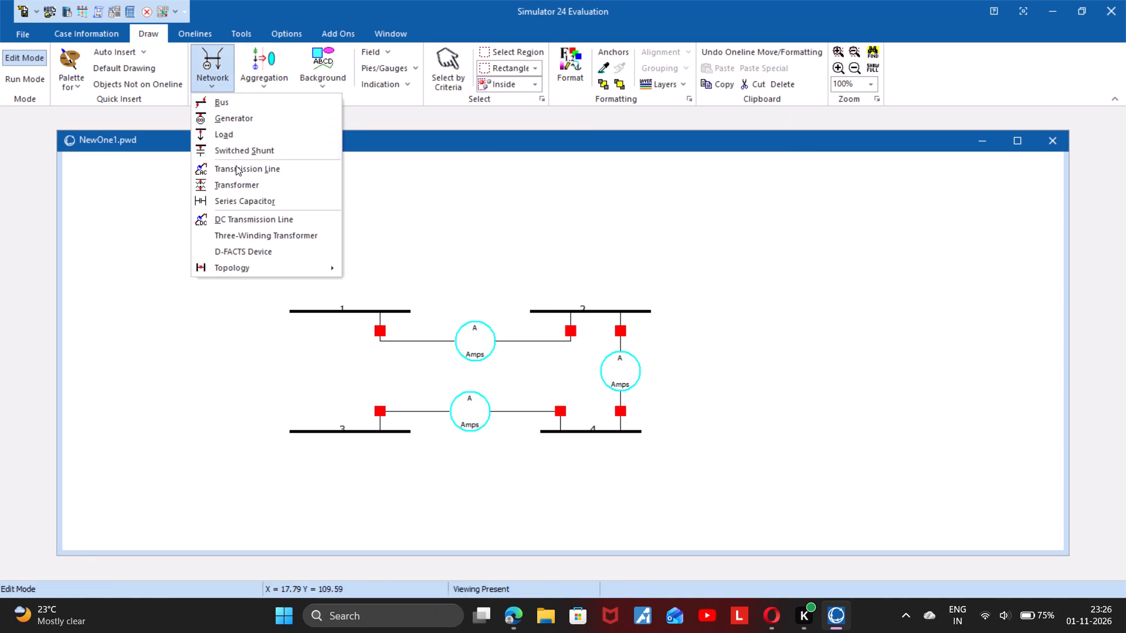
{"action": "left_click", "coordinate": [236, 172]}
{"action": "left_click", "coordinate": [340, 312]}
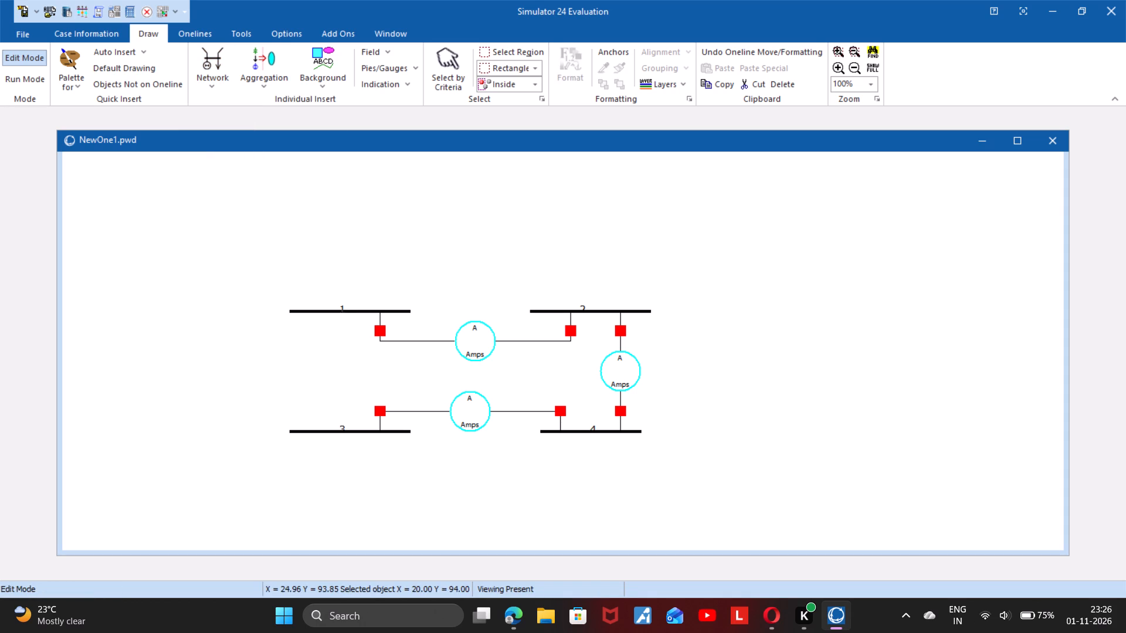
{"action": "left_click", "coordinate": [344, 373]}
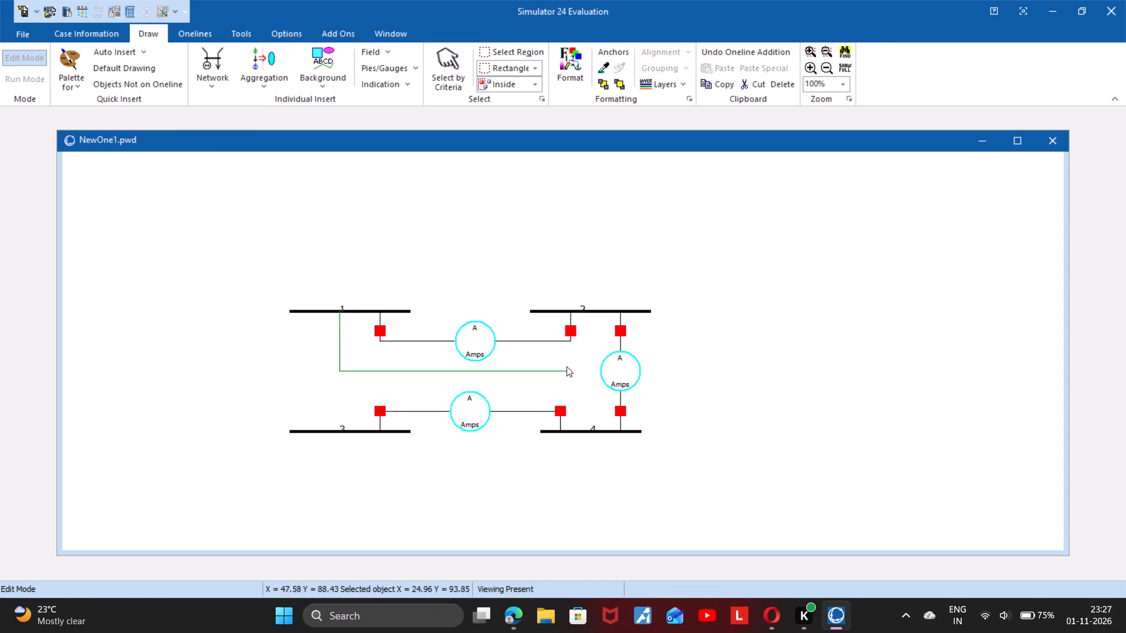
{"action": "left_click", "coordinate": [582, 367]}
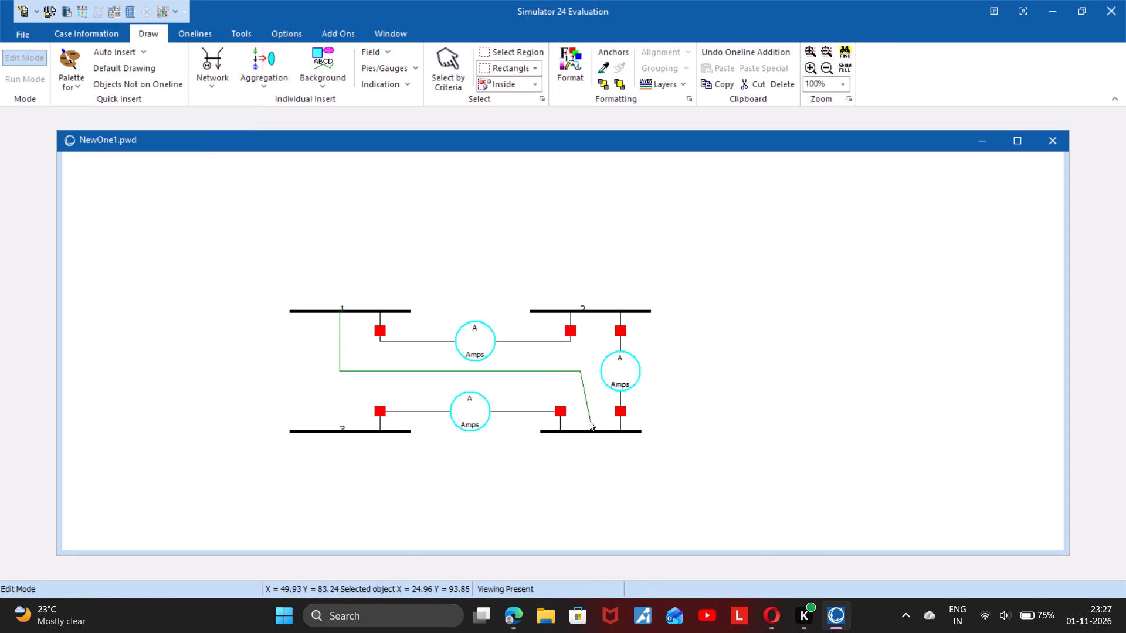
{"action": "double_click", "coordinate": [582, 433]}
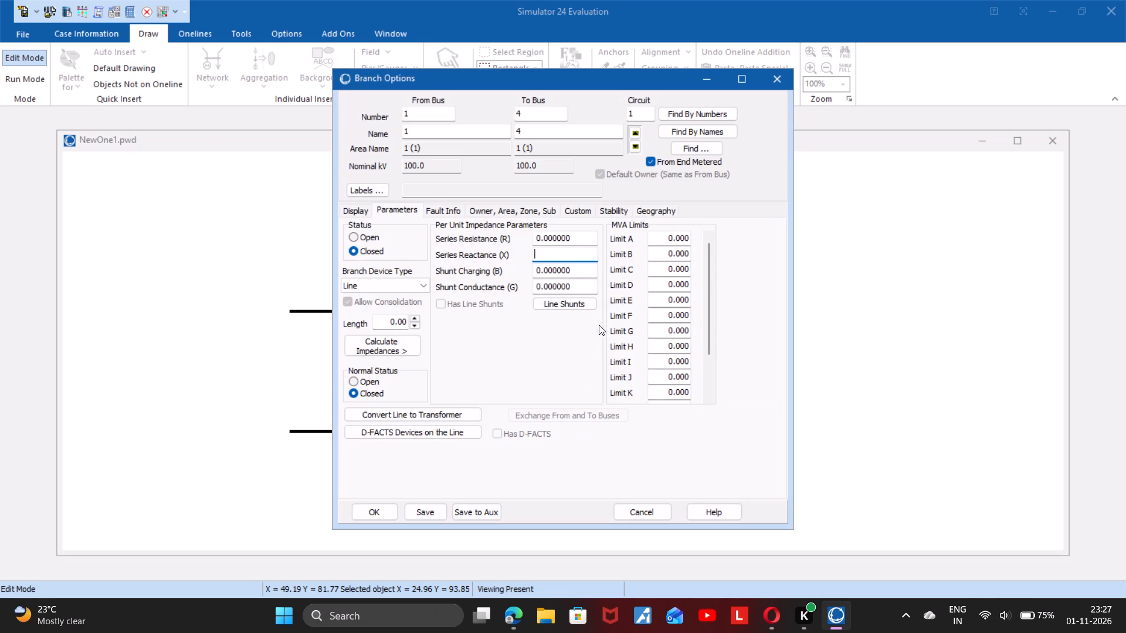
{"action": "type", "text": "0.20"}
{"action": "left_click", "coordinate": [386, 514]}
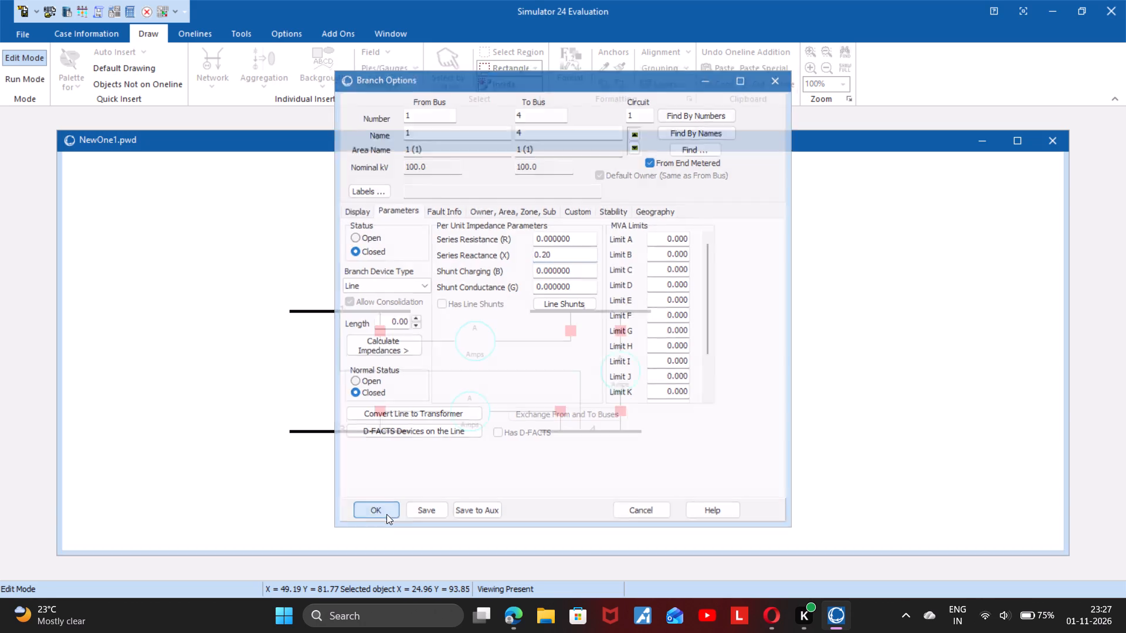
Draw a straight transmission line from bus 1 down to bus 3 with series reactance X of 0.10.
{"action": "left_click", "coordinate": [212, 81]}
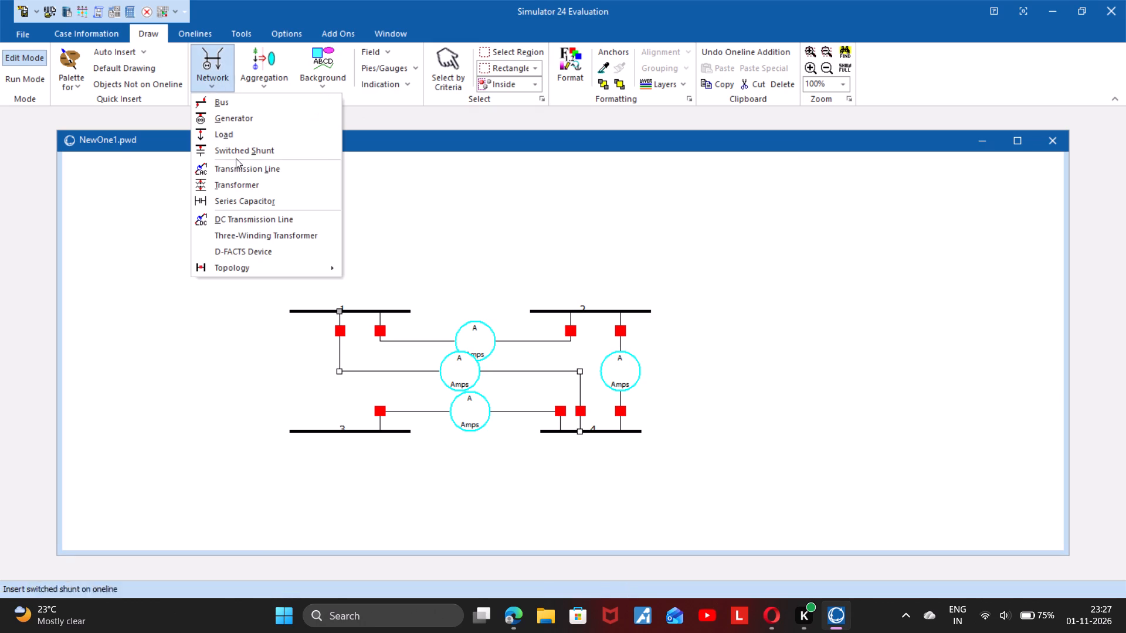
{"action": "left_click", "coordinate": [236, 165]}
{"action": "left_click", "coordinate": [306, 310]}
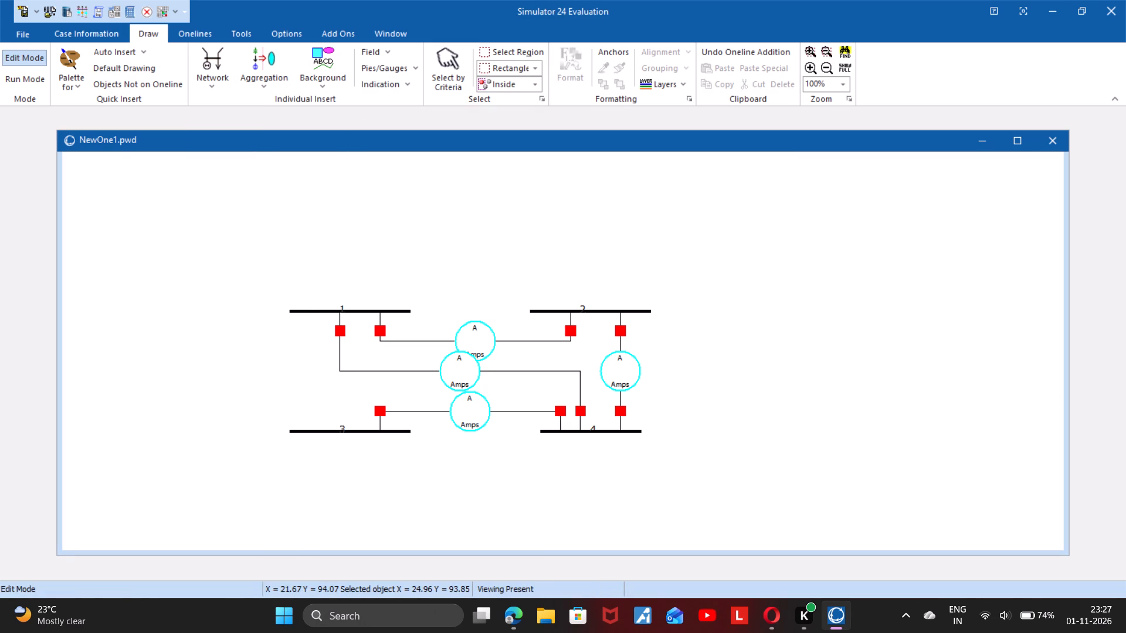
{"action": "left_click", "coordinate": [306, 310]}
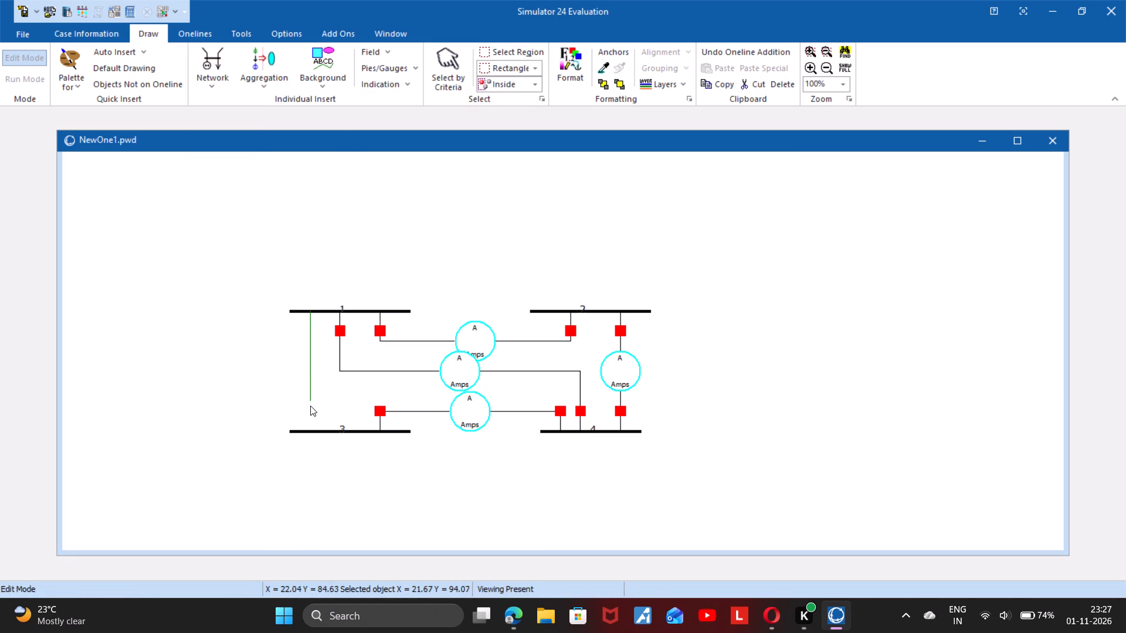
{"action": "left_click", "coordinate": [313, 431]}
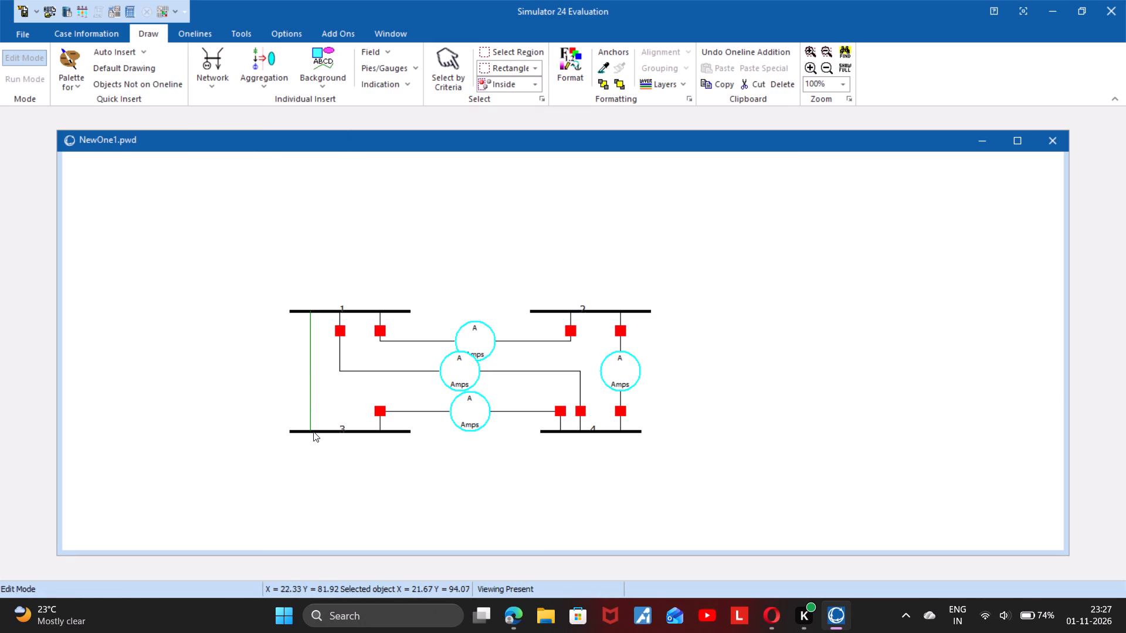
{"action": "double_click", "coordinate": [313, 431]}
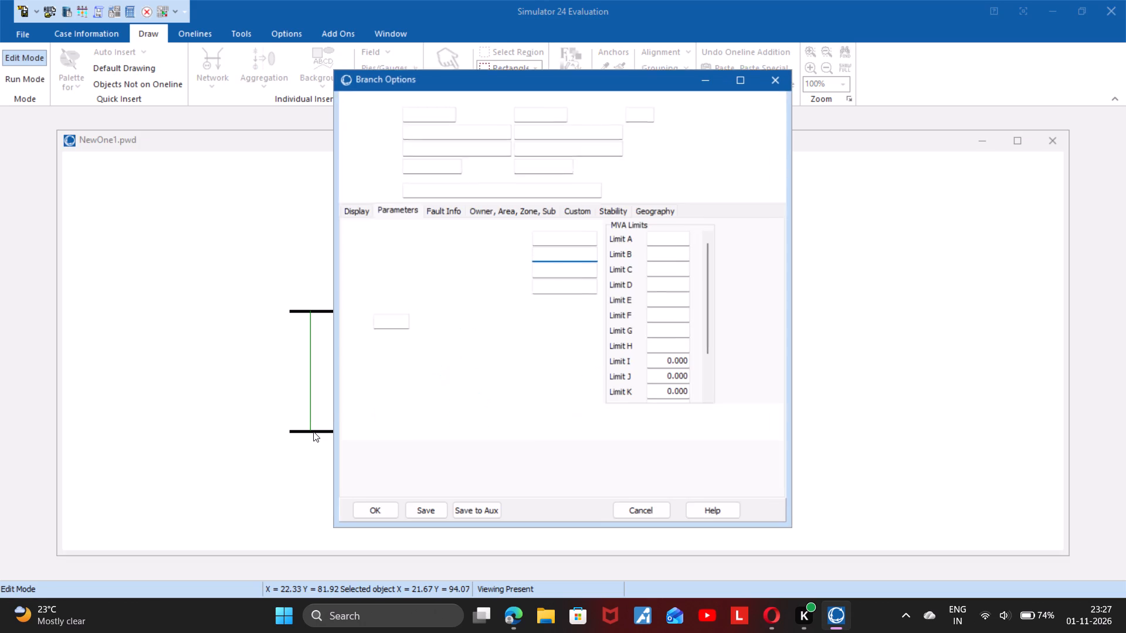
{"action": "type", "text": "0.10"}
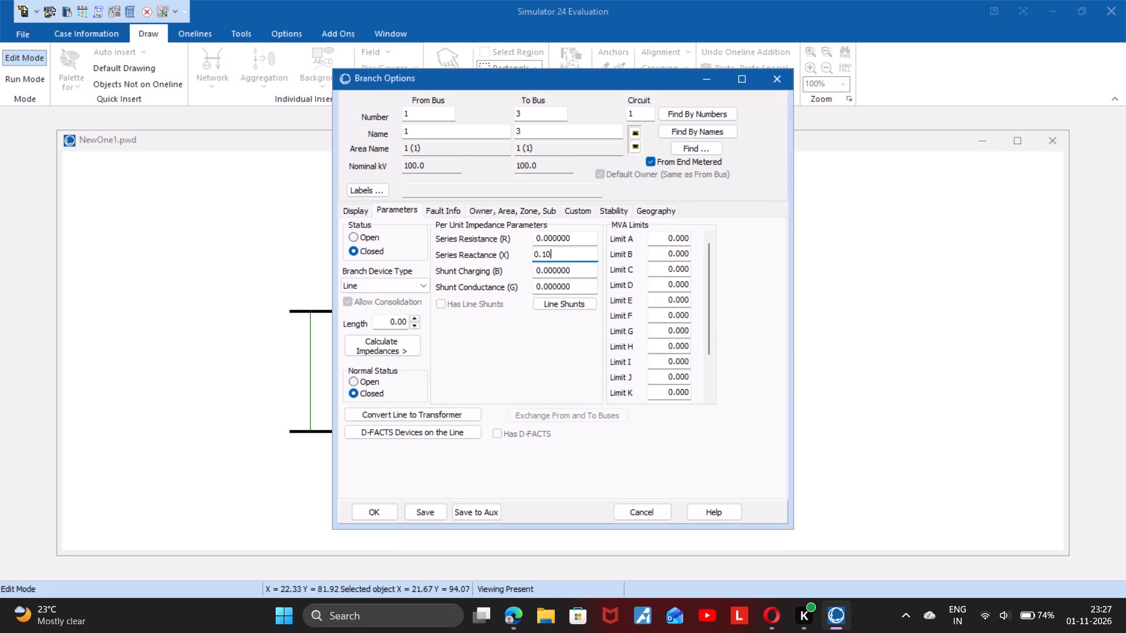
{"action": "left_click", "coordinate": [383, 503]}
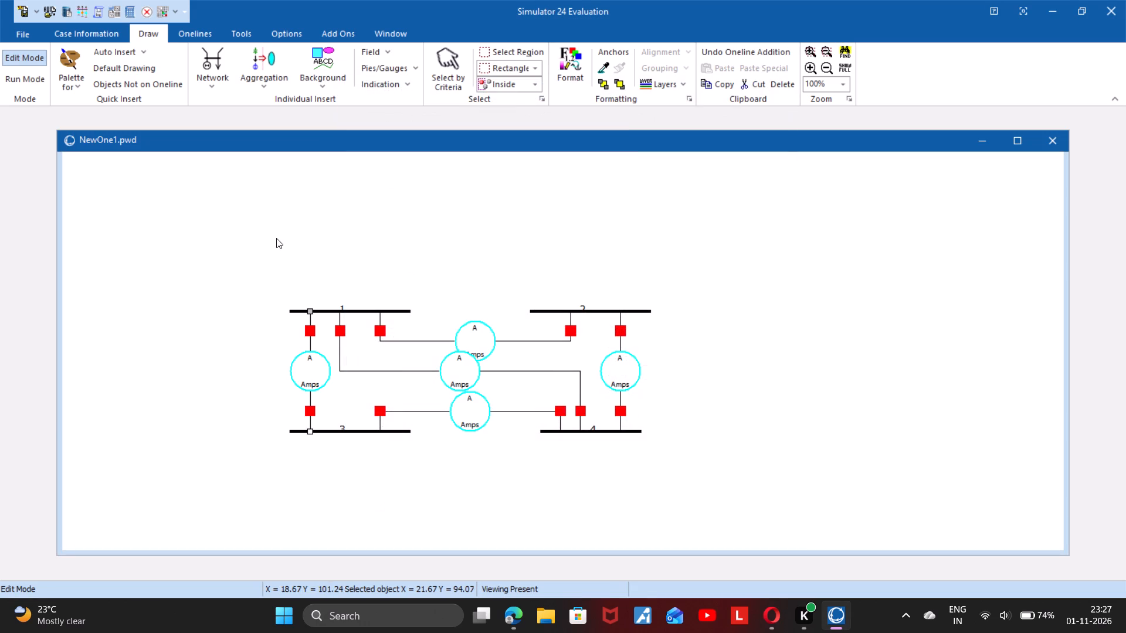
Insert an upward-oriented generator for bus 1 above the bus, with a 100 MW setpoint and MW limit enforcement disabled.
{"action": "left_click", "coordinate": [212, 82]}
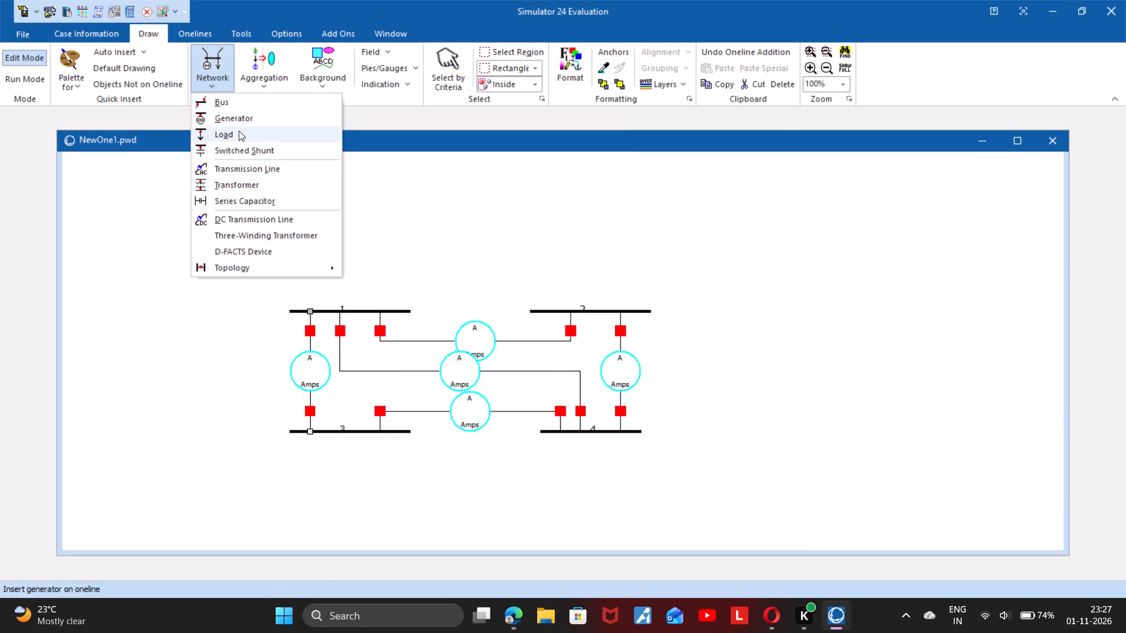
{"action": "left_click", "coordinate": [237, 117]}
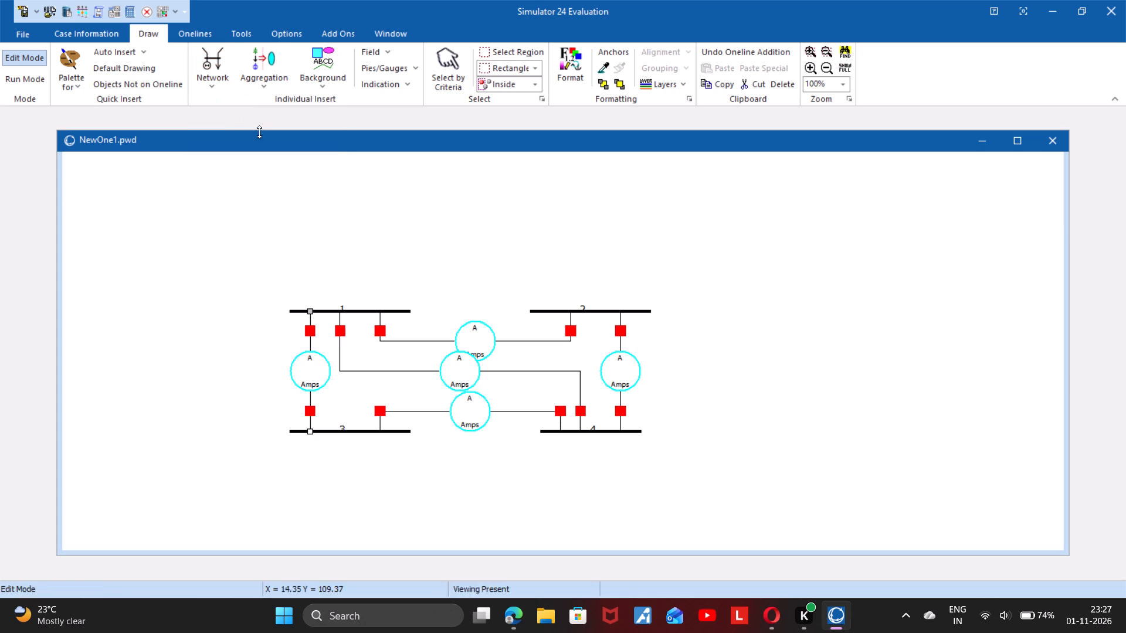
{"action": "left_click", "coordinate": [338, 230]}
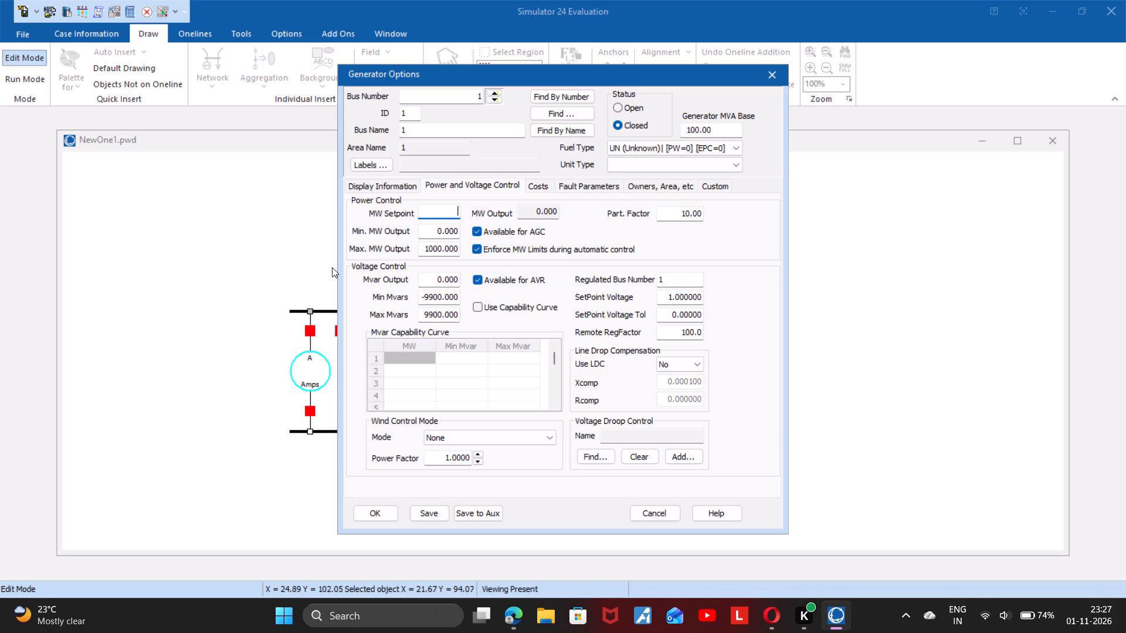
{"action": "type", "text": "100"}
{"action": "left_click", "coordinate": [479, 251]}
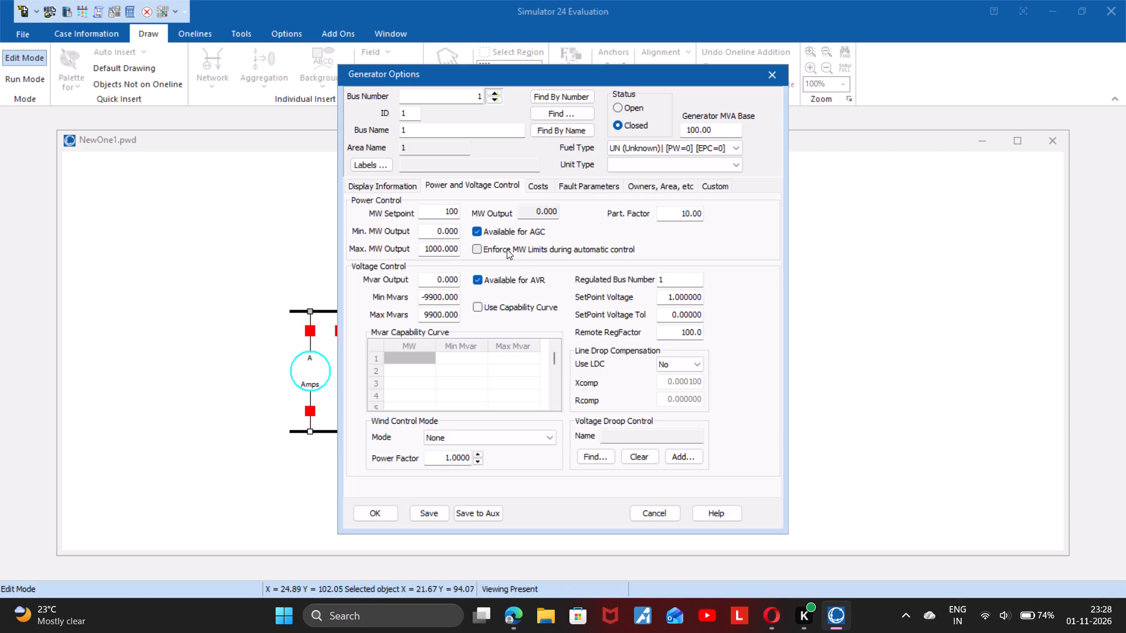
{"action": "left_click", "coordinate": [513, 185]}
{"action": "left_click", "coordinate": [416, 183]}
{"action": "left_click", "coordinate": [491, 235]}
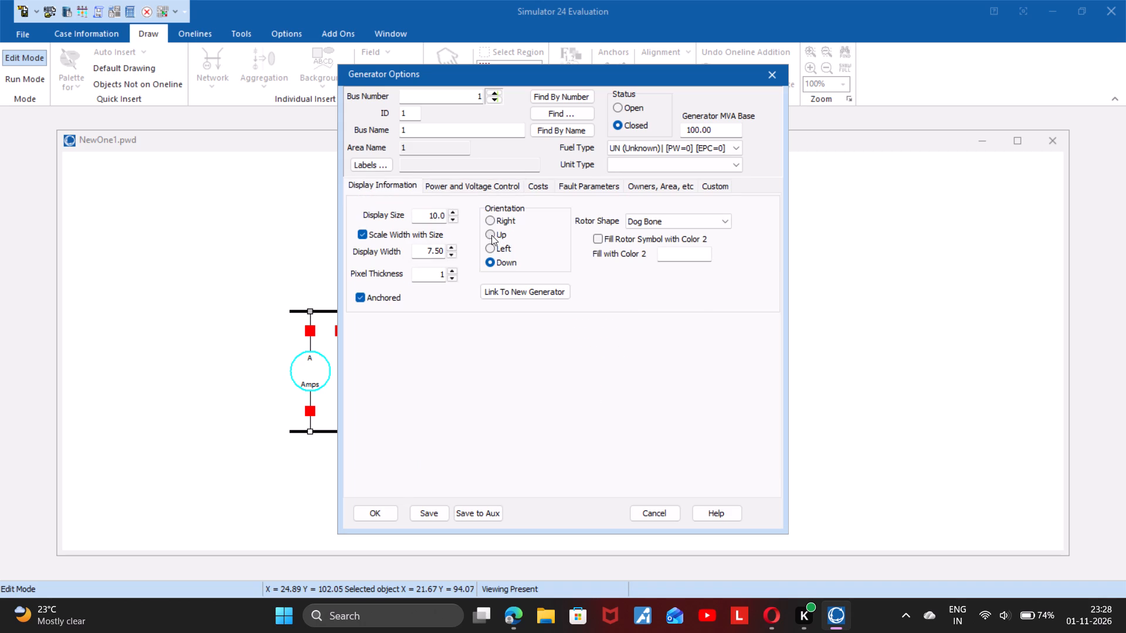
Set the bus 1 generator's positive, negative and zero sequence X to 0.08 and its step transformer X to 0.06.
{"action": "left_click", "coordinate": [591, 184]}
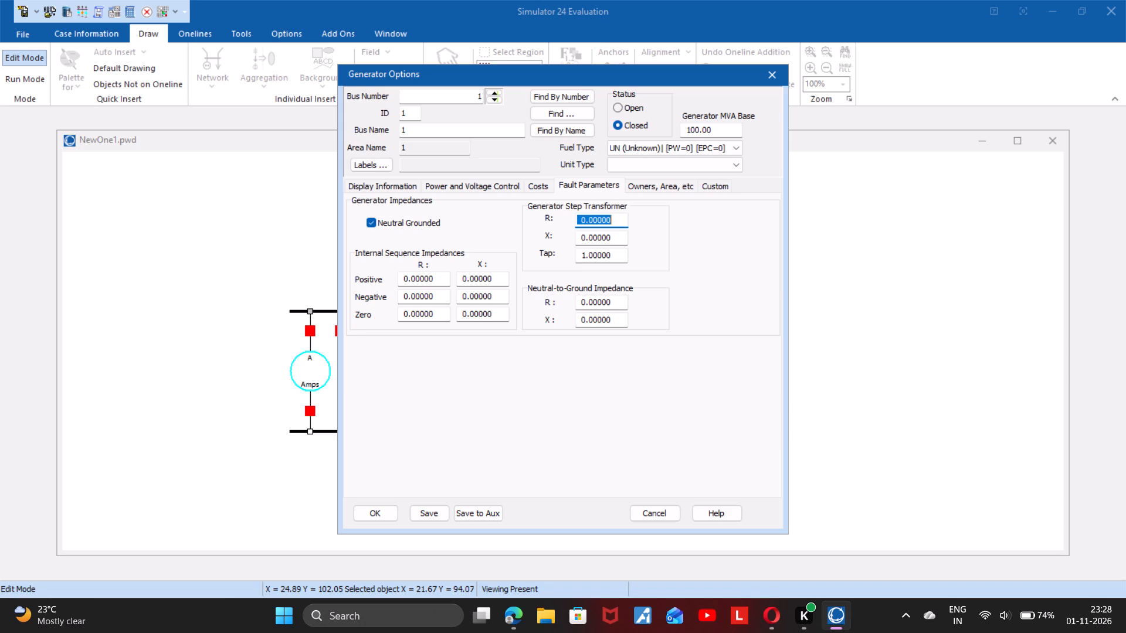
{"action": "left_click_drag", "start_coordinate": [500, 277], "coordinate": [455, 283]}
{"action": "type", "text": "0.08"}
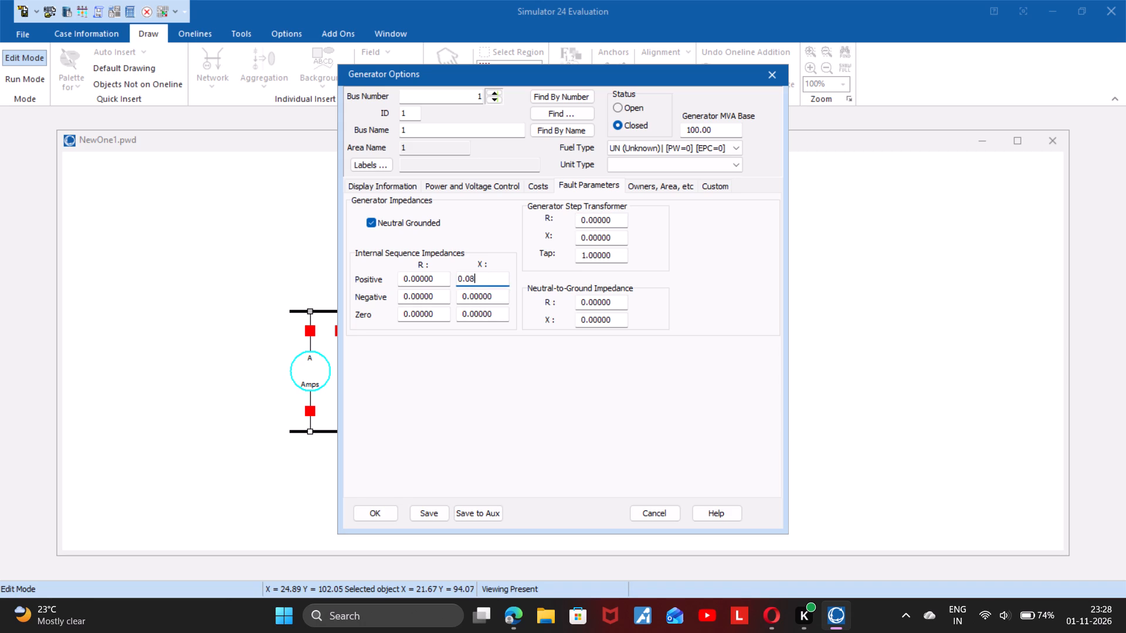
{"action": "left_click_drag", "start_coordinate": [498, 294], "coordinate": [425, 296]}
{"action": "type", "text": "0.08"}
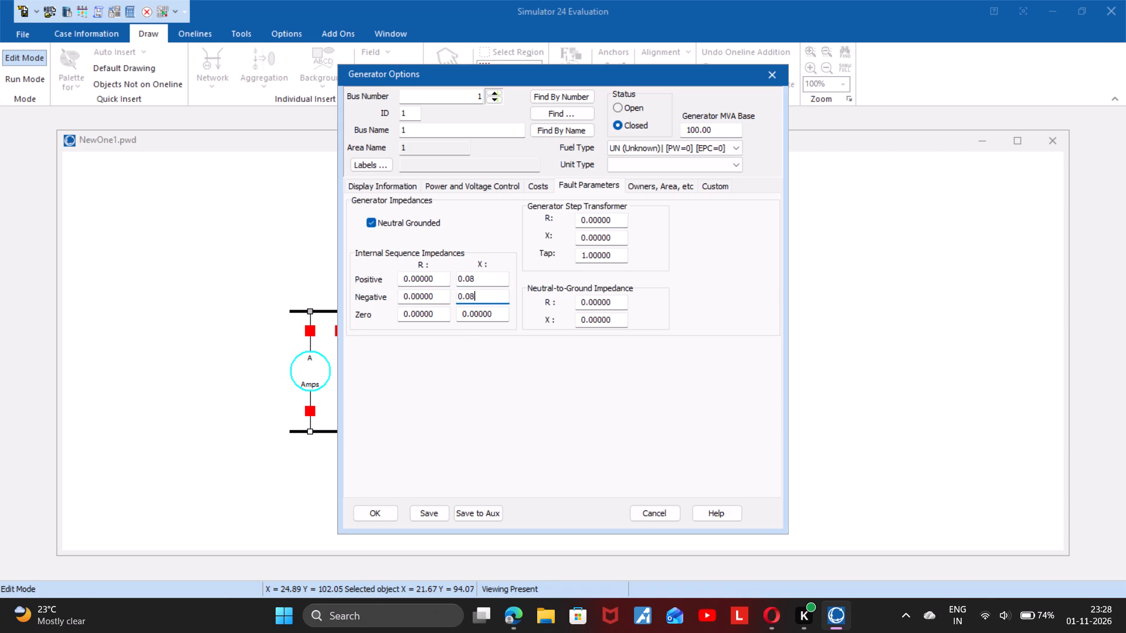
{"action": "left_click_drag", "start_coordinate": [493, 317], "coordinate": [473, 315]}
{"action": "key", "text": "BackSpace"}
{"action": "key", "text": "BackSpace"}
{"action": "type", "text": "08"}
{"action": "left_click_drag", "start_coordinate": [615, 237], "coordinate": [582, 241]}
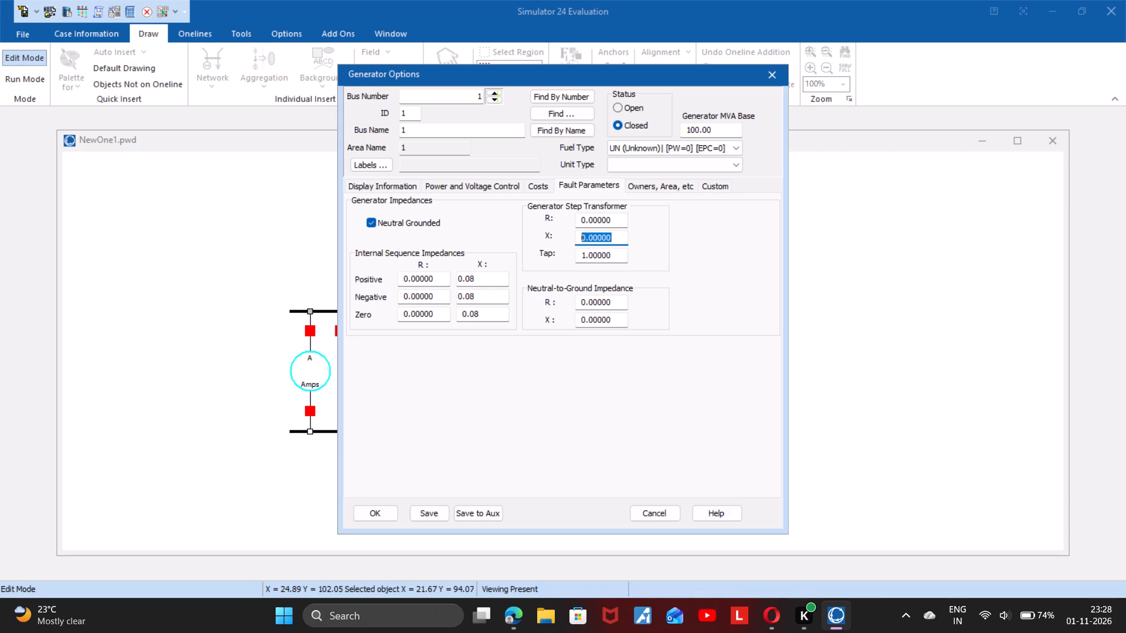
{"action": "type", "text": "0.06"}
{"action": "left_click", "coordinate": [387, 512]}
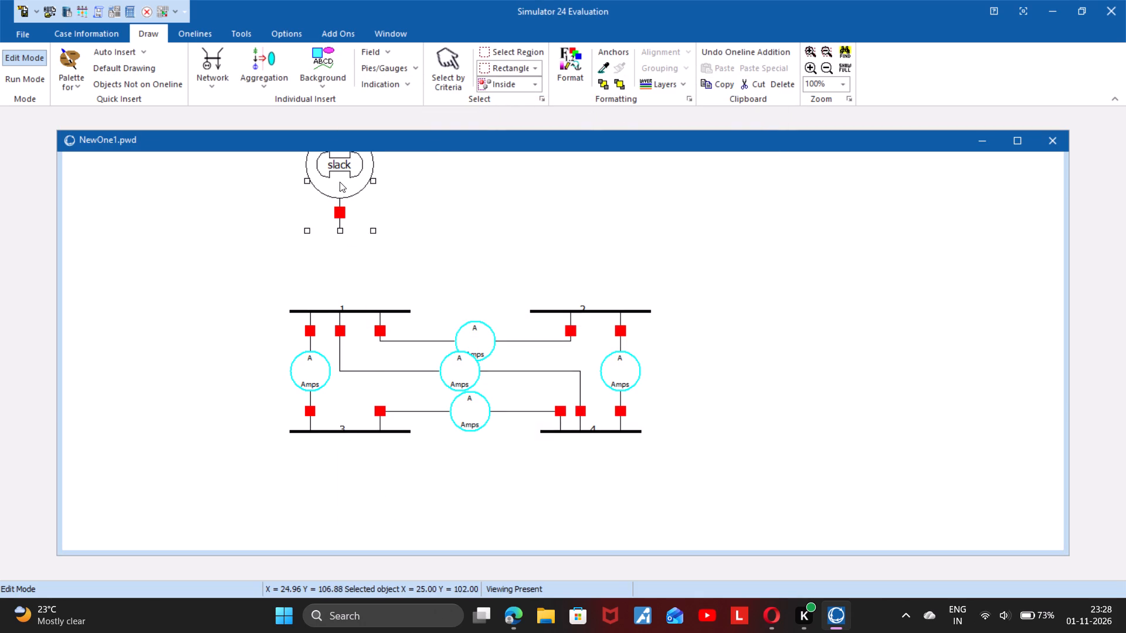
Move the bus 1 generator down so that its terminal meets bus 1.
{"action": "left_click_drag", "start_coordinate": [340, 182], "coordinate": [338, 254]}
{"action": "left_click_drag", "start_coordinate": [346, 154], "coordinate": [343, 235]}
{"action": "left_click", "coordinate": [436, 239]}
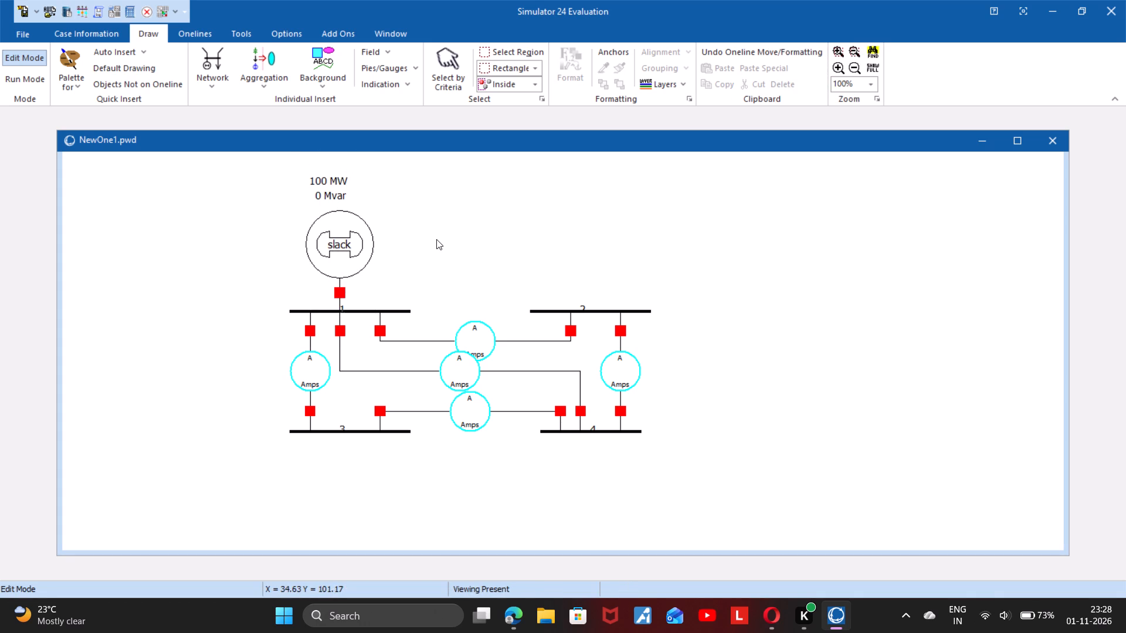
Insert a generator for bus 4 below the bus at about X 50, Y 74, with a 100 MW setpoint.
{"action": "left_click", "coordinate": [228, 68]}
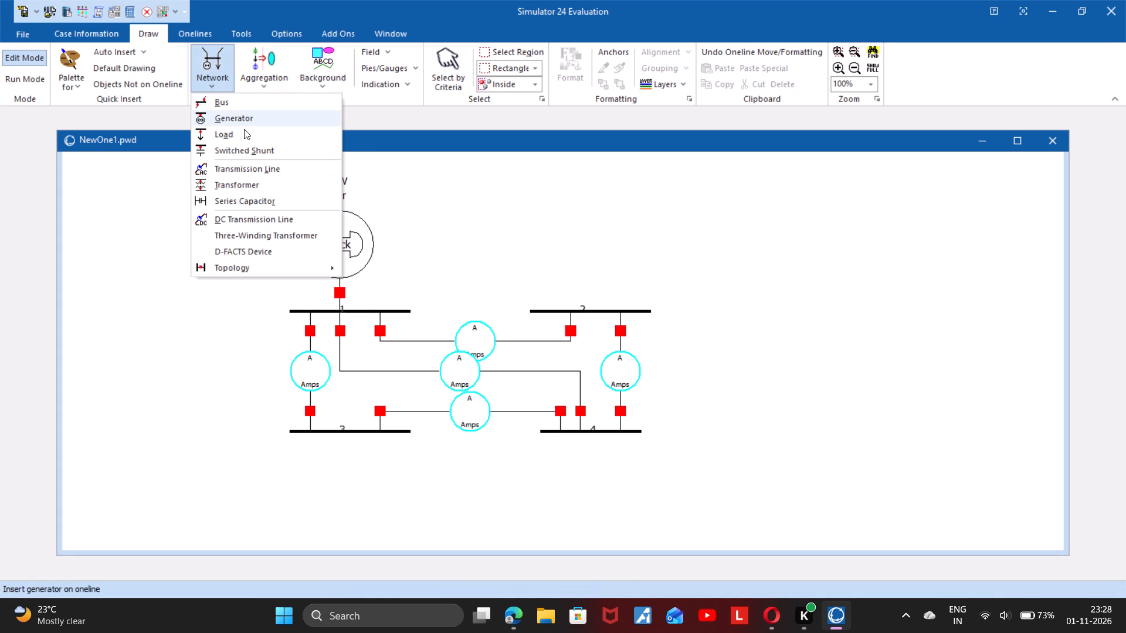
{"action": "left_click", "coordinate": [244, 123]}
{"action": "left_click", "coordinate": [591, 511]}
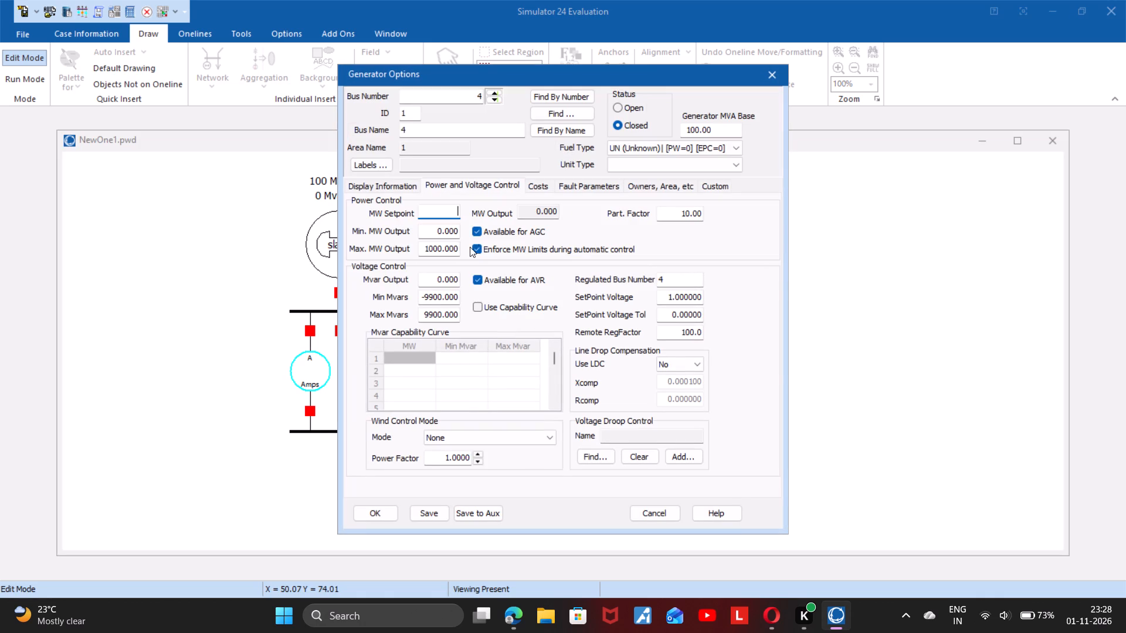
{"action": "type", "text": "100"}
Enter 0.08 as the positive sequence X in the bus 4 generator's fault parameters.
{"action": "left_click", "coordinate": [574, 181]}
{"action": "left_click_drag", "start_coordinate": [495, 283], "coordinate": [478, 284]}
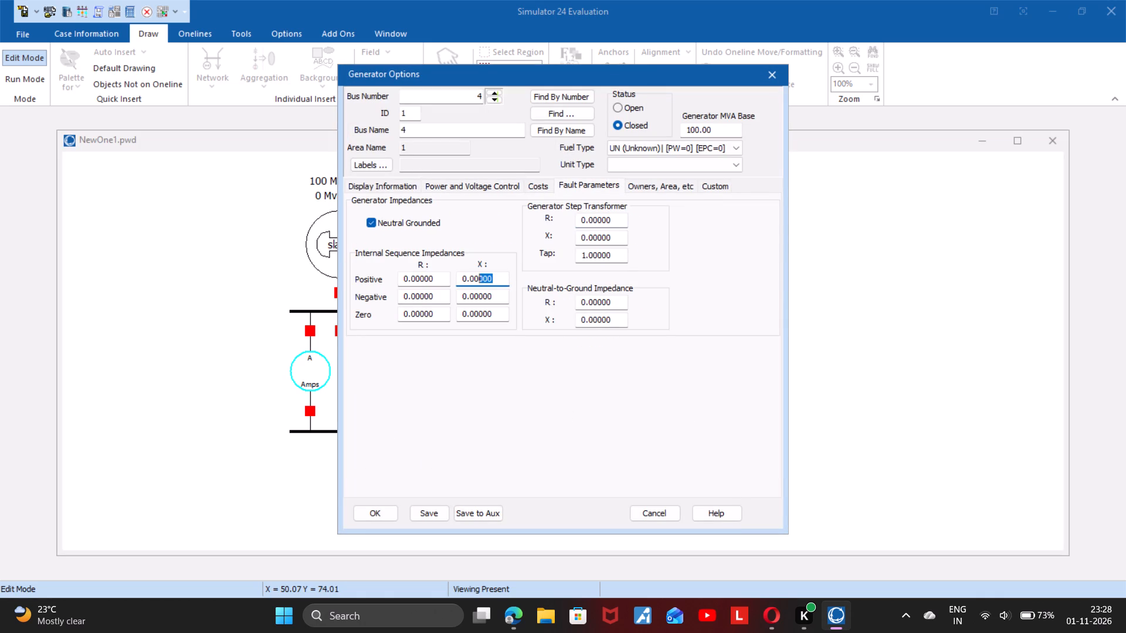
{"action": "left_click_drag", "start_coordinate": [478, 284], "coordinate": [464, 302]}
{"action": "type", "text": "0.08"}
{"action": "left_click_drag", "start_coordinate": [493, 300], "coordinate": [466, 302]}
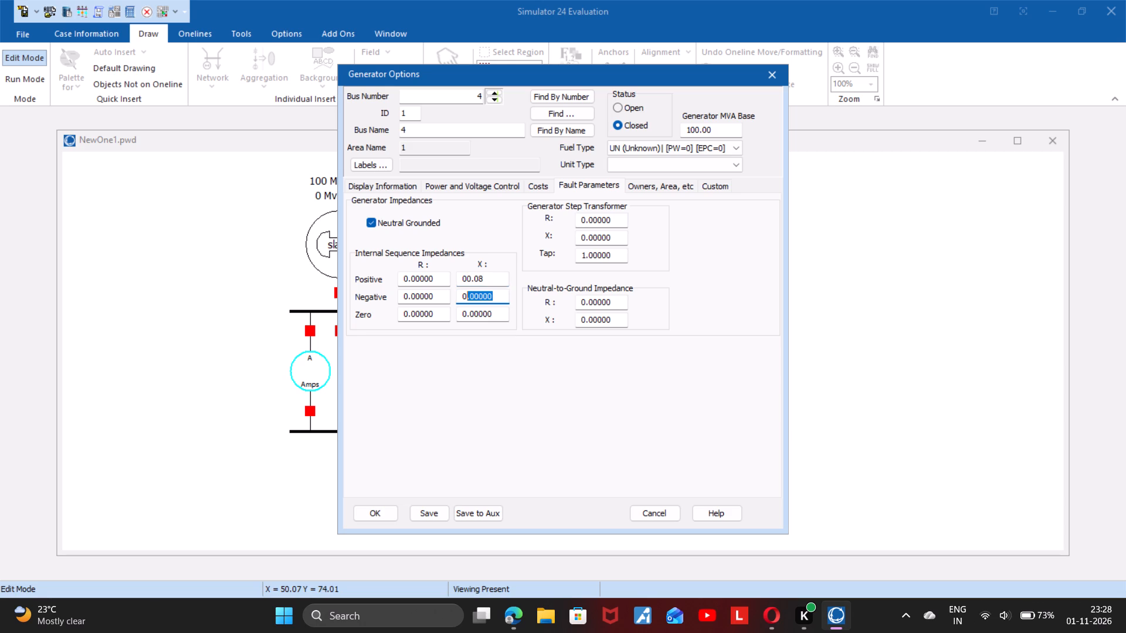
Set the display orientation of the bus 4 generator to Down.
{"action": "left_click", "coordinate": [437, 186]}
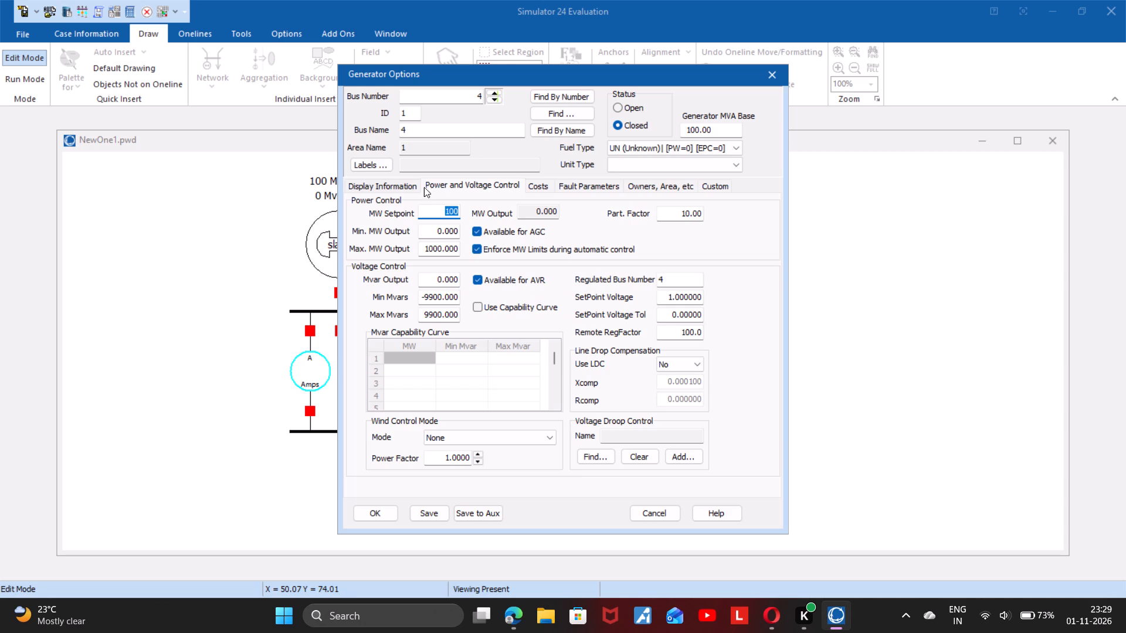
{"action": "left_click", "coordinate": [412, 185]}
{"action": "left_click", "coordinate": [491, 257]}
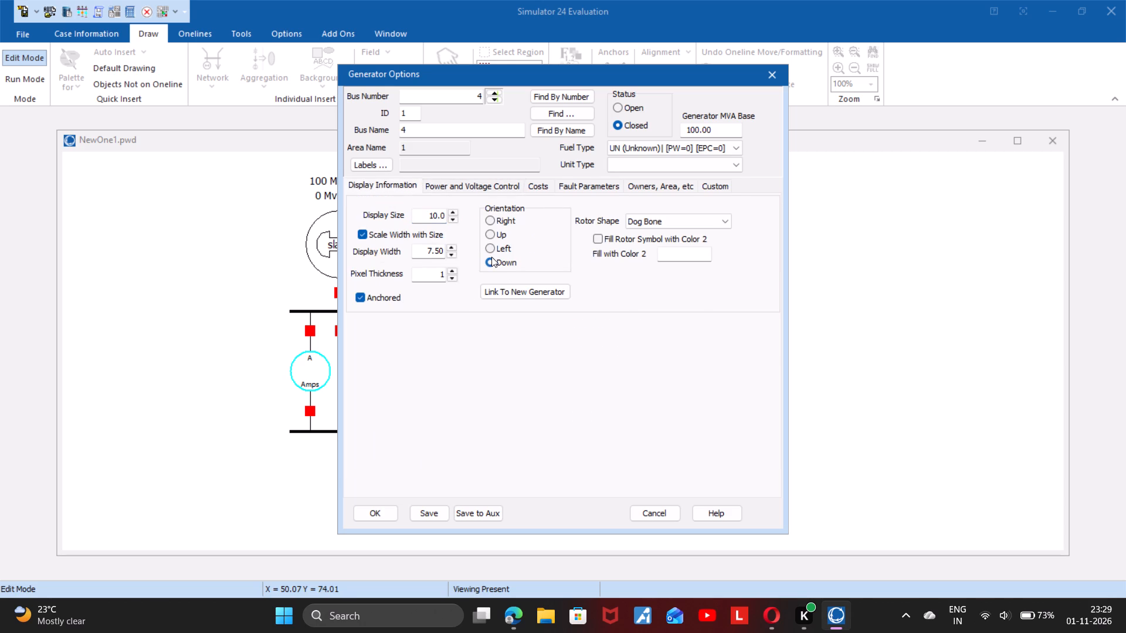
Set the bus 4 generator's positive, negative and zero sequence X to 0.08 and its step transformer X to 0.06.
{"action": "left_click", "coordinate": [585, 181]}
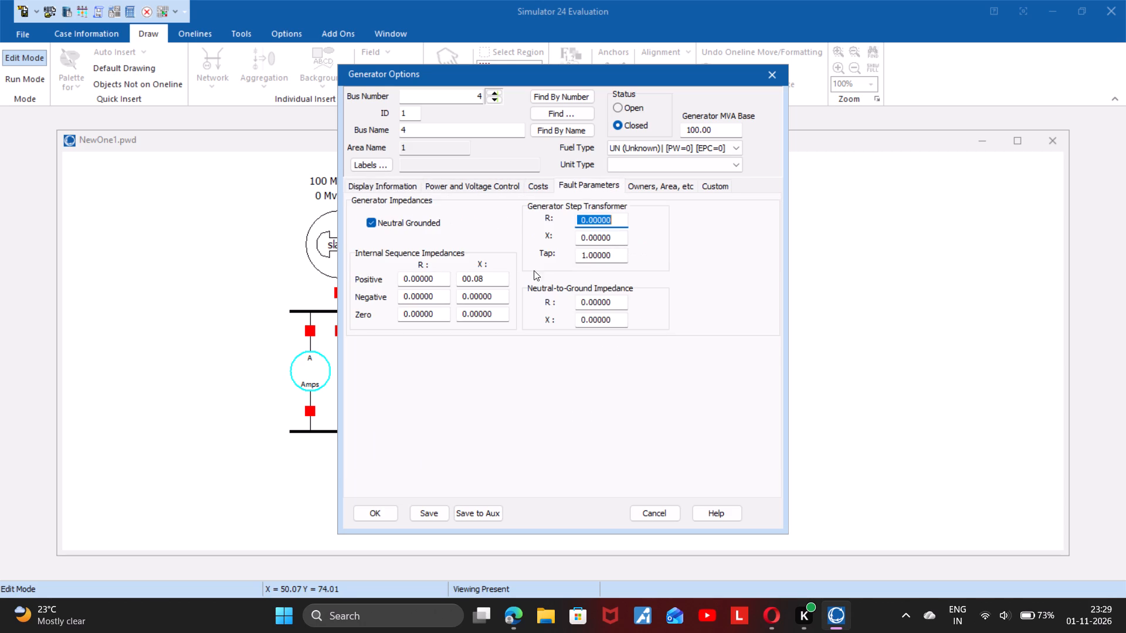
{"action": "left_click_drag", "start_coordinate": [496, 298], "coordinate": [443, 290]}
{"action": "type", "text": "0.08"}
{"action": "left_click_drag", "start_coordinate": [491, 311], "coordinate": [464, 311]}
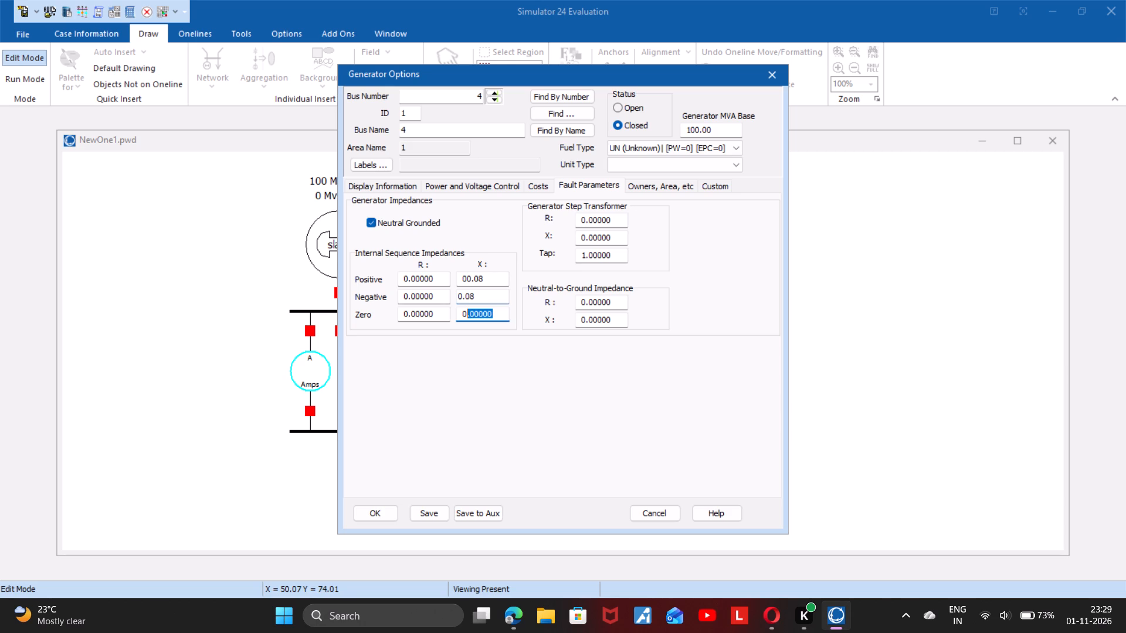
{"action": "type", "text": "0.08"}
{"action": "left_click_drag", "start_coordinate": [488, 276], "coordinate": [442, 282]}
{"action": "type", "text": "0.08"}
{"action": "left_click_drag", "start_coordinate": [490, 314], "coordinate": [436, 316]}
{"action": "type", "text": "0.08"}
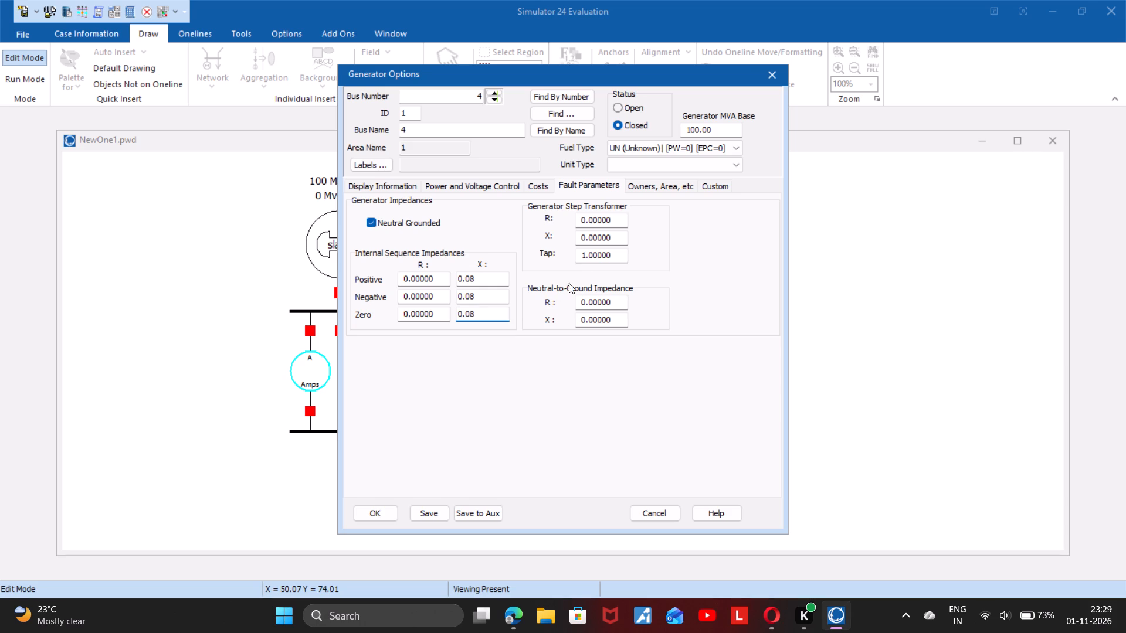
{"action": "left_click_drag", "start_coordinate": [611, 242], "coordinate": [575, 249]}
{"action": "type", "text": "0.06"}
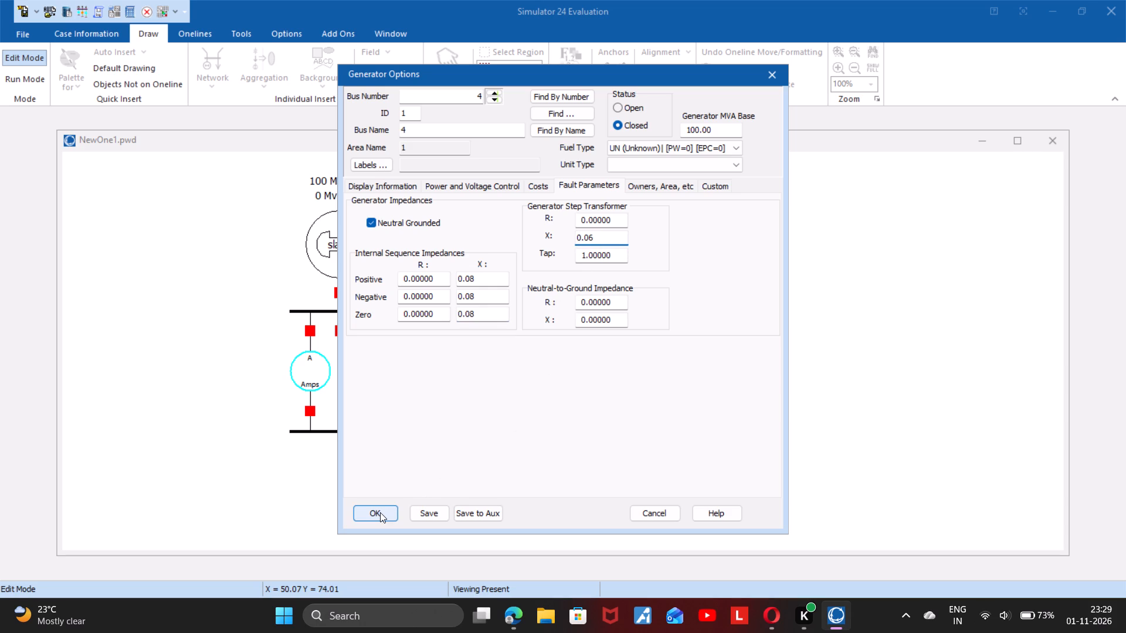
{"action": "left_click", "coordinate": [380, 512]}
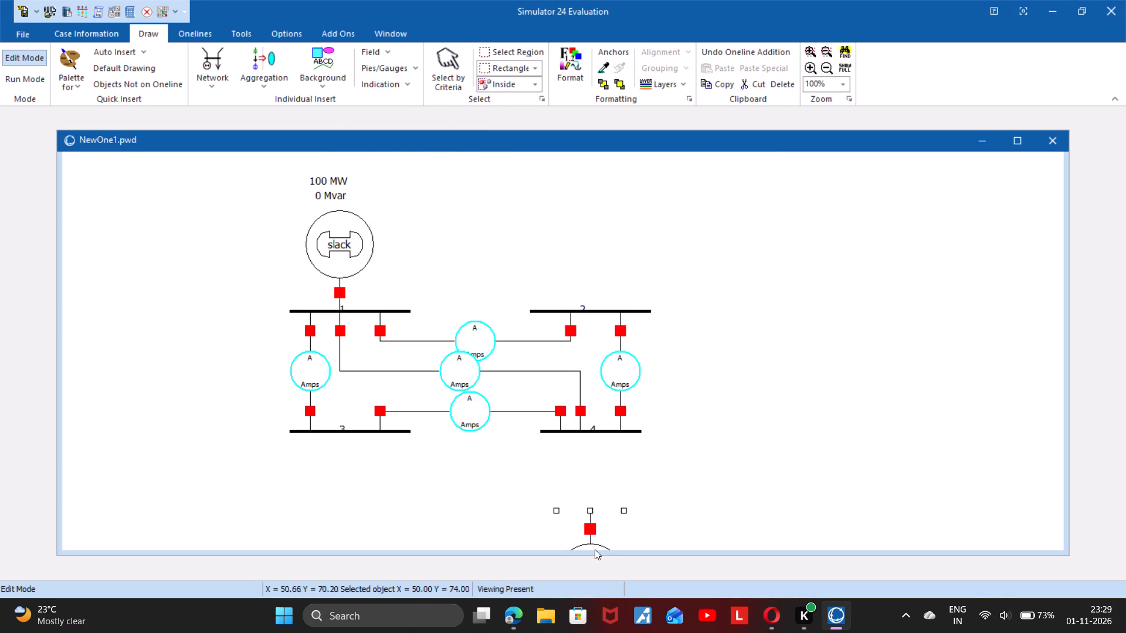
Move the bus 4 generator up so that its terminal meets bus 4.
{"action": "left_click_drag", "start_coordinate": [595, 549], "coordinate": [605, 474]}
{"action": "left_click", "coordinate": [749, 402]}
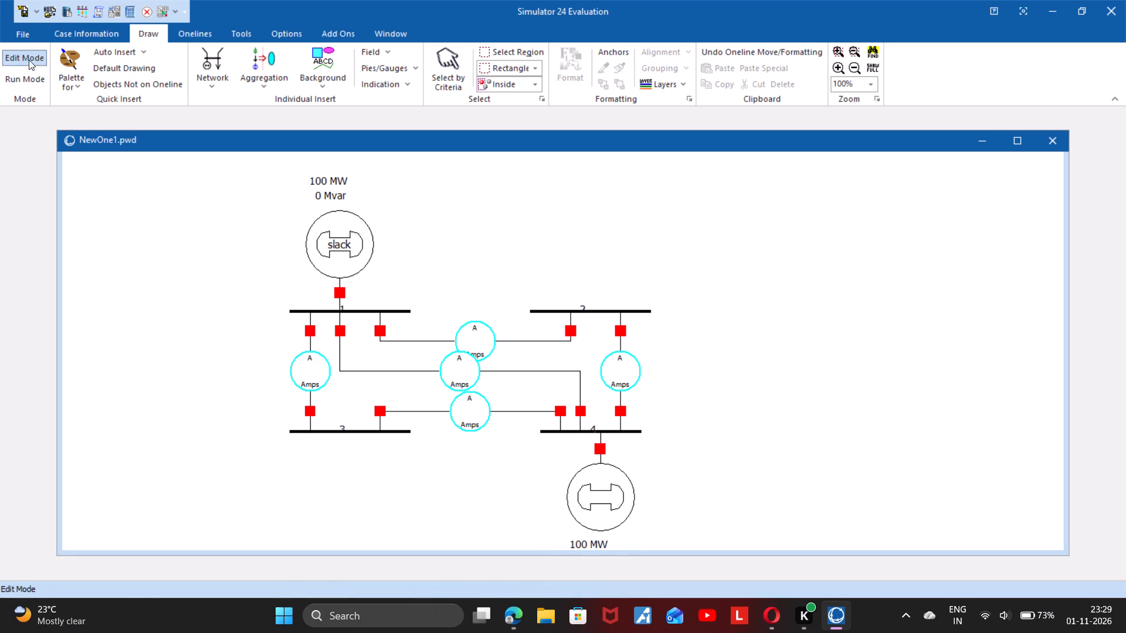
Switch the case to Run Mode and start the animated power flow simulation.
{"action": "left_click", "coordinate": [26, 74]}
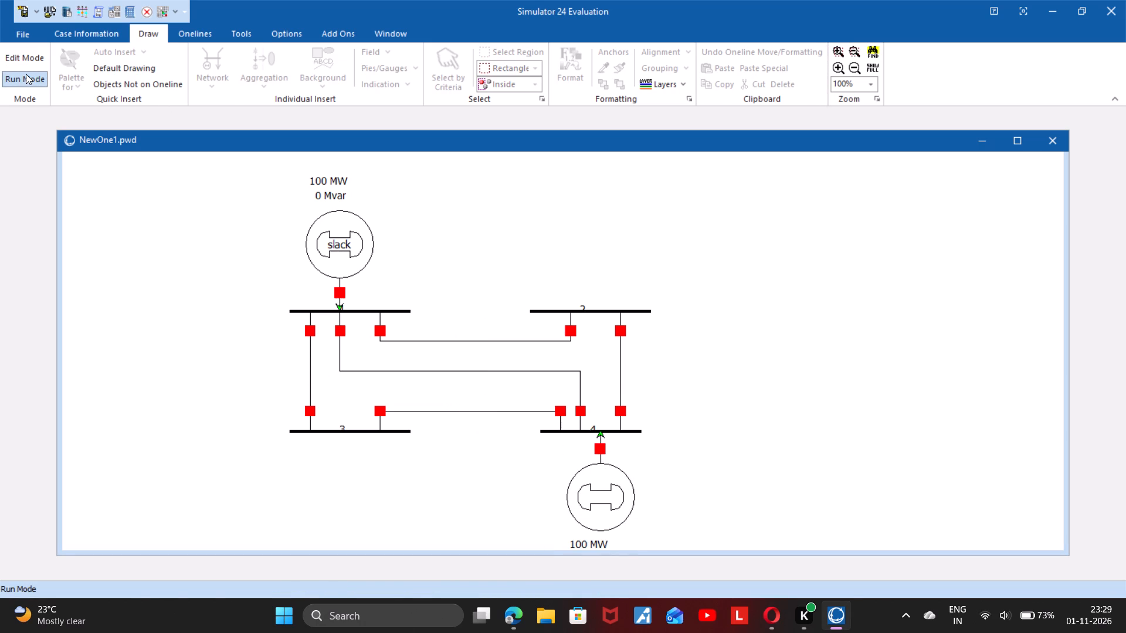
{"action": "left_click", "coordinate": [233, 38]}
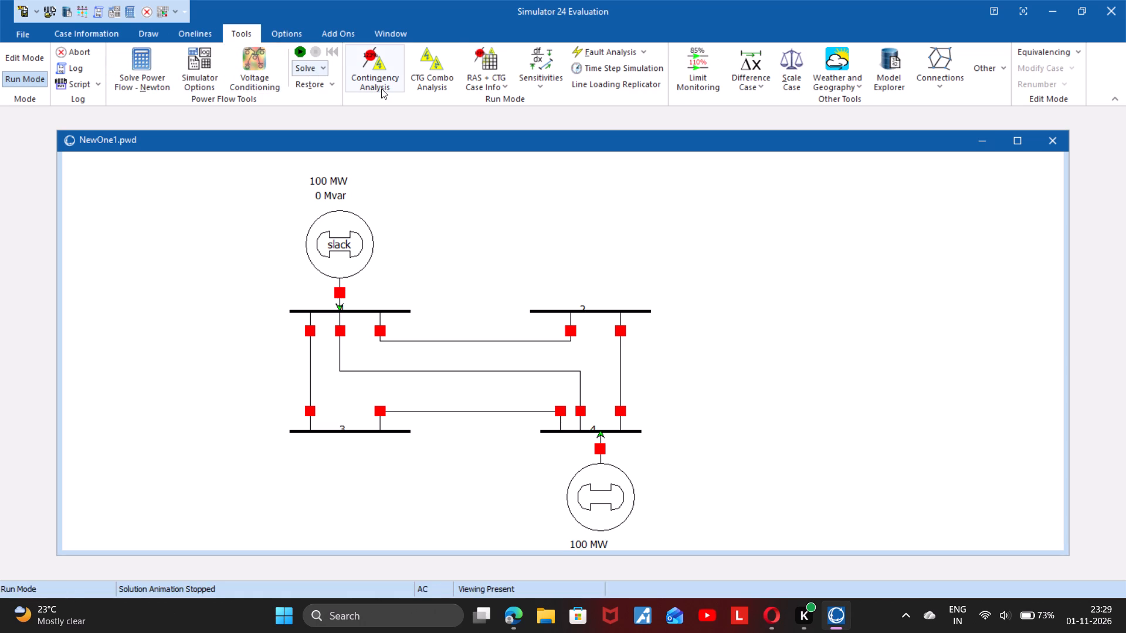
{"action": "left_click", "coordinate": [296, 46]}
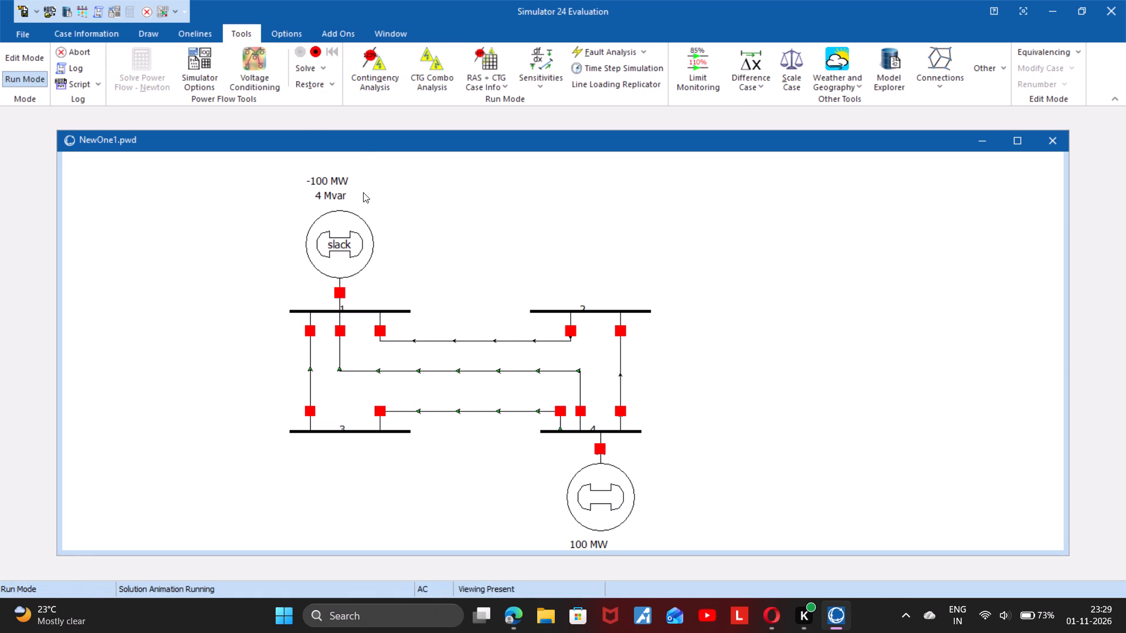
Open the fault analysis for bus 3 from the oneline.
{"action": "left_click_drag", "start_coordinate": [400, 224], "coordinate": [401, 192]}
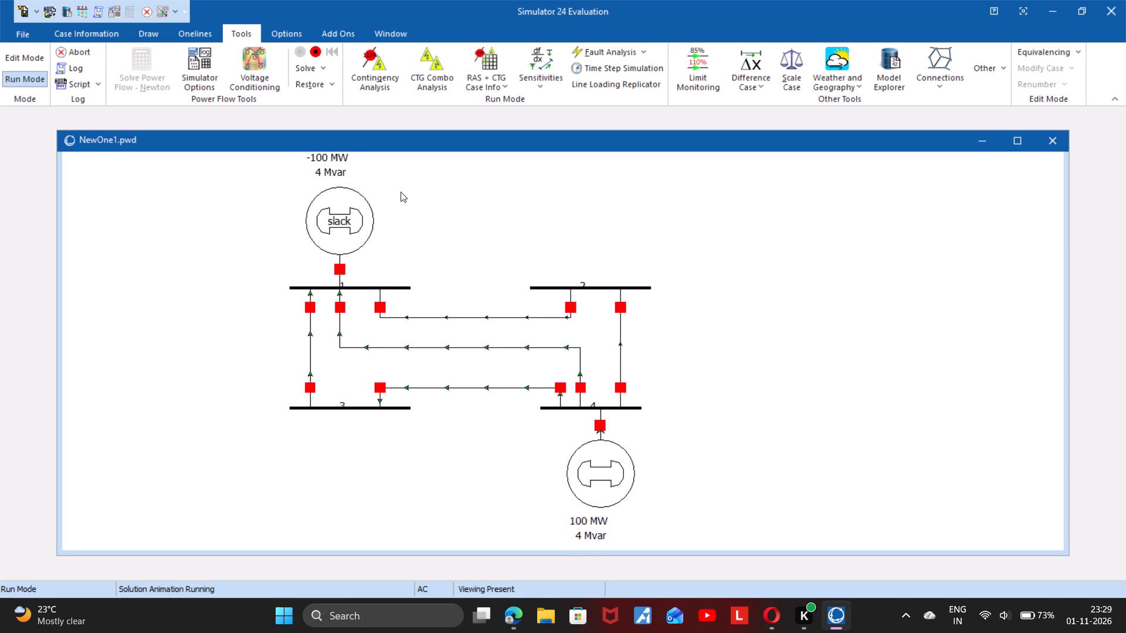
{"action": "left_click_drag", "start_coordinate": [401, 192], "coordinate": [400, 204]}
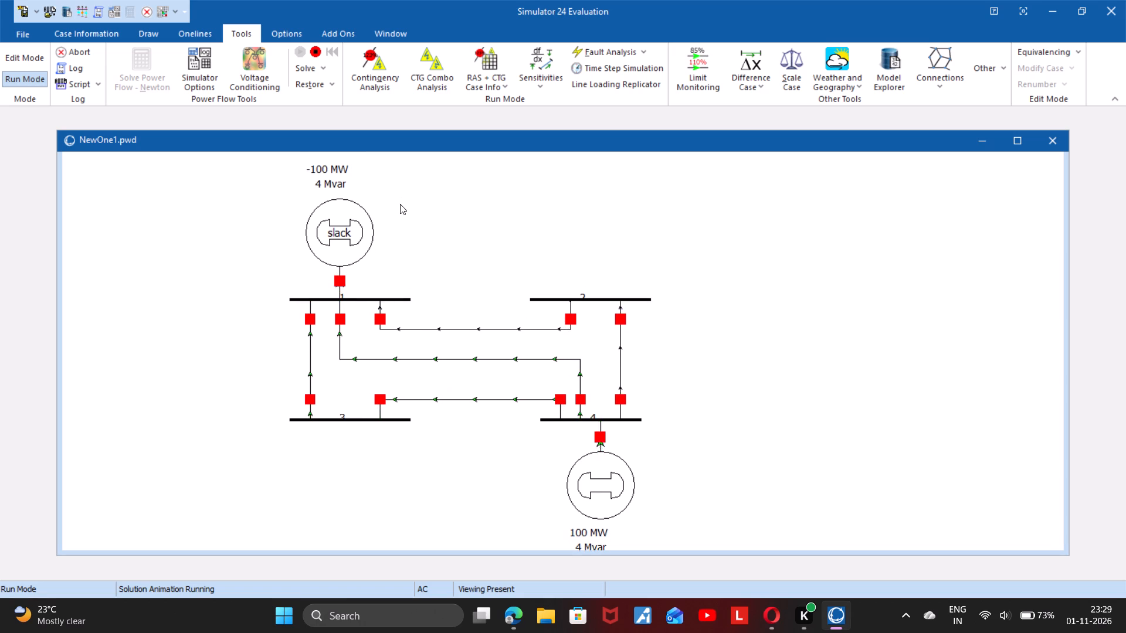
{"action": "right_click", "coordinate": [353, 421]}
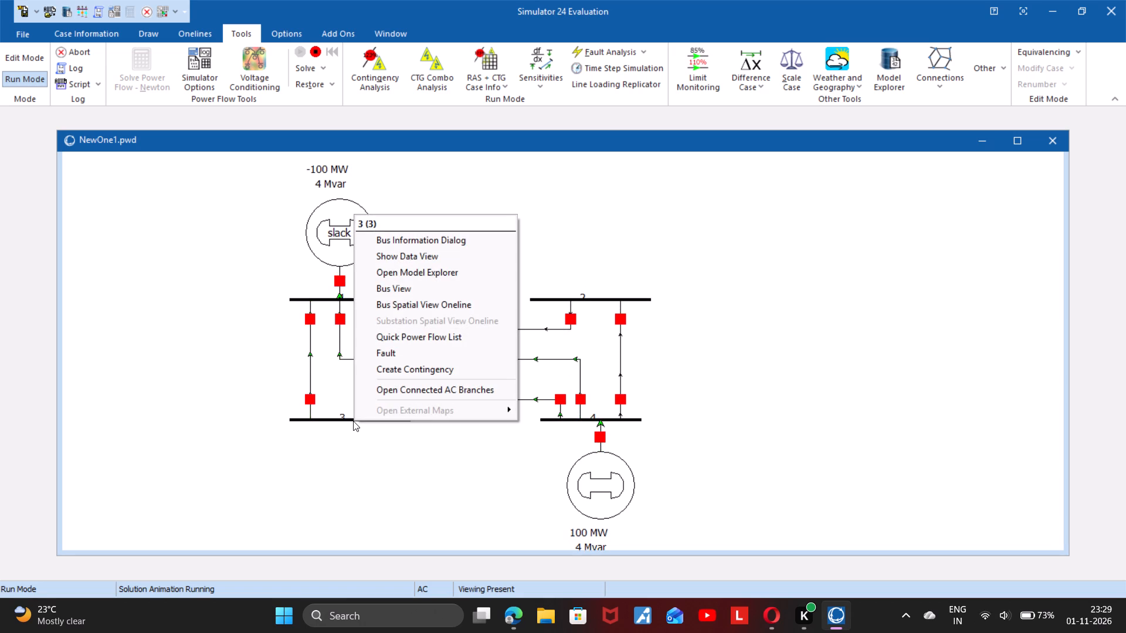
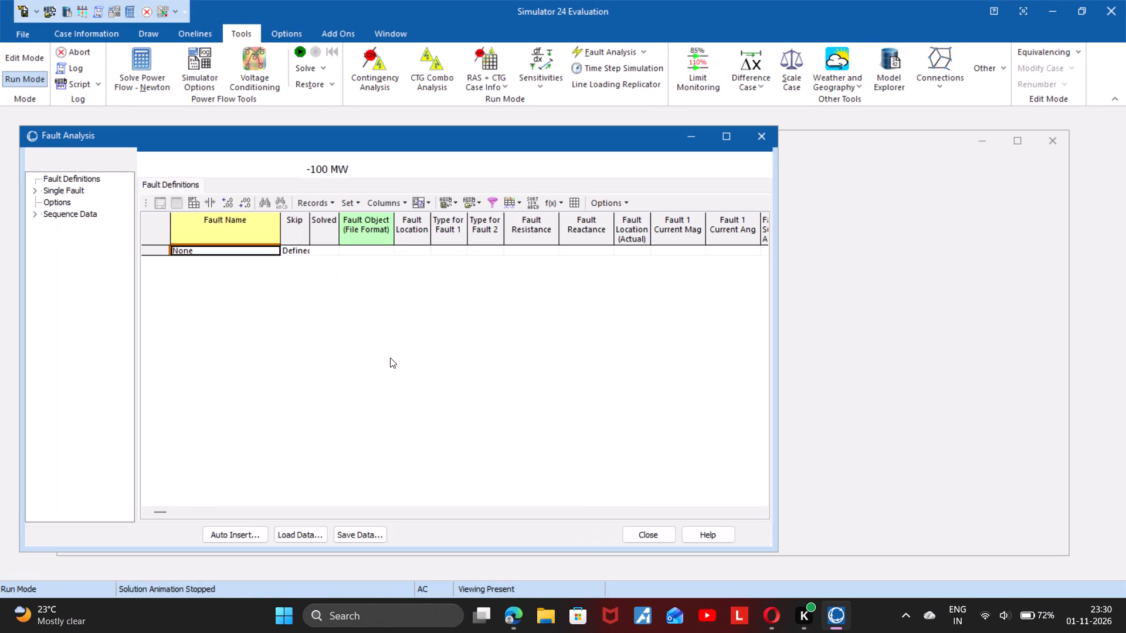
Calculate a single 3 Phase Balanced bus fault at bus 4.
{"action": "left_click", "coordinate": [79, 193]}
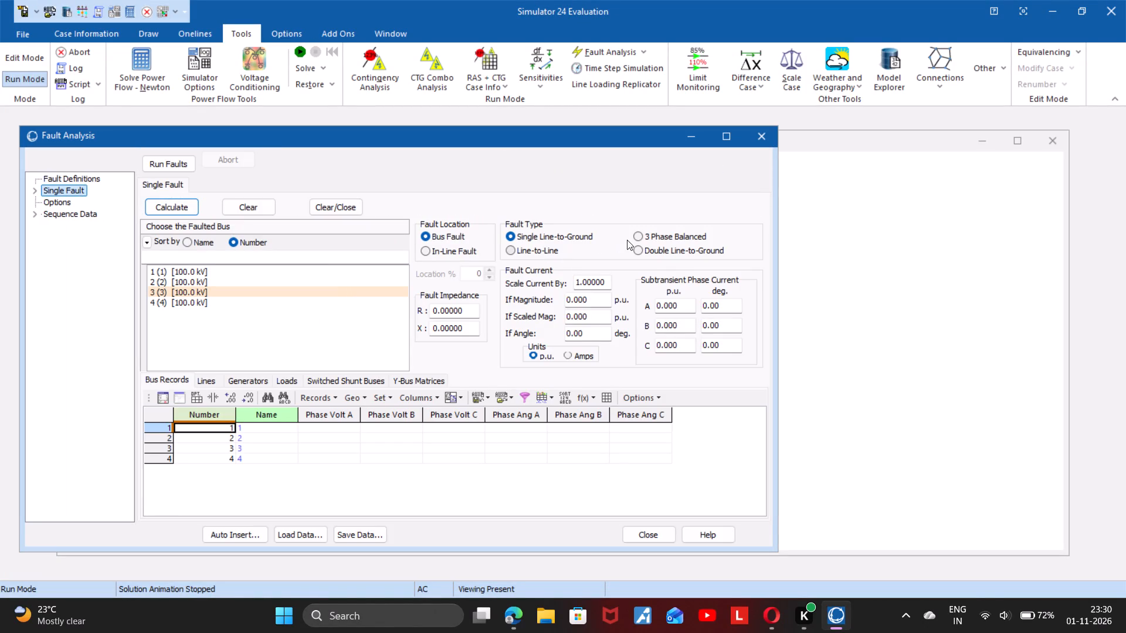
{"action": "left_click", "coordinate": [637, 237]}
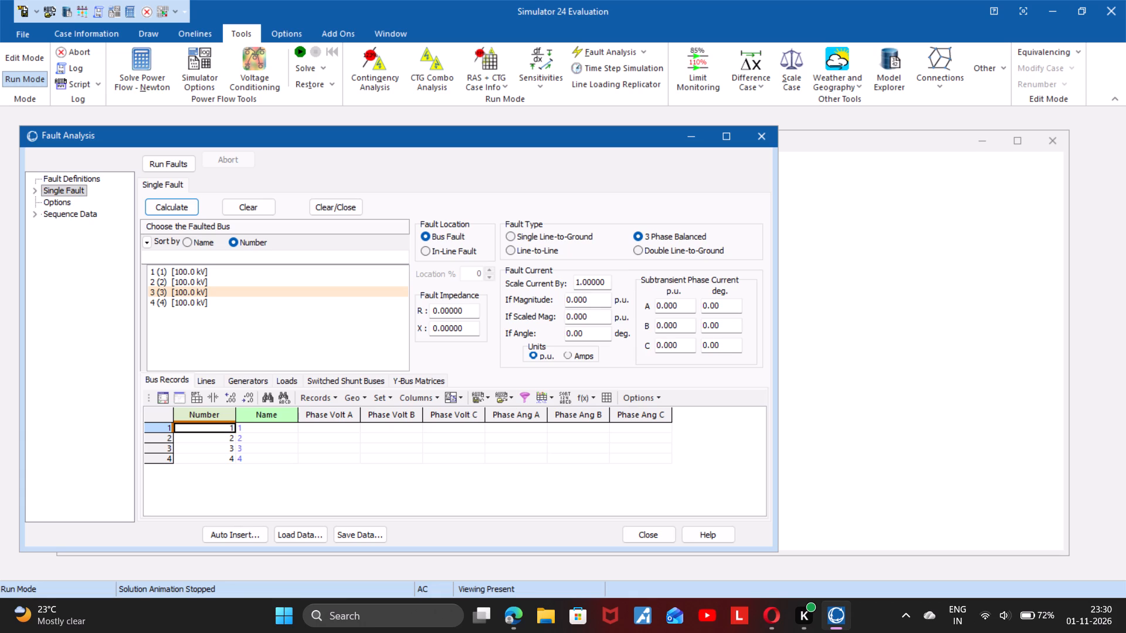
{"action": "scroll", "coordinate": [567, 301], "scroll_direction": "down", "scroll_amount": 1}
{"action": "left_click", "coordinate": [191, 301]}
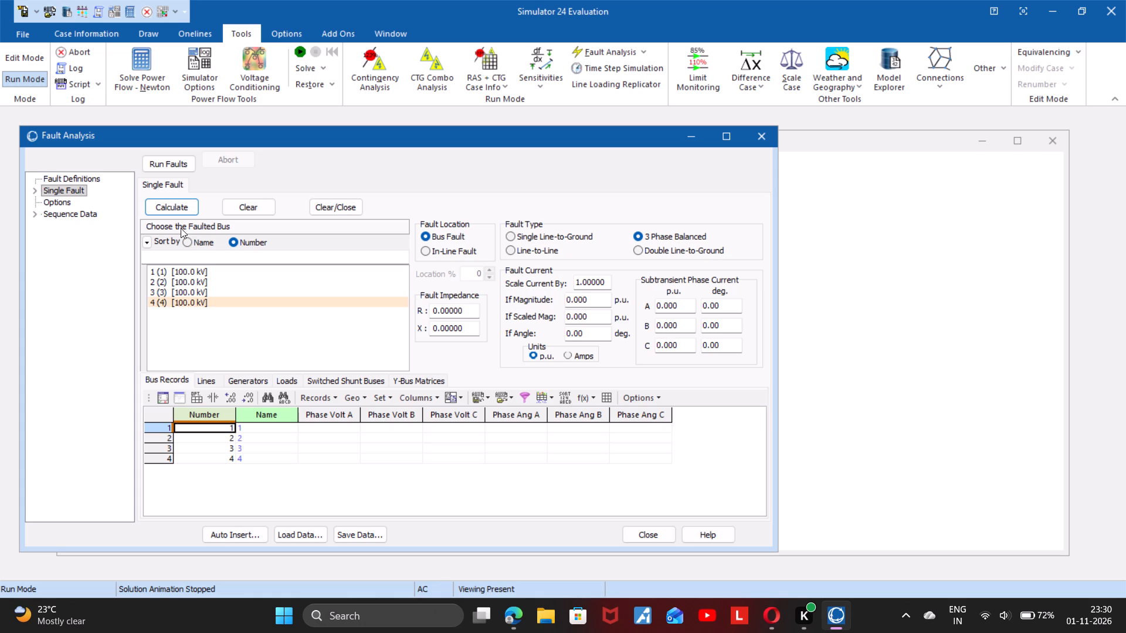
{"action": "left_click", "coordinate": [177, 212]}
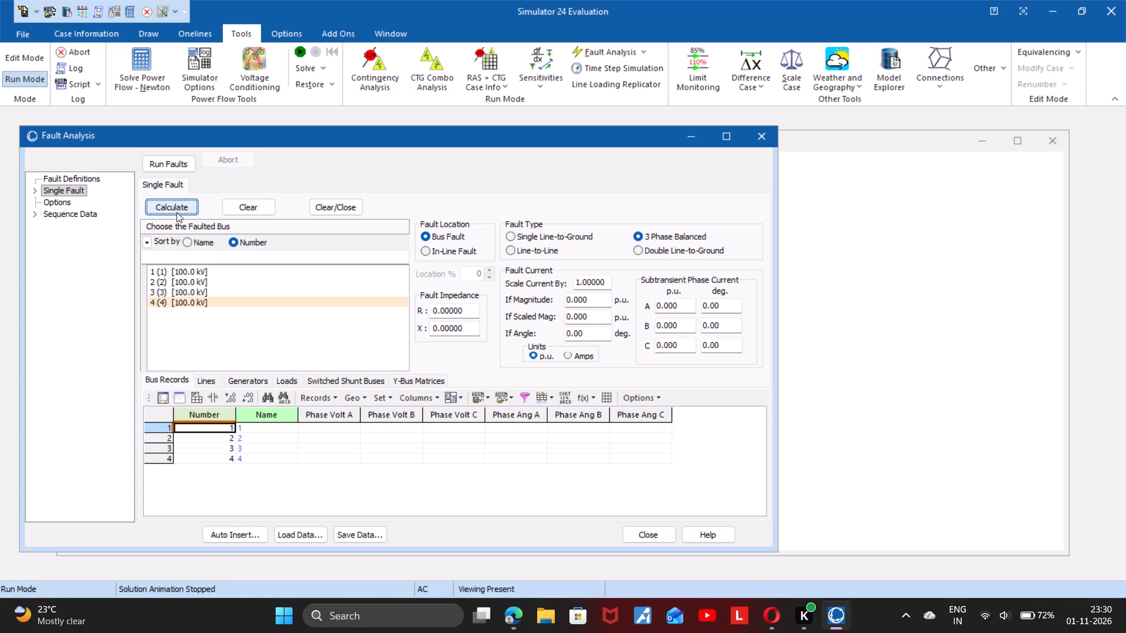
Compare the bus 4 fault current in p.u. and Amps, leaving the units set to Amps.
{"action": "left_click", "coordinate": [567, 358]}
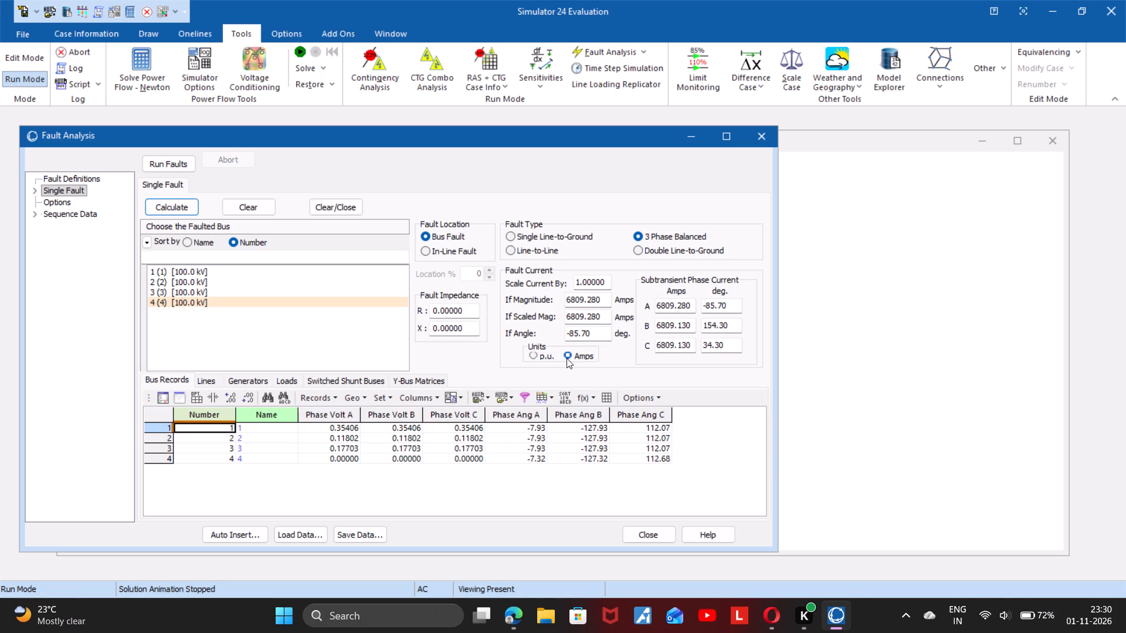
{"action": "left_click", "coordinate": [539, 354]}
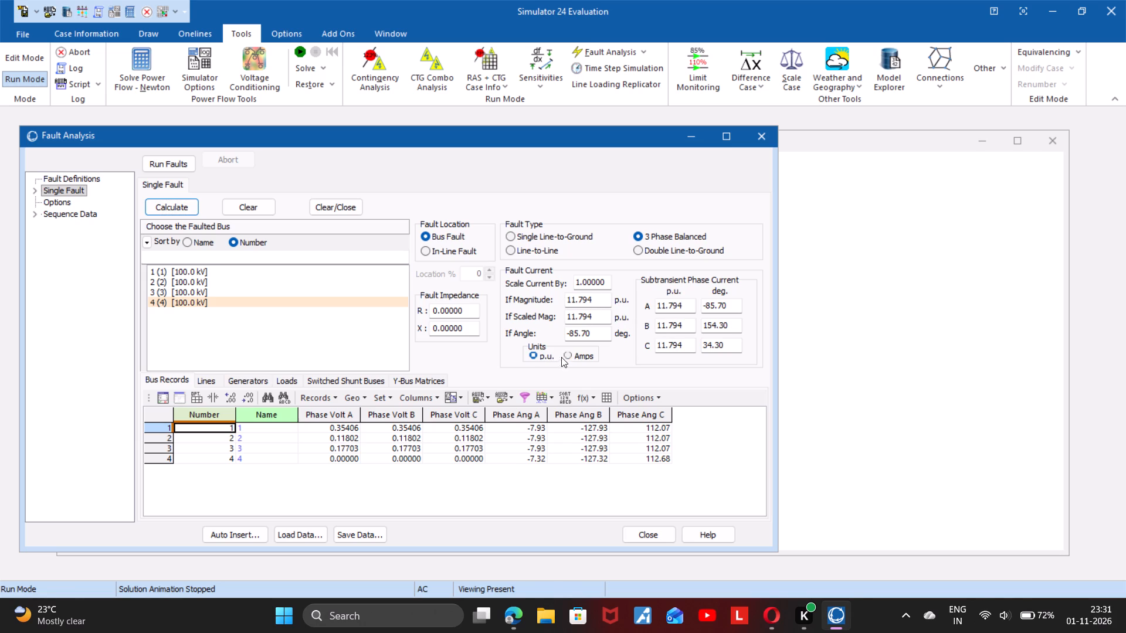
{"action": "left_click", "coordinate": [564, 355]}
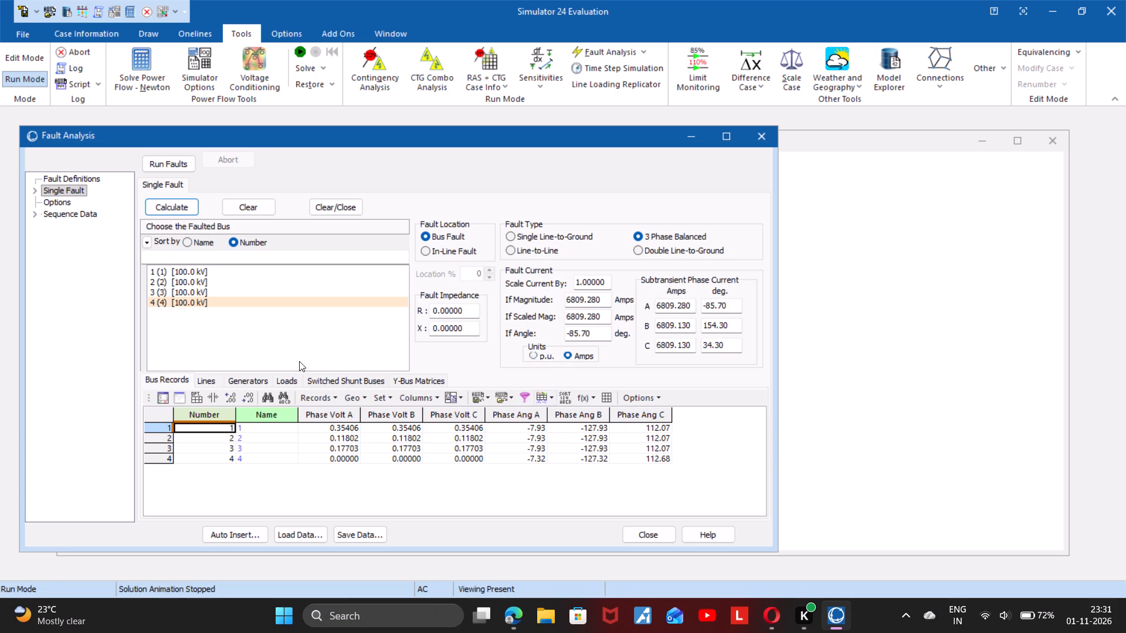
Calculate the 3 Phase Balanced fault at bus 2, and close the fault analysis to return to the oneline.
{"action": "left_click", "coordinate": [205, 284]}
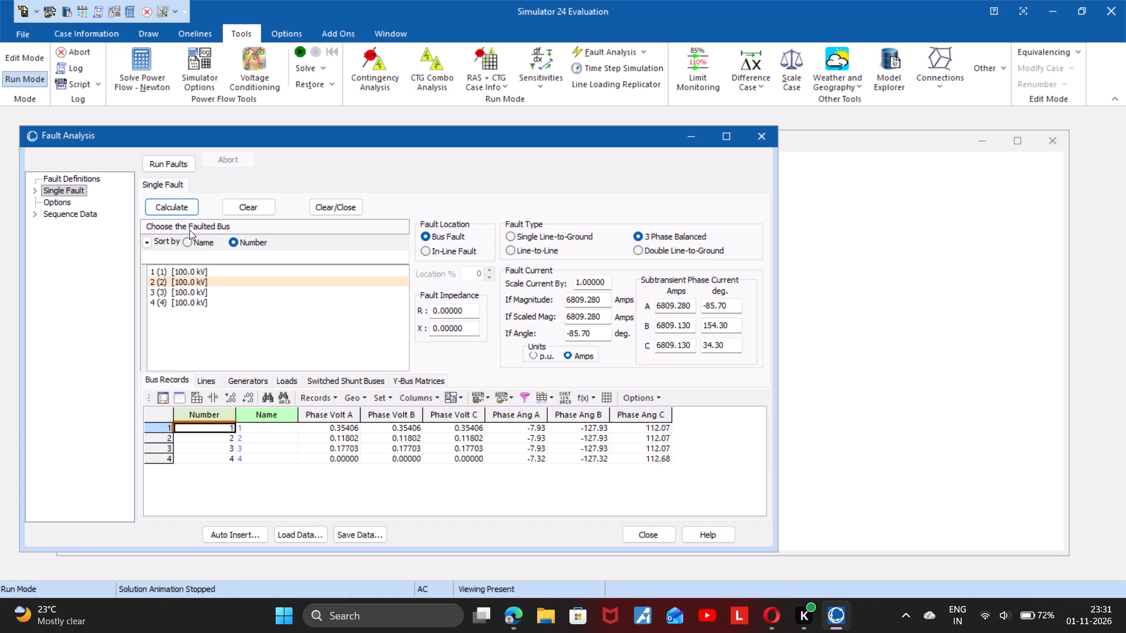
{"action": "left_click", "coordinate": [177, 208]}
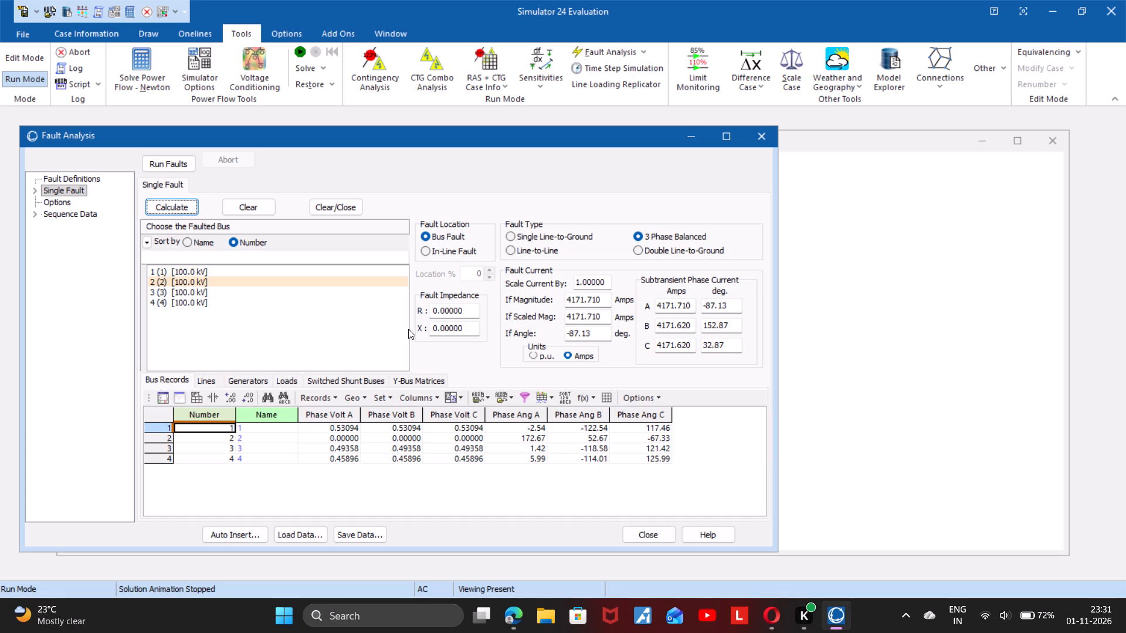
{"action": "left_click", "coordinate": [777, 134]}
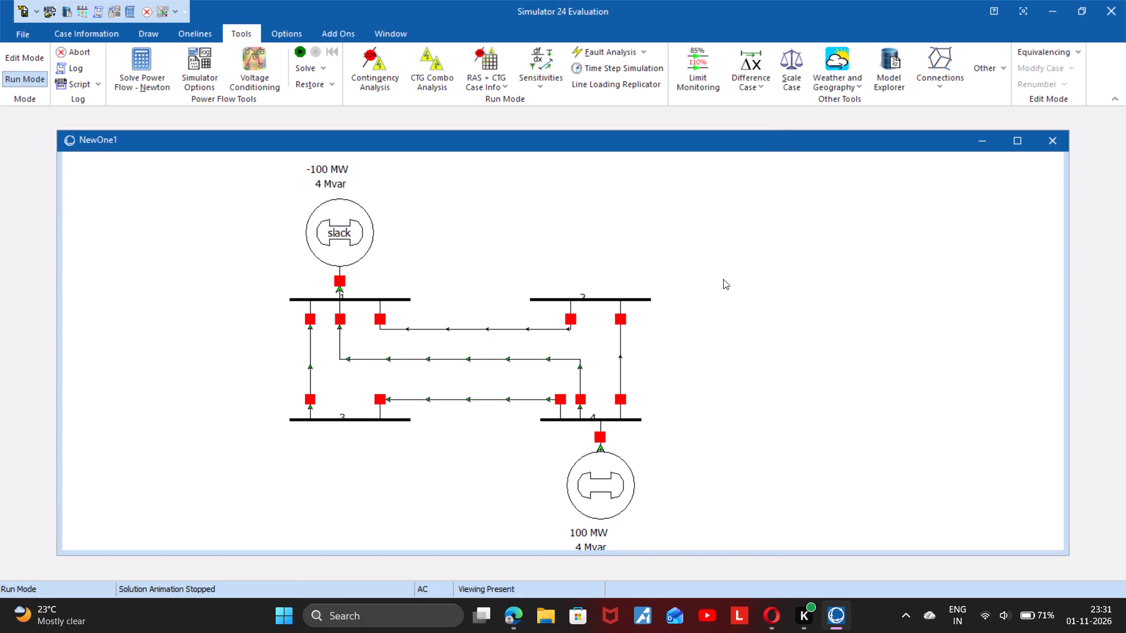
{"action": "scroll", "coordinate": [671, 285], "scroll_direction": "down", "scroll_amount": 1}
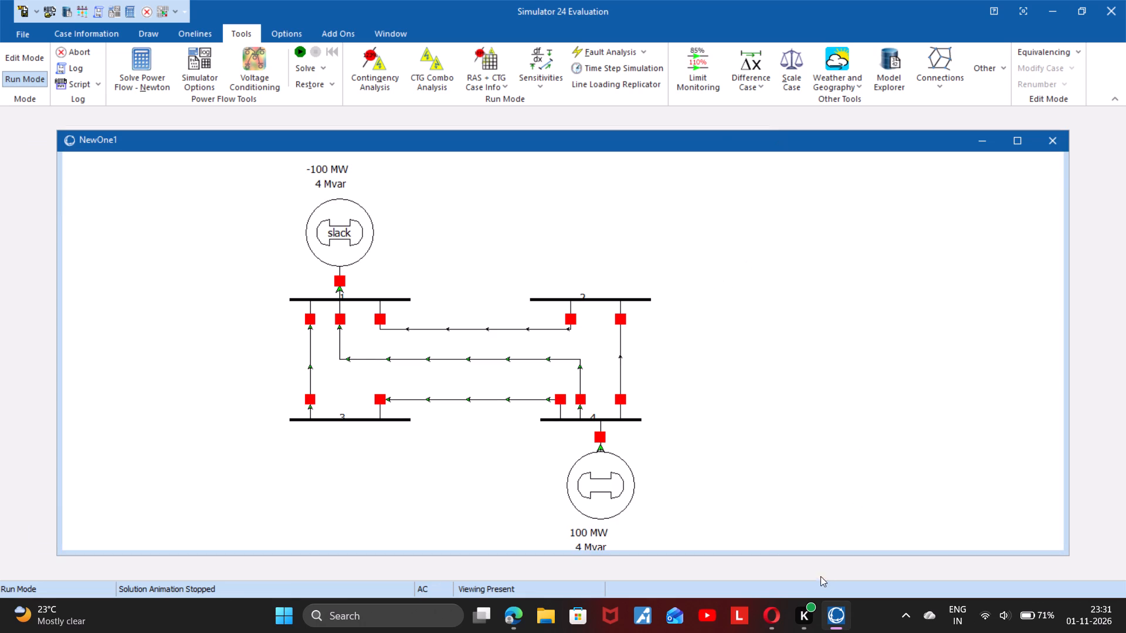
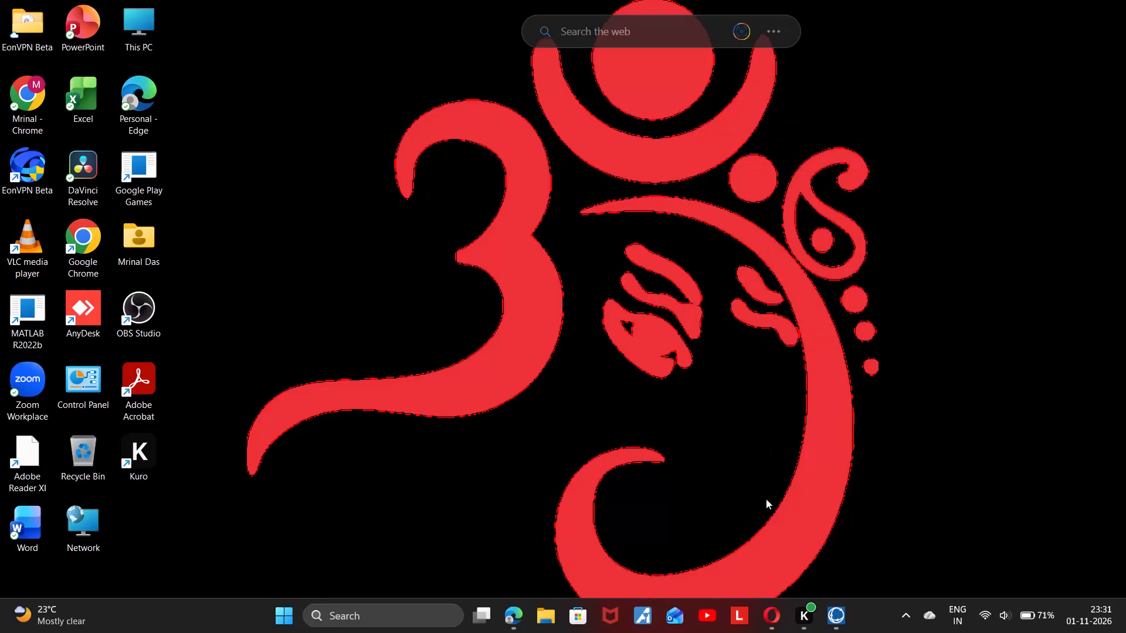
Switch to PowerWorld Simulator and open the fault analysis for bus 3, showing its Single Fault settings.
{"action": "left_click", "coordinate": [826, 615]}
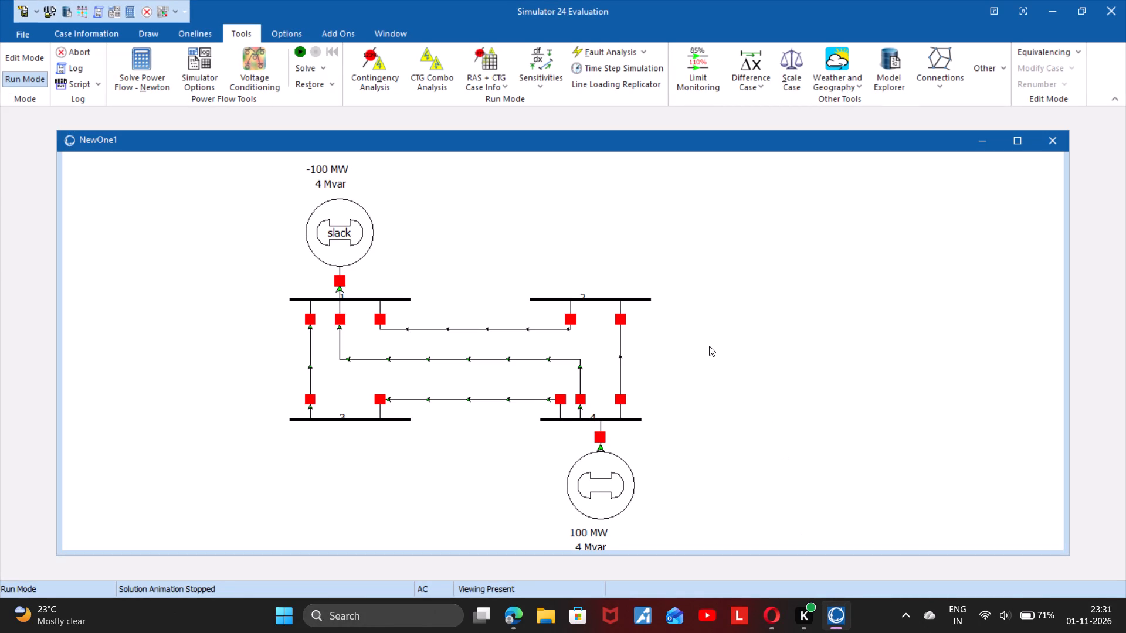
{"action": "scroll", "coordinate": [489, 322], "scroll_direction": "up", "scroll_amount": 3, "text": "ctrl"}
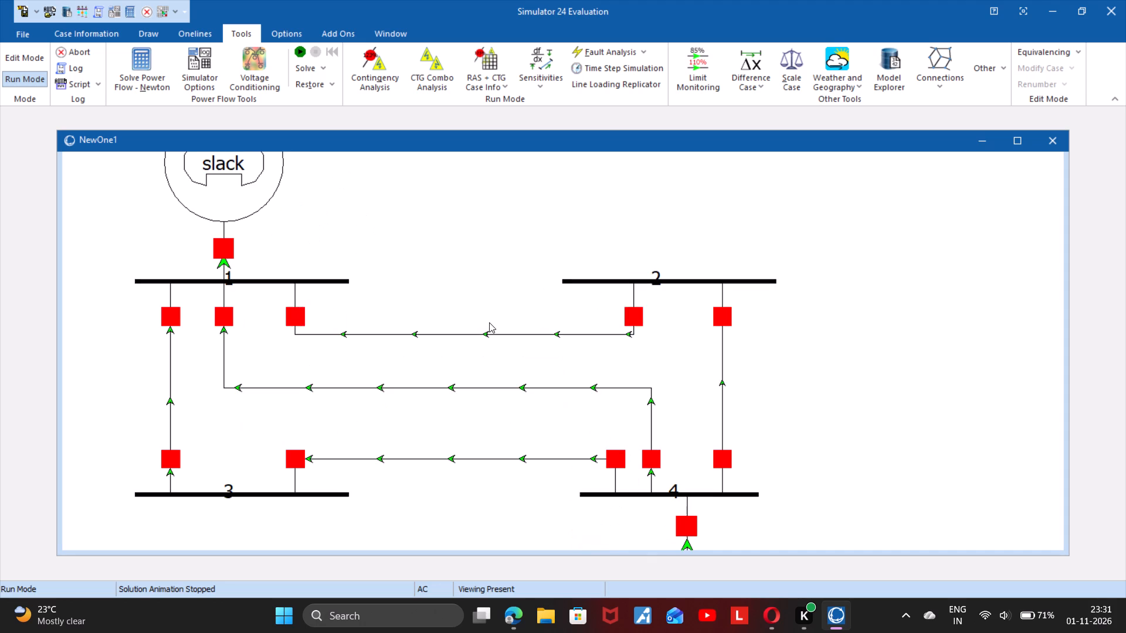
{"action": "scroll", "coordinate": [489, 322], "scroll_direction": "down", "scroll_amount": 1, "text": "ctrl"}
{"action": "right_click", "coordinate": [338, 494]}
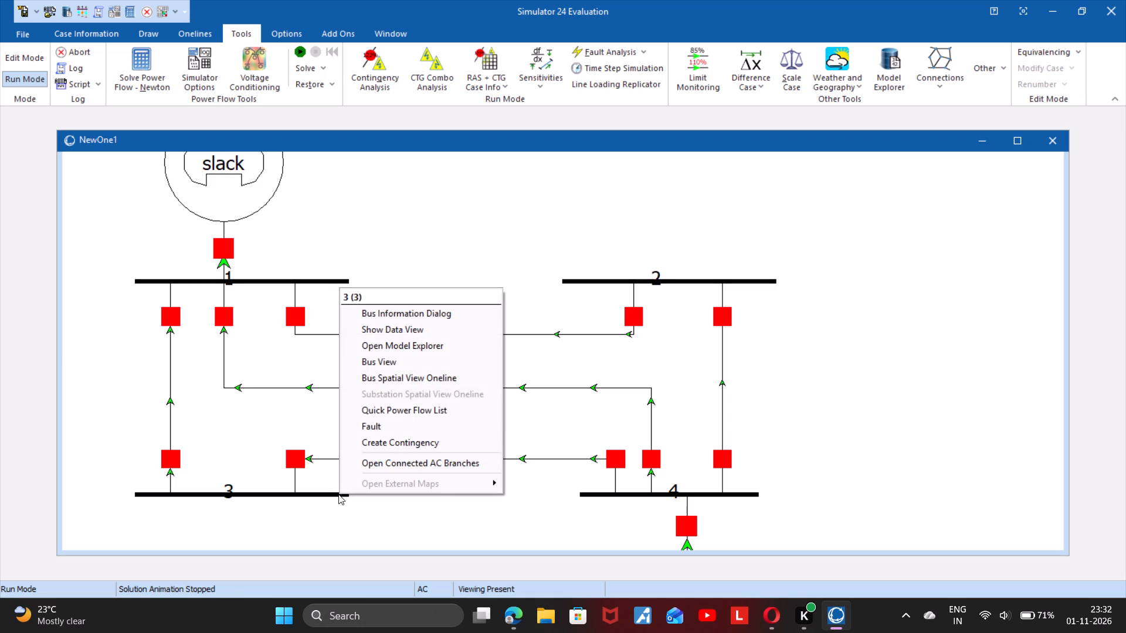
{"action": "left_click", "coordinate": [411, 423]}
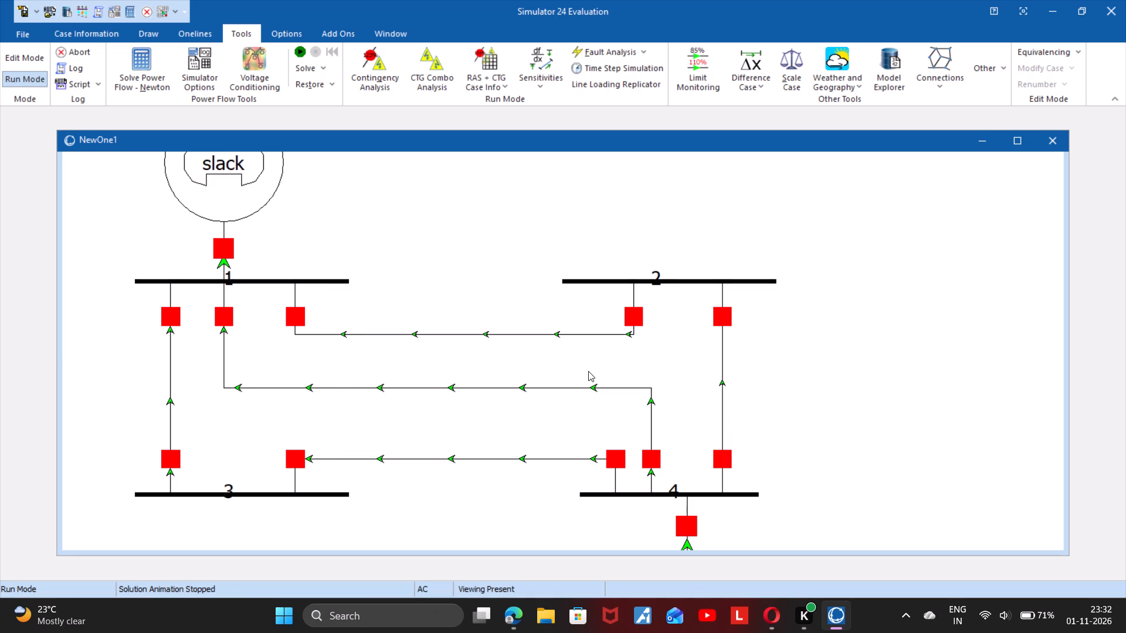
{"action": "scroll", "coordinate": [649, 283], "scroll_direction": "down", "scroll_amount": 1, "text": "ctrl"}
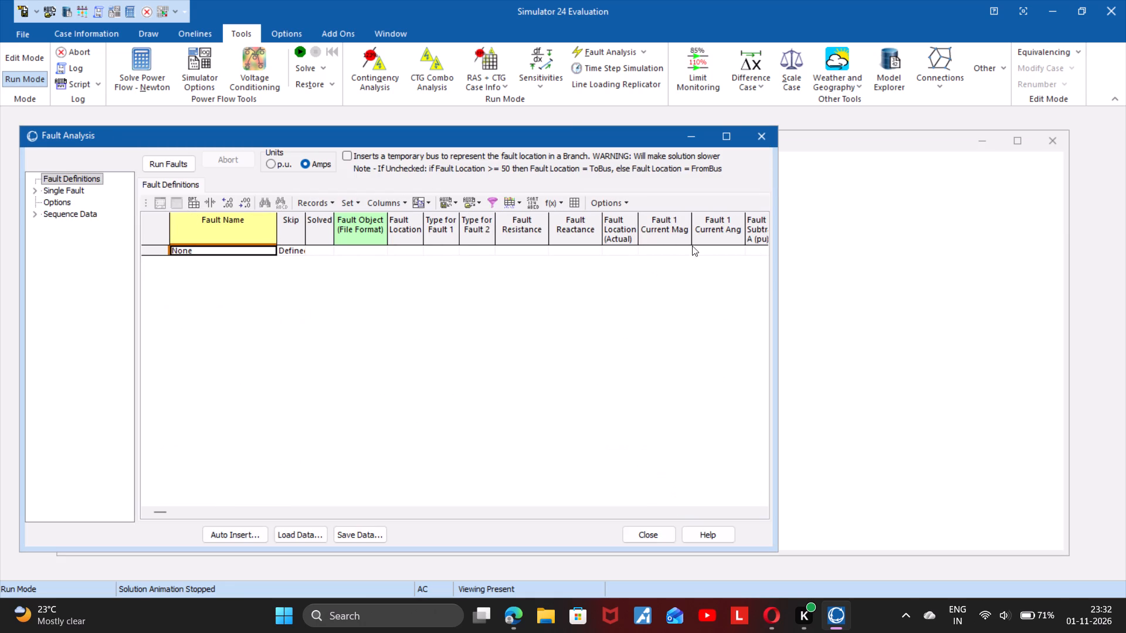
{"action": "scroll", "coordinate": [691, 222], "scroll_direction": "down", "scroll_amount": 1, "text": "ctrl"}
{"action": "scroll", "coordinate": [542, 248], "scroll_direction": "up", "scroll_amount": 1}
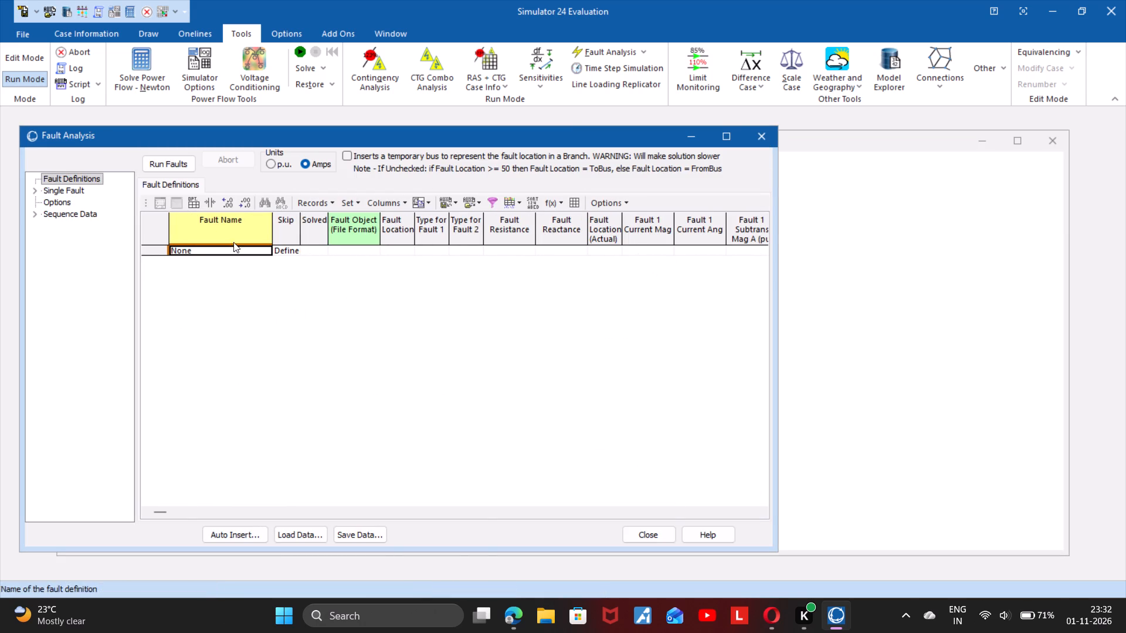
{"action": "left_click", "coordinate": [76, 191]}
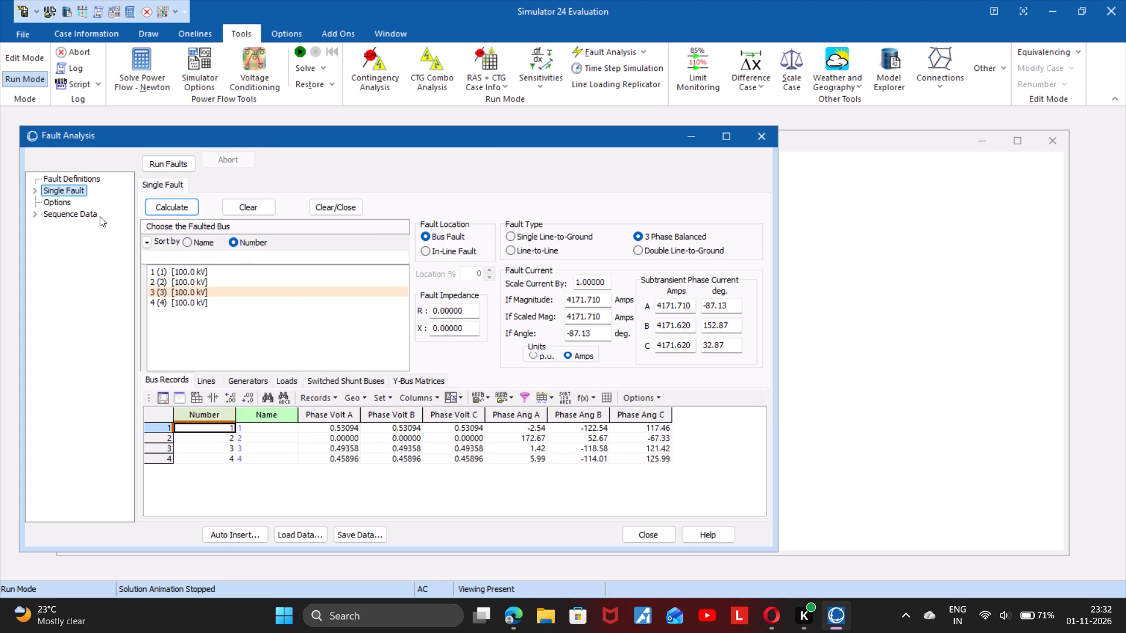
{"action": "left_click", "coordinate": [66, 199]}
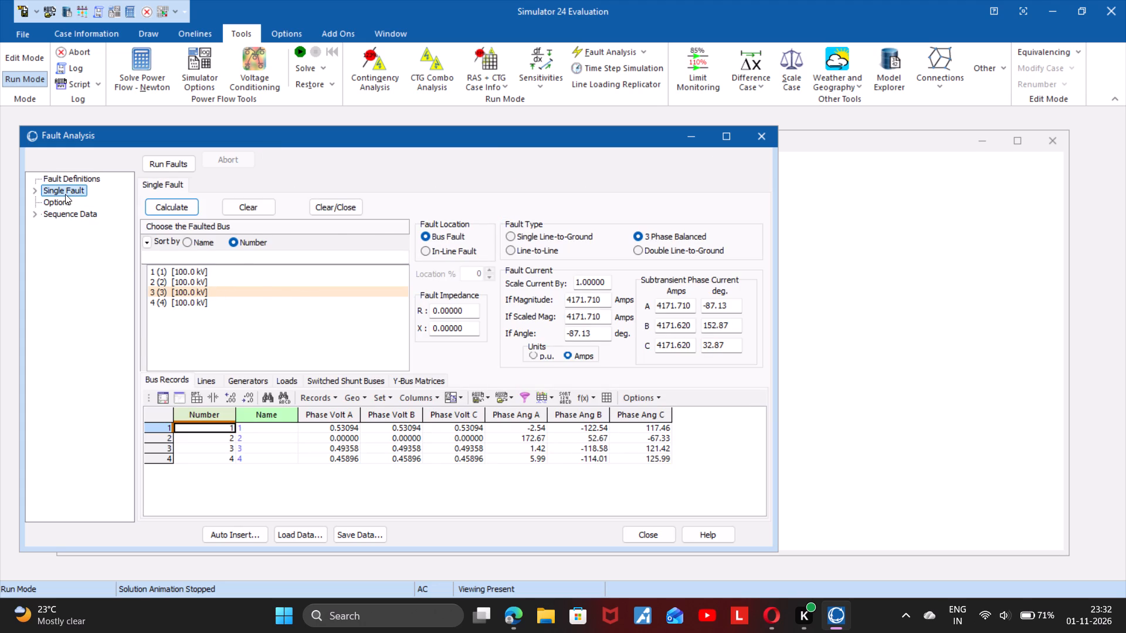
{"action": "left_click", "coordinate": [65, 194]}
Compare the displayed fault current in p.u. and Amps, leave the units set to Amps, and close the fault analysis.
{"action": "left_click", "coordinate": [540, 353]}
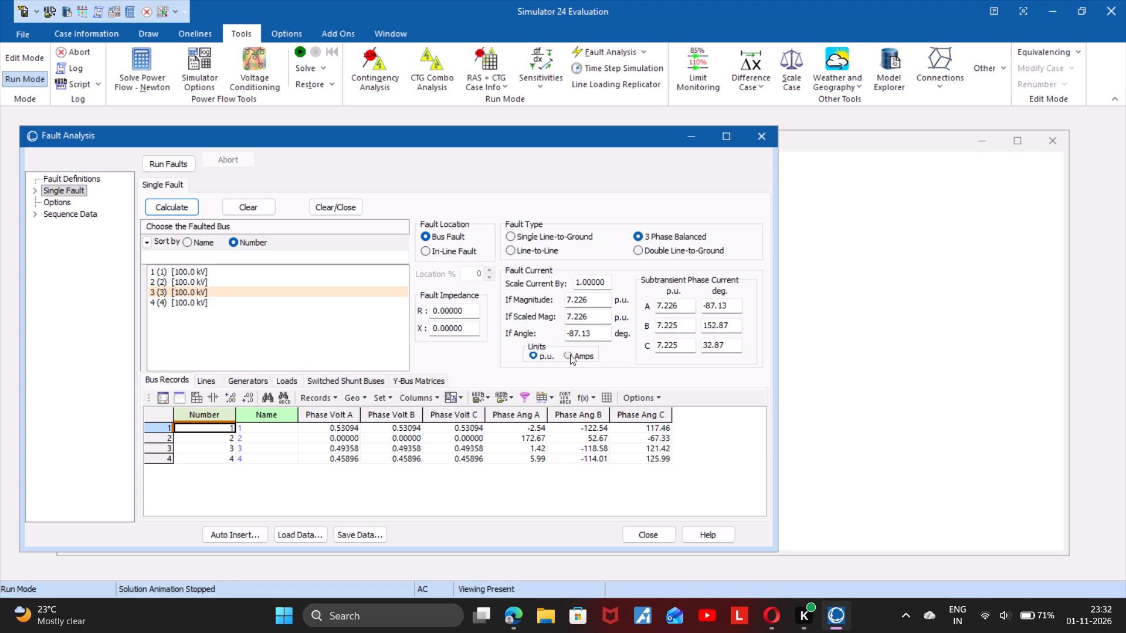
{"action": "left_click", "coordinate": [570, 355]}
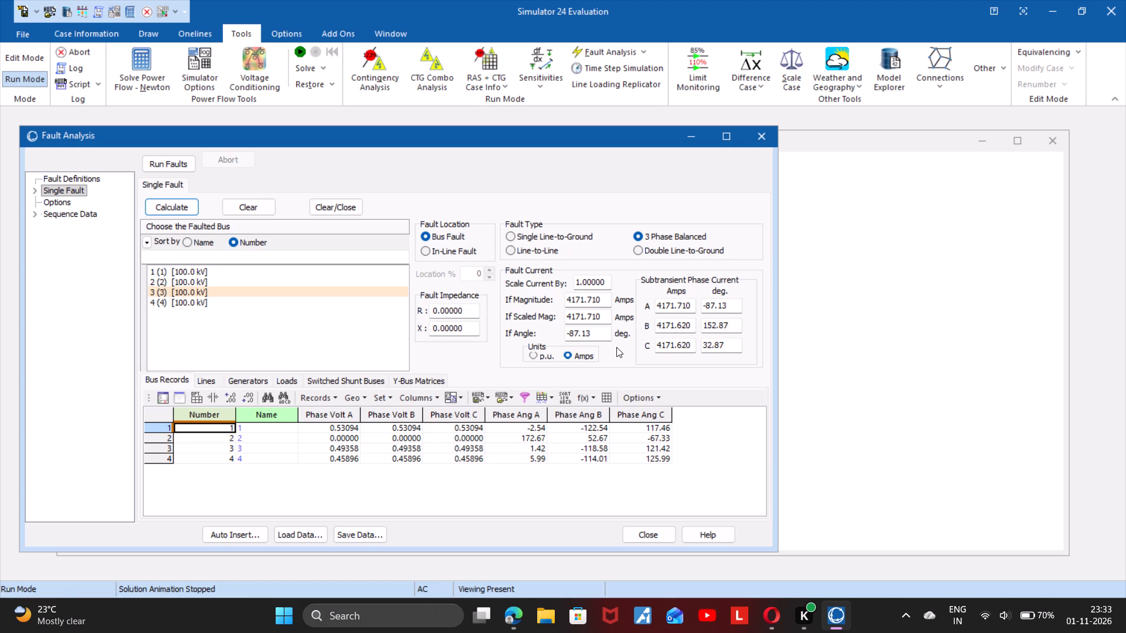
{"action": "left_click", "coordinate": [649, 532]}
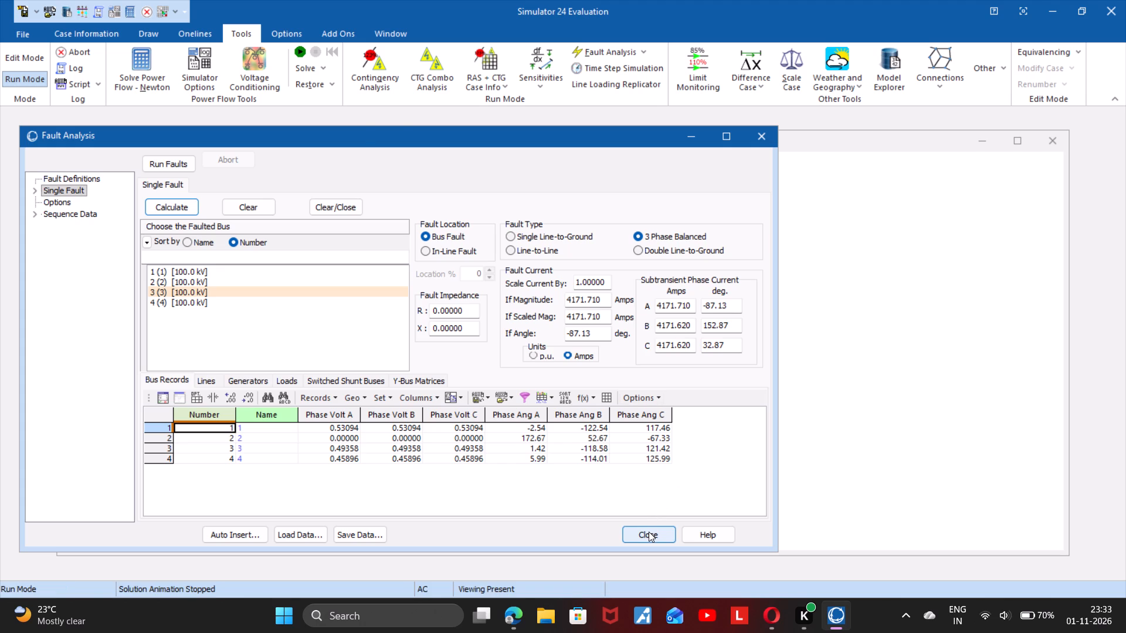
Exit the simulator, choosing to save the four-bus case.
{"action": "scroll", "coordinate": [487, 331], "scroll_direction": "down", "scroll_amount": 1, "text": "ctrl"}
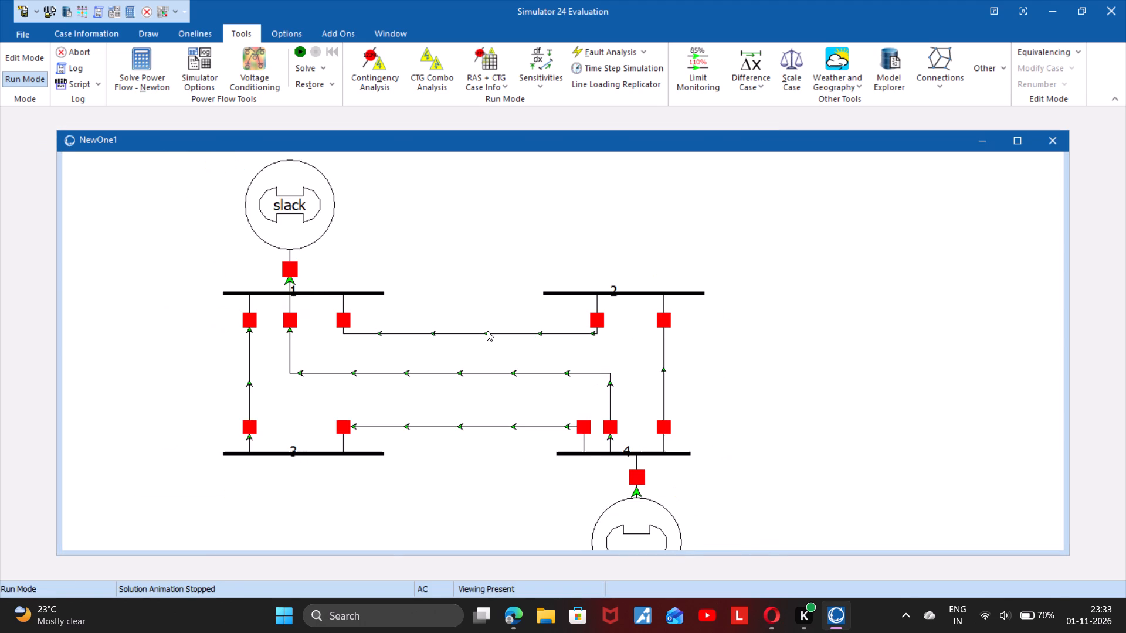
{"action": "scroll", "coordinate": [487, 331], "scroll_direction": "down", "scroll_amount": 1, "text": "ctrl"}
{"action": "left_click", "coordinate": [487, 331]}
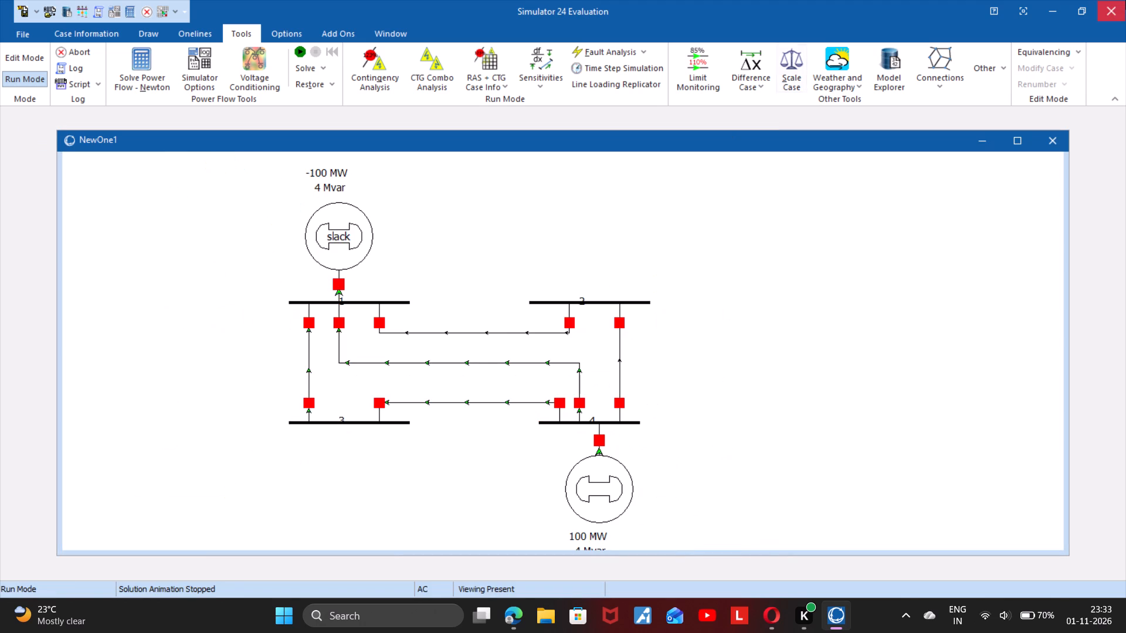
{"action": "left_click", "coordinate": [1125, 0]}
{"action": "left_click", "coordinate": [559, 325]}
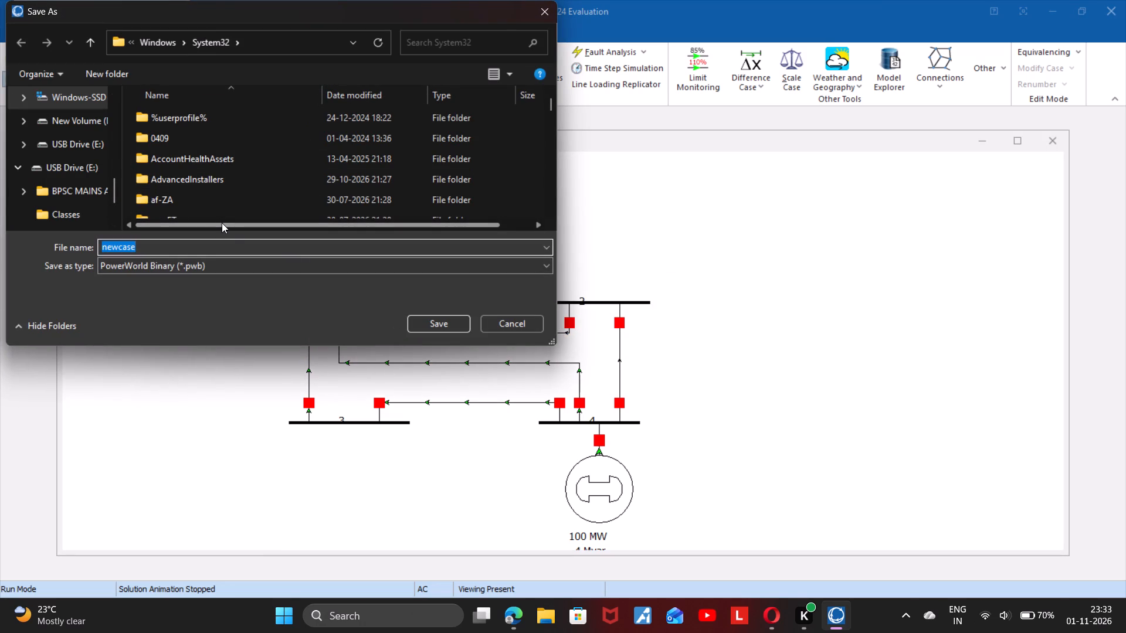
Name the PowerWorld Binary case file newcase(fault symmetric) and try to save it in the System32 folder.
{"action": "left_click", "coordinate": [206, 237]}
{"action": "left_click", "coordinate": [201, 241]}
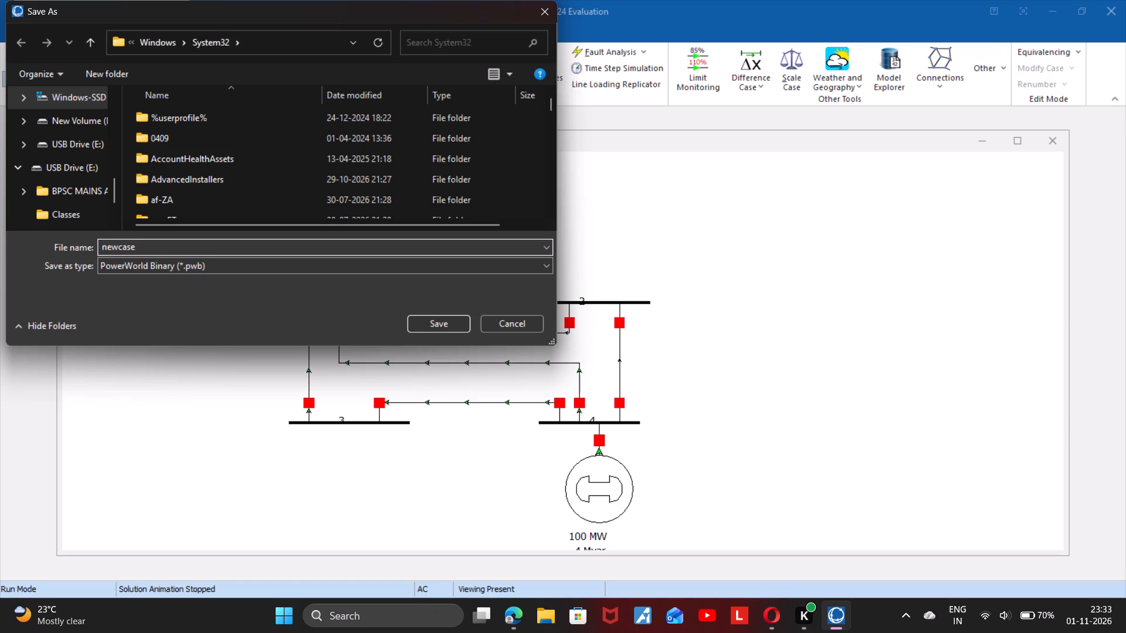
{"action": "key", "text": "shift+parenleft"}
{"action": "type", "text": "fault symme"}
{"action": "type", "text": "tric"}
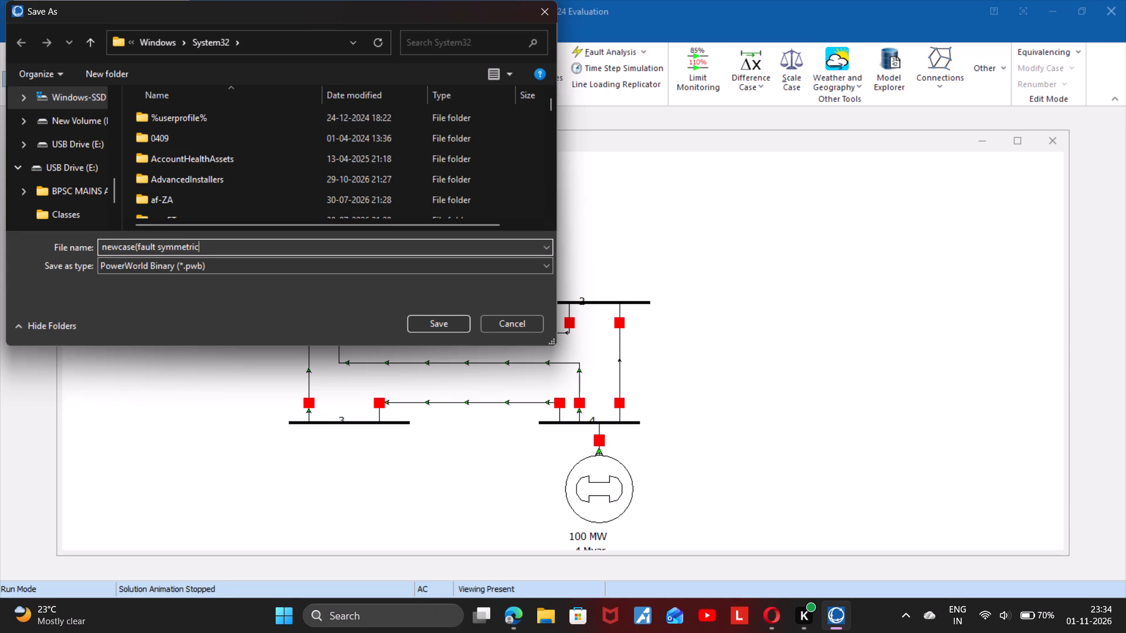
{"action": "key", "text": "space"}
{"action": "key", "text": "BackSpace"}
{"action": "key", "text": "shift+parenright"}
{"action": "key", "text": "Return"}
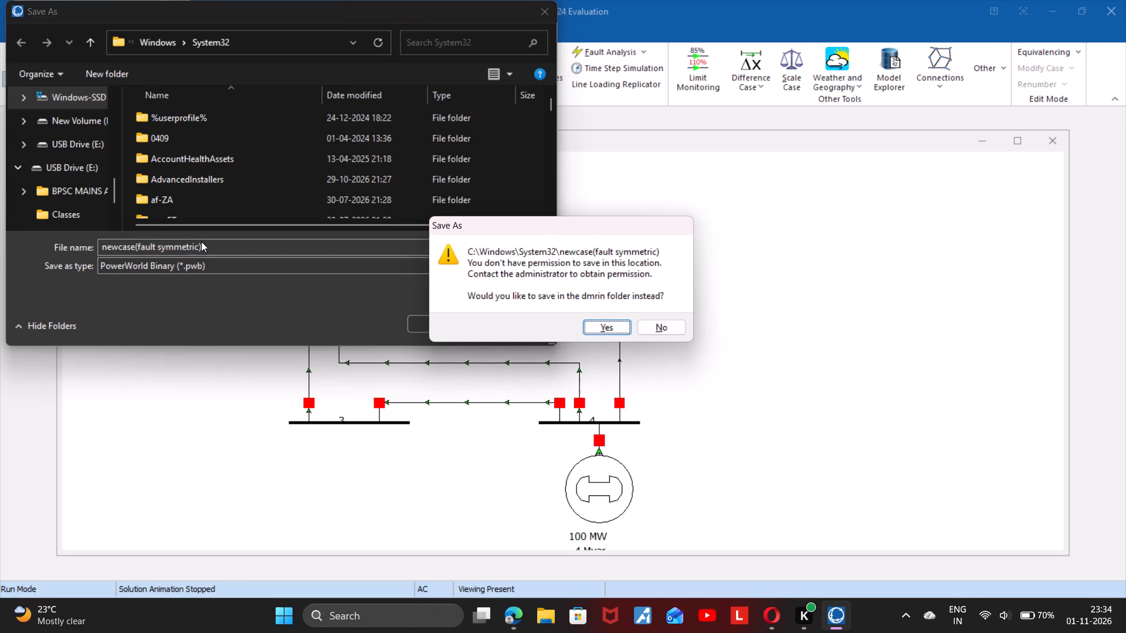
Change the save location to New Volume (D:) and create a new folder there.
{"action": "left_click", "coordinate": [616, 326]}
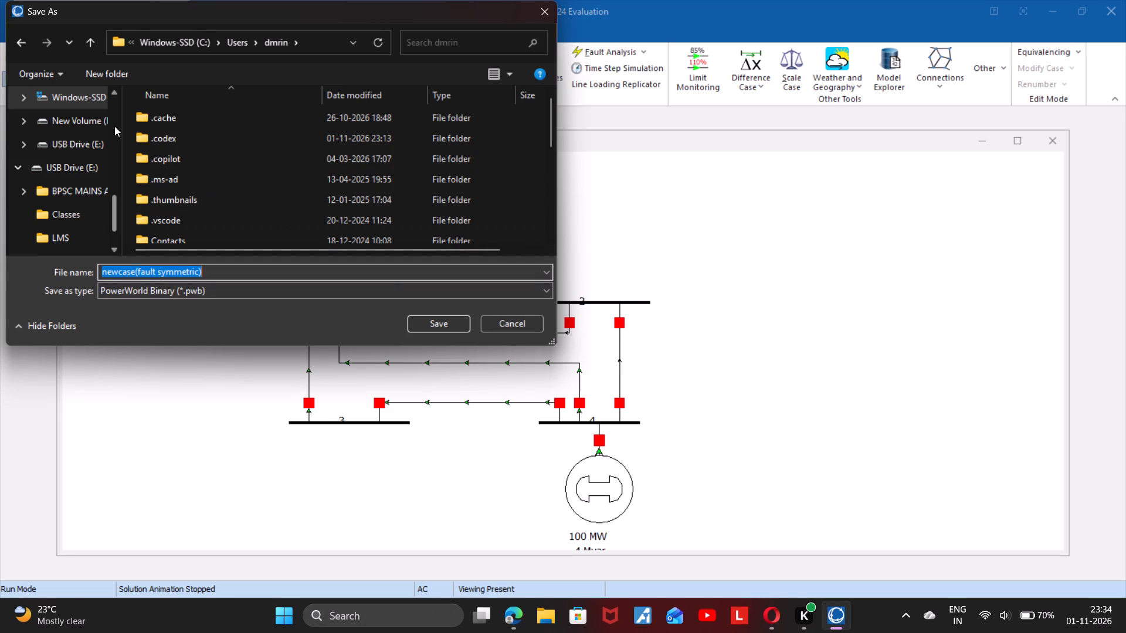
{"action": "double_click", "coordinate": [83, 122]}
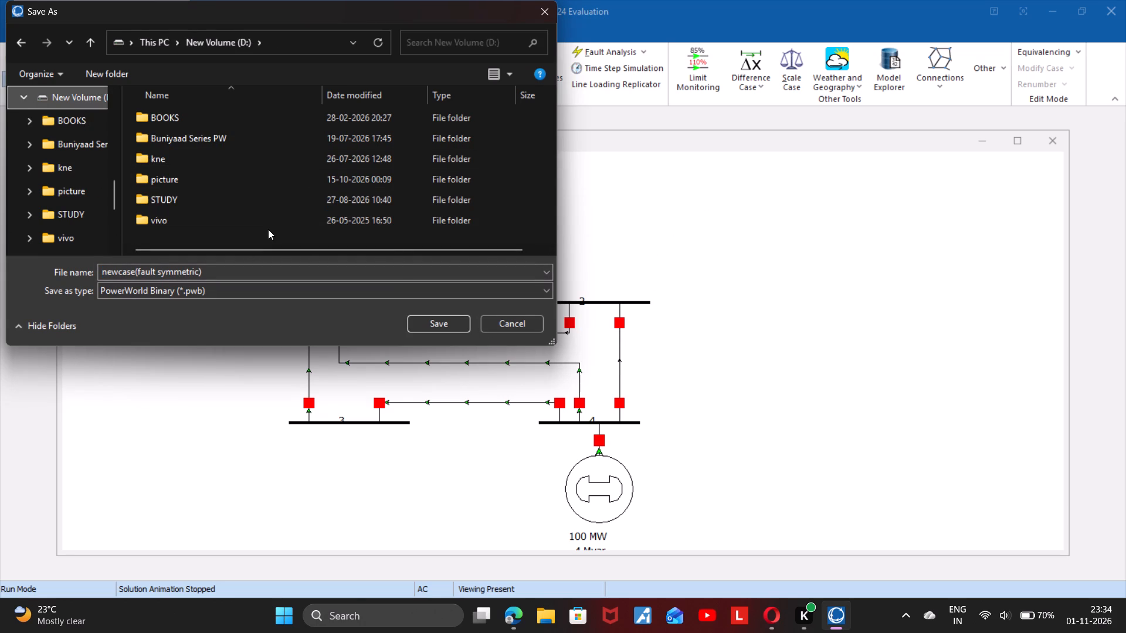
{"action": "right_click", "coordinate": [268, 229]}
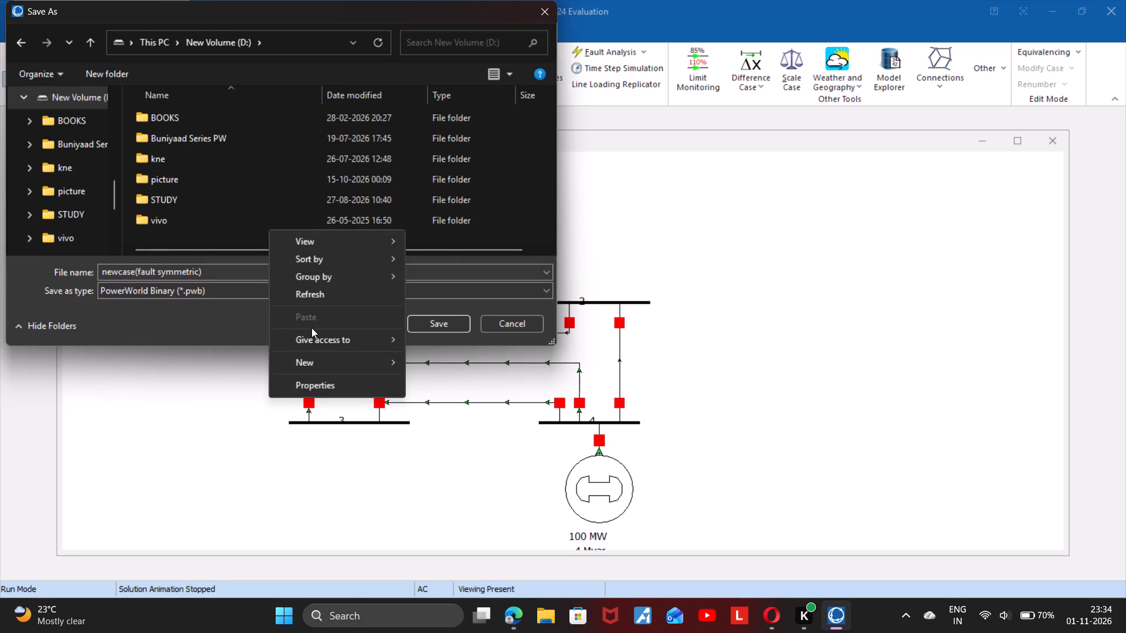
{"action": "left_click", "coordinate": [315, 357]}
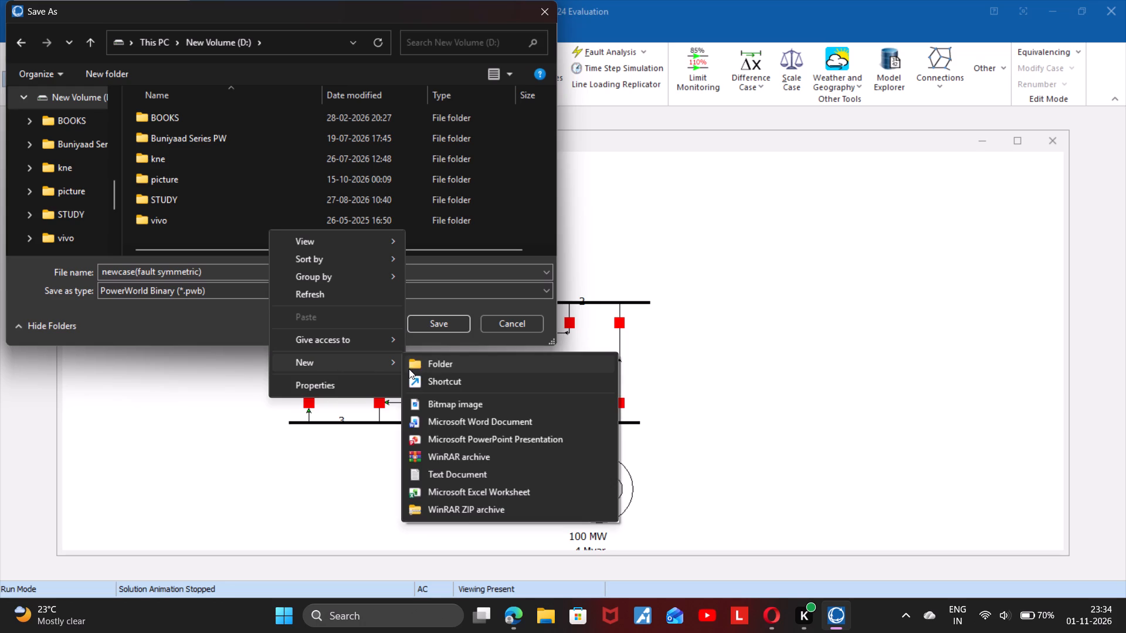
{"action": "left_click", "coordinate": [423, 369]}
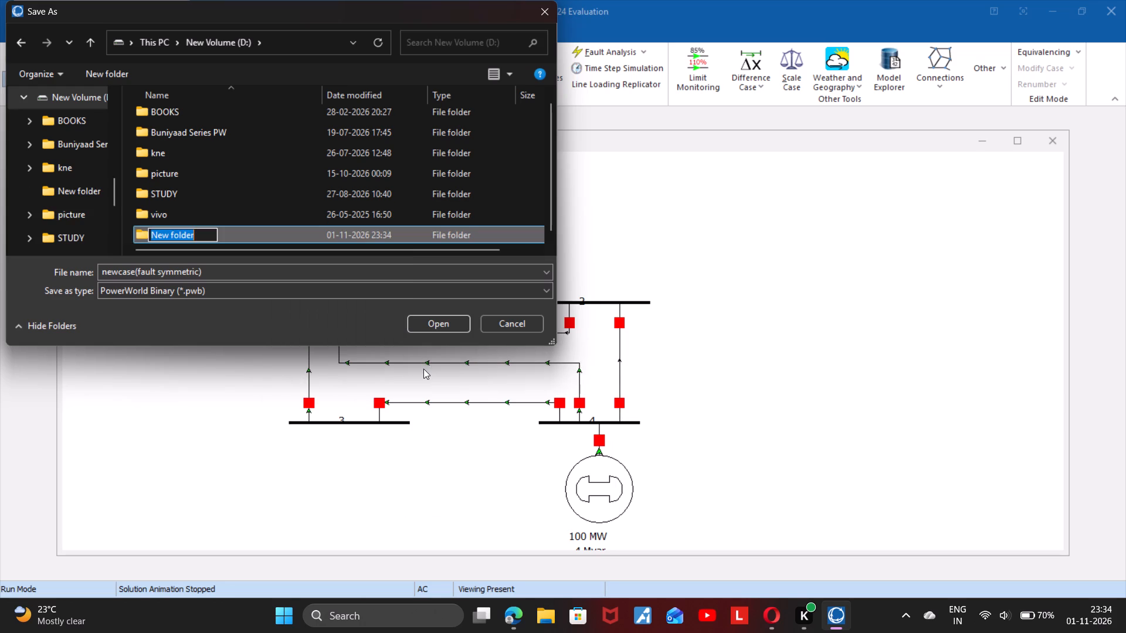
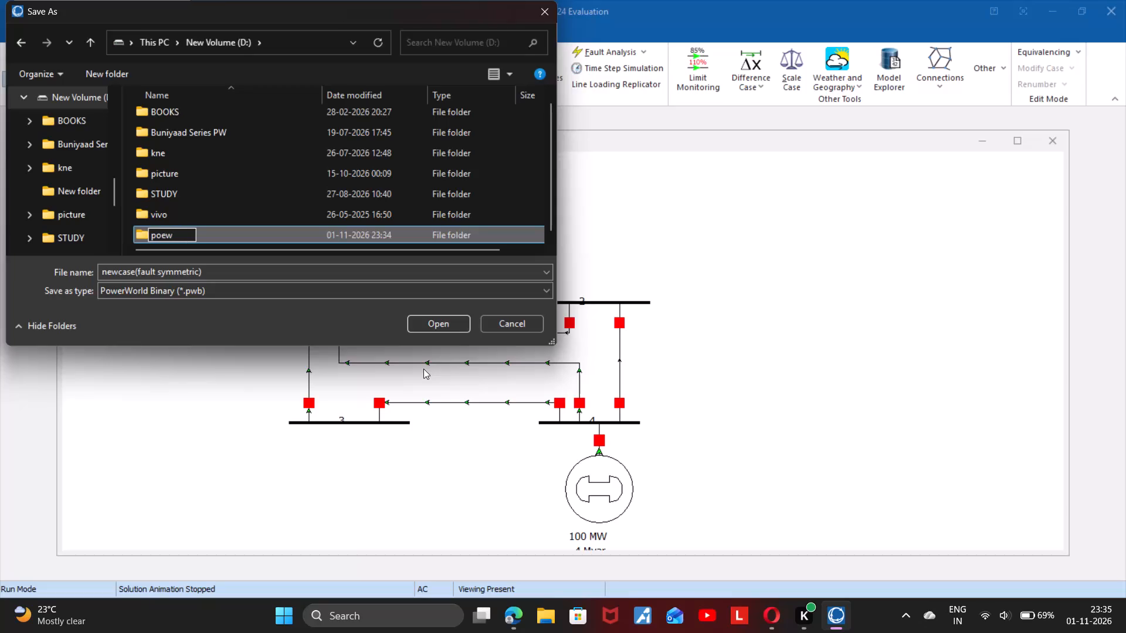
Name the new folder on New Volume (D:) power world simulator.
{"action": "key", "text": "BackSpace"}
{"action": "key", "text": "BackSpace"}
{"action": "type", "text": "wer worls"}
{"action": "key", "text": "space"}
{"action": "key", "text": "BackSpace"}
{"action": "key", "text": "BackSpace"}
{"action": "type", "text": "d"}
{"action": "key", "text": "space"}
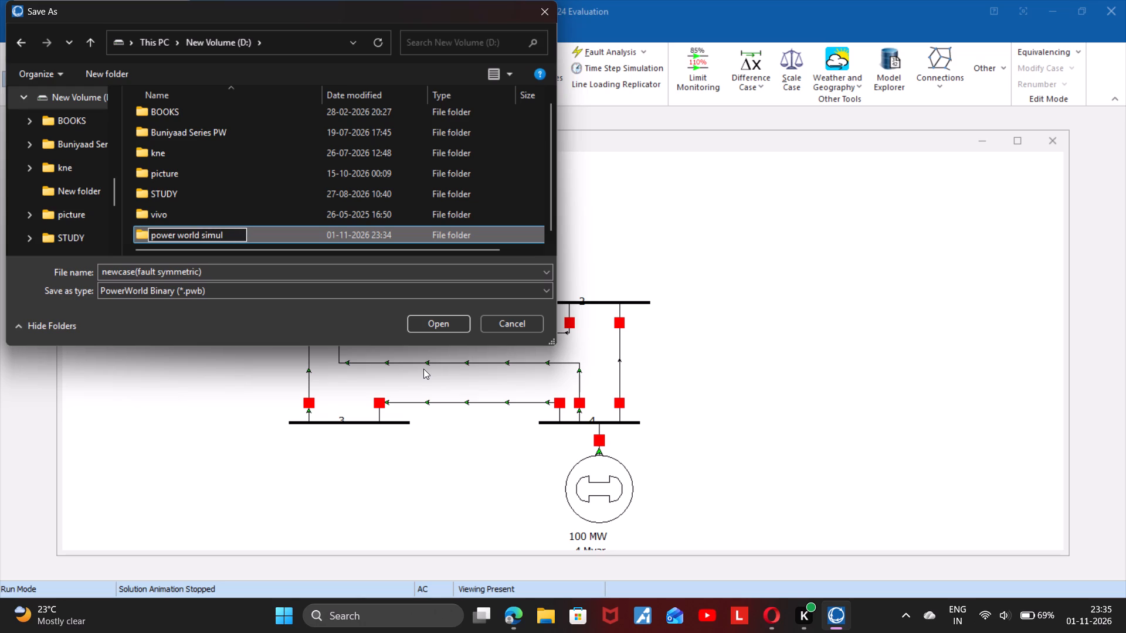
{"action": "key", "text": "a"}
{"action": "type", "text": "at"}
{"action": "type", "text": "or"}
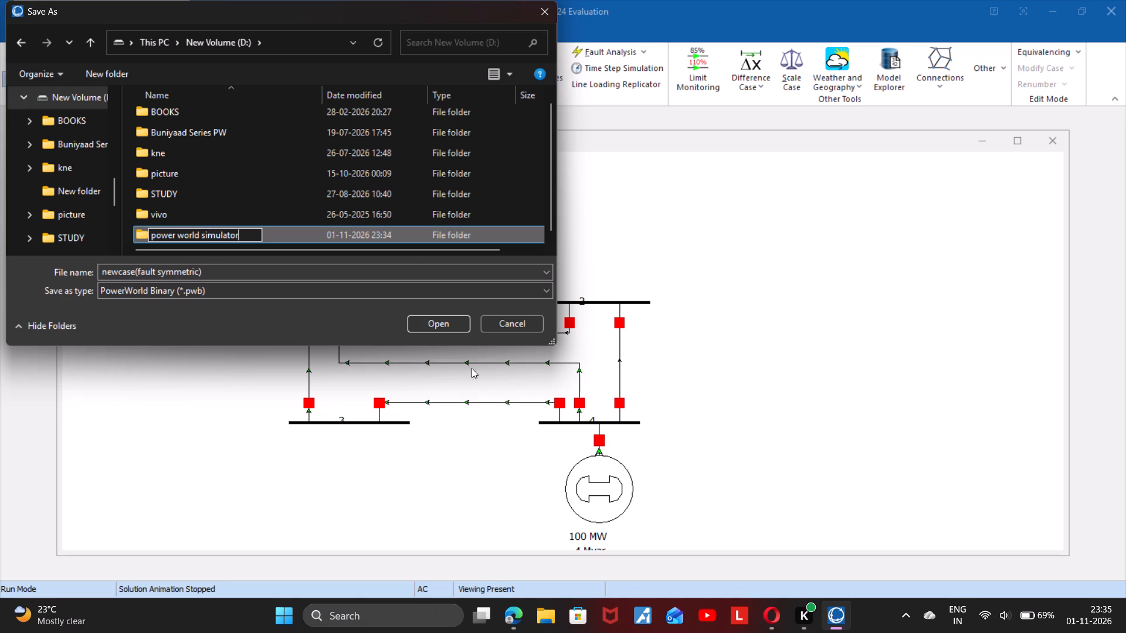
Save the case and its oneline display as newcase(fault symmetric) in the power world simulator folder on drive D.
{"action": "double_click", "coordinate": [386, 240]}
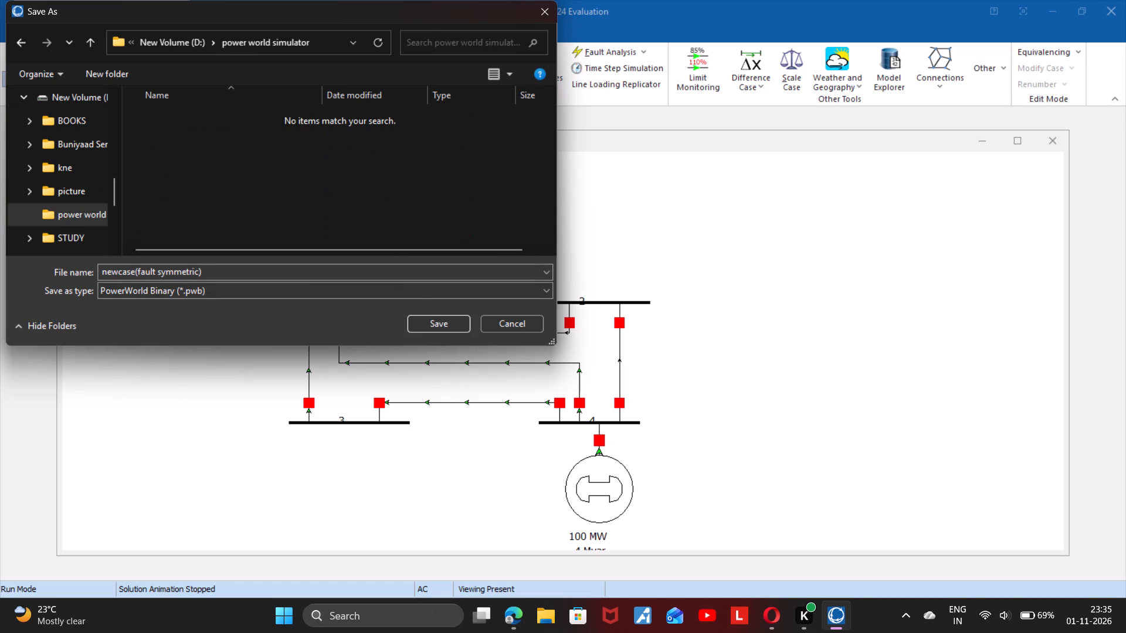
{"action": "left_click", "coordinate": [426, 318]}
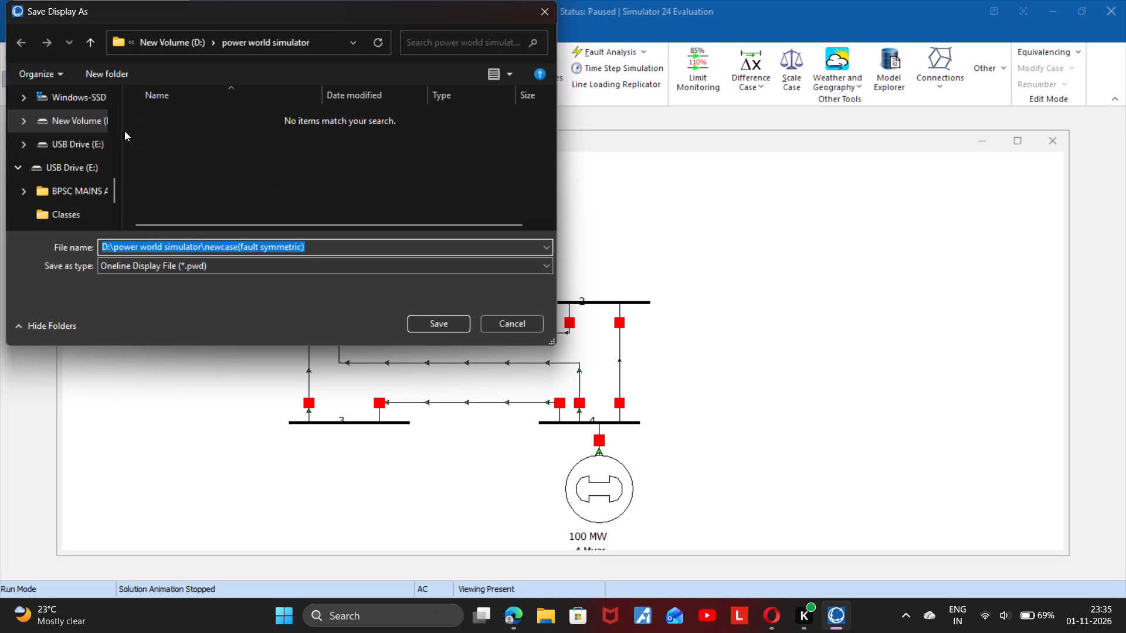
{"action": "left_click", "coordinate": [426, 317]}
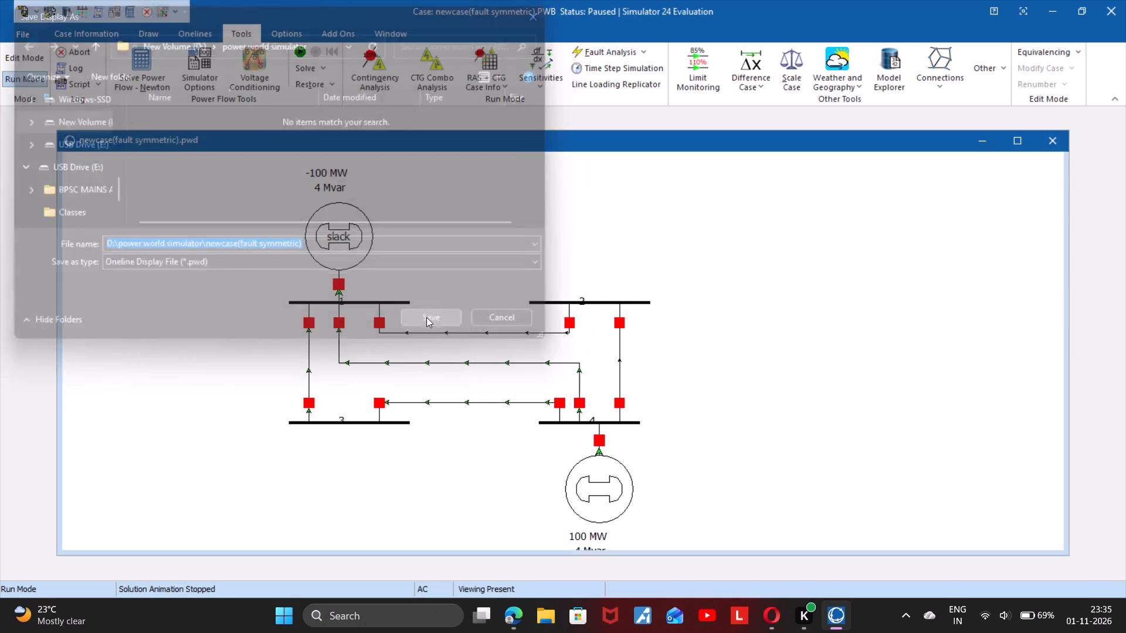
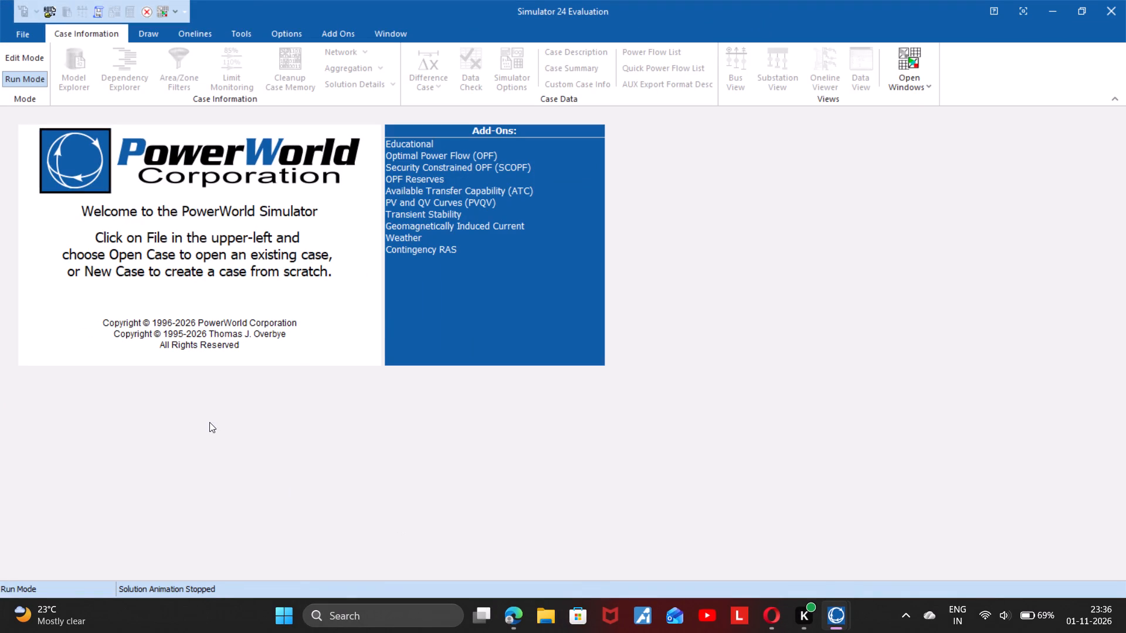
Create a new, empty simulation case from scratch.
{"action": "left_click", "coordinate": [17, 42]}
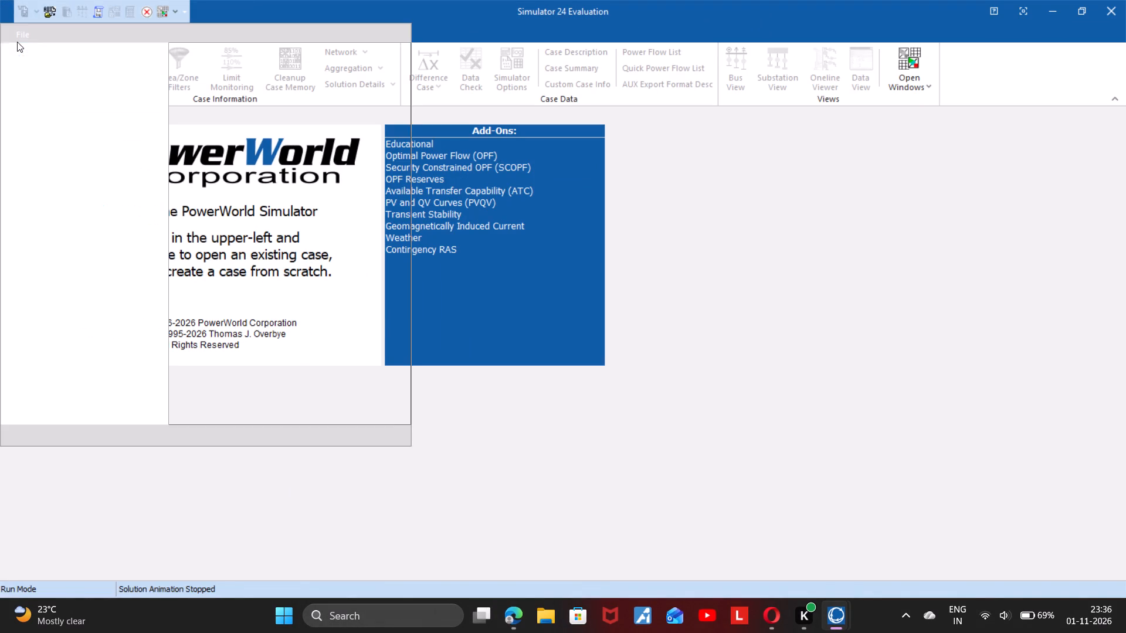
{"action": "left_click", "coordinate": [90, 51]}
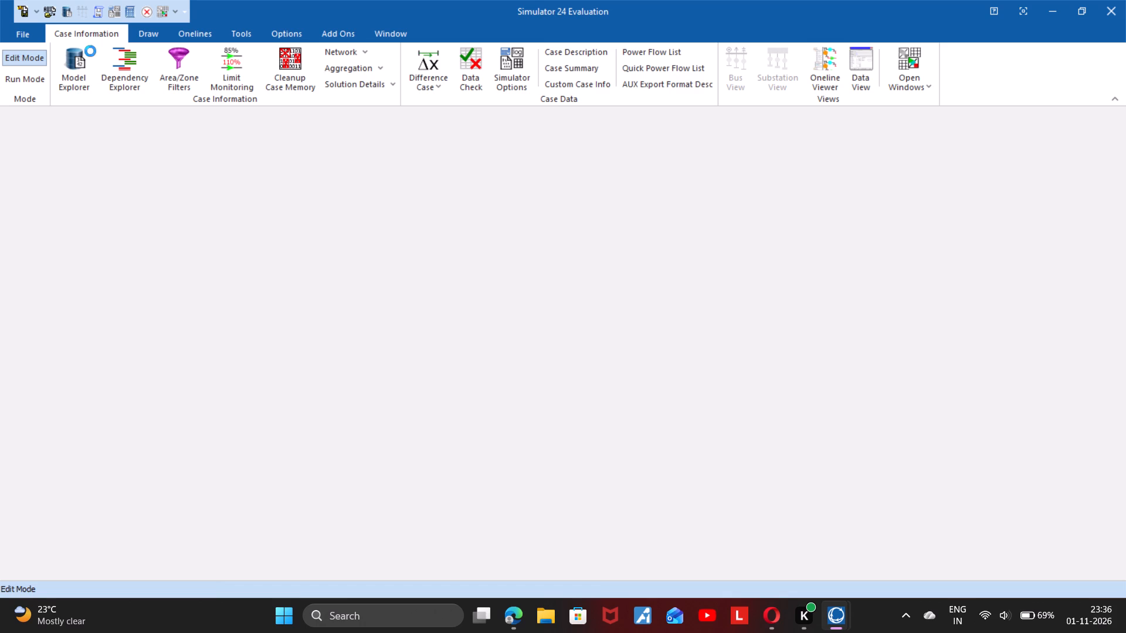
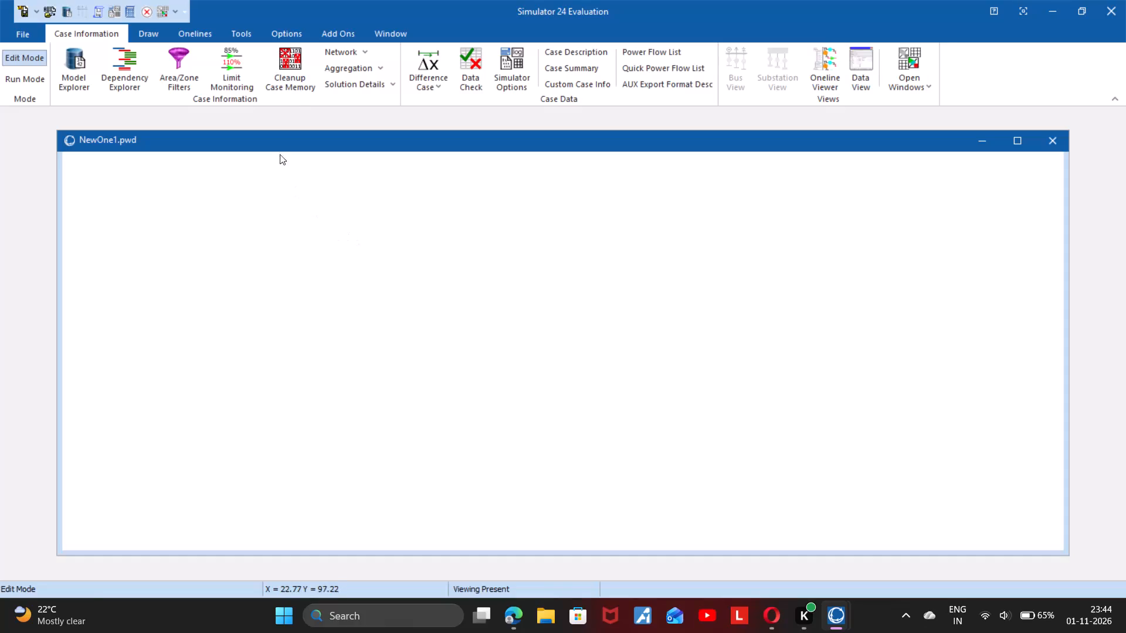
Insert horizontal bus 1 with 100 kV nominal voltage at about X 21, Y 88 on the oneline, and stretch it to about three times its length.
{"action": "left_click", "coordinate": [162, 25]}
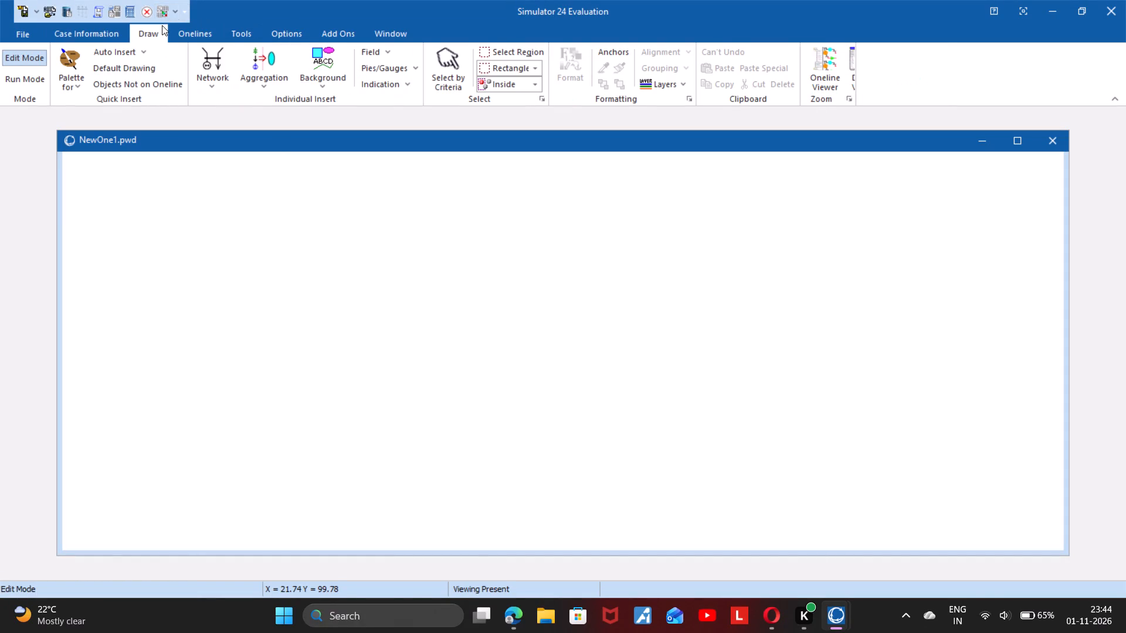
{"action": "left_click", "coordinate": [203, 57]}
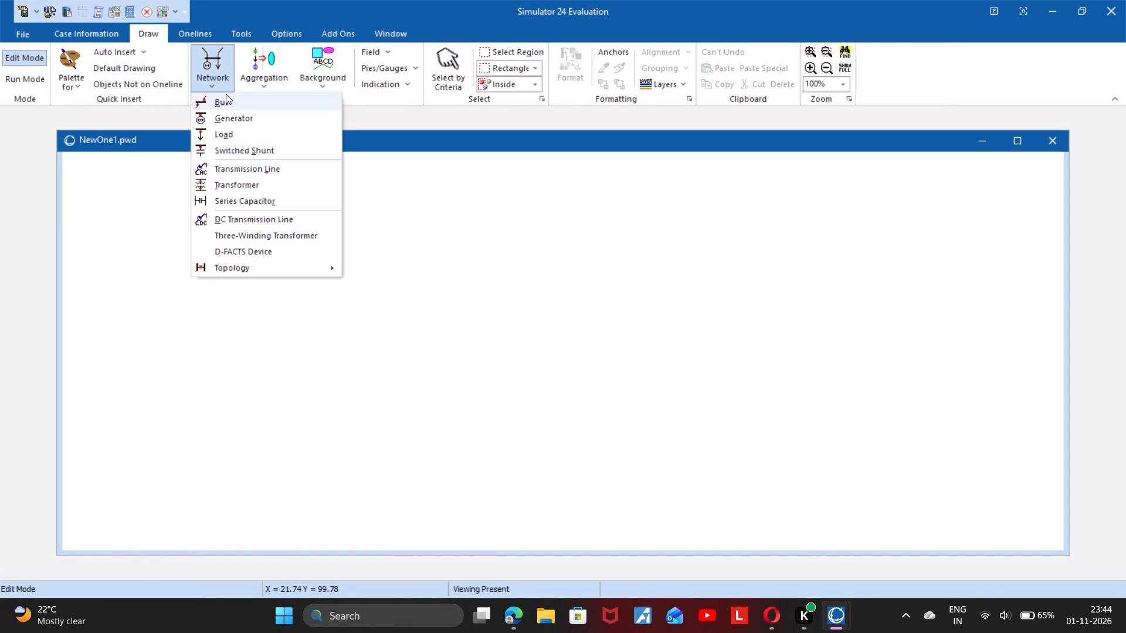
{"action": "left_click", "coordinate": [226, 97]}
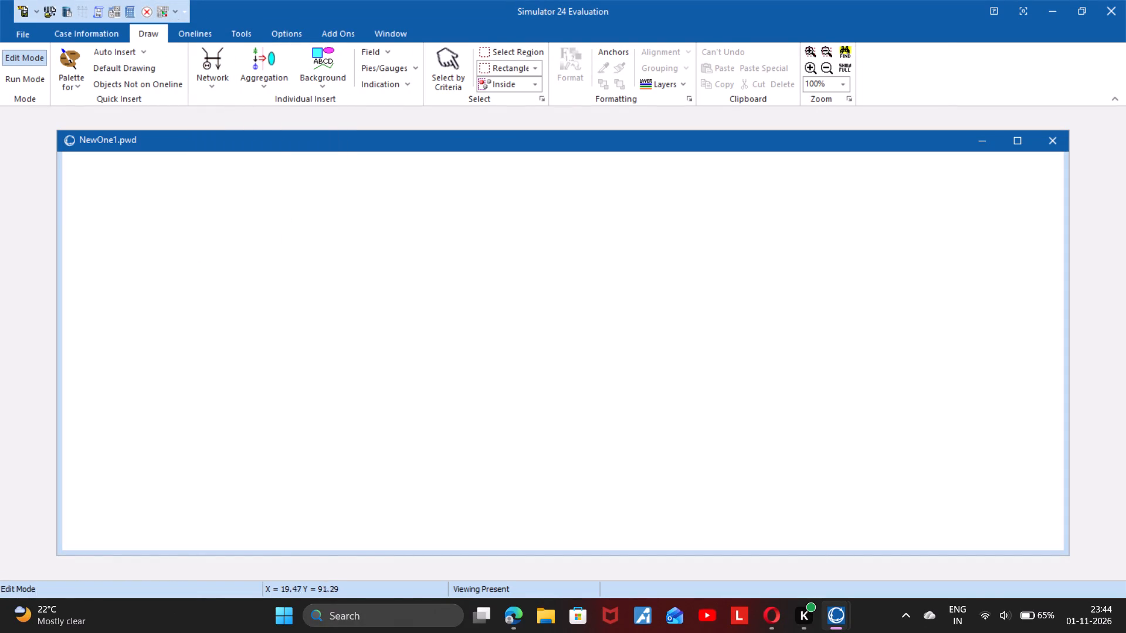
{"action": "left_click", "coordinate": [274, 271]}
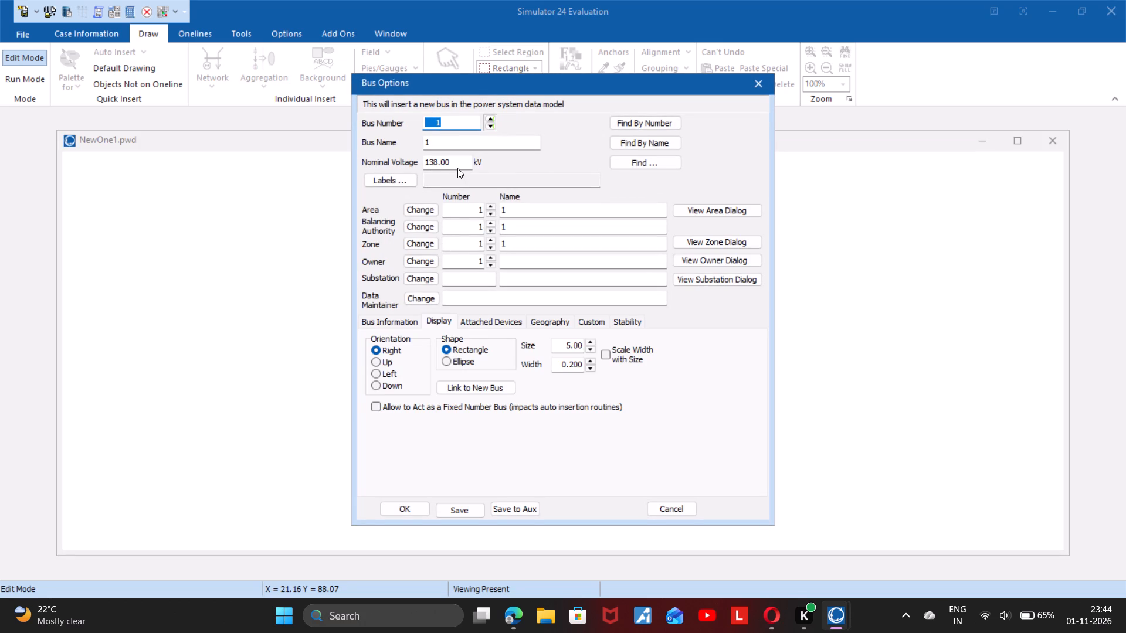
{"action": "left_click_drag", "start_coordinate": [456, 162], "coordinate": [405, 170]}
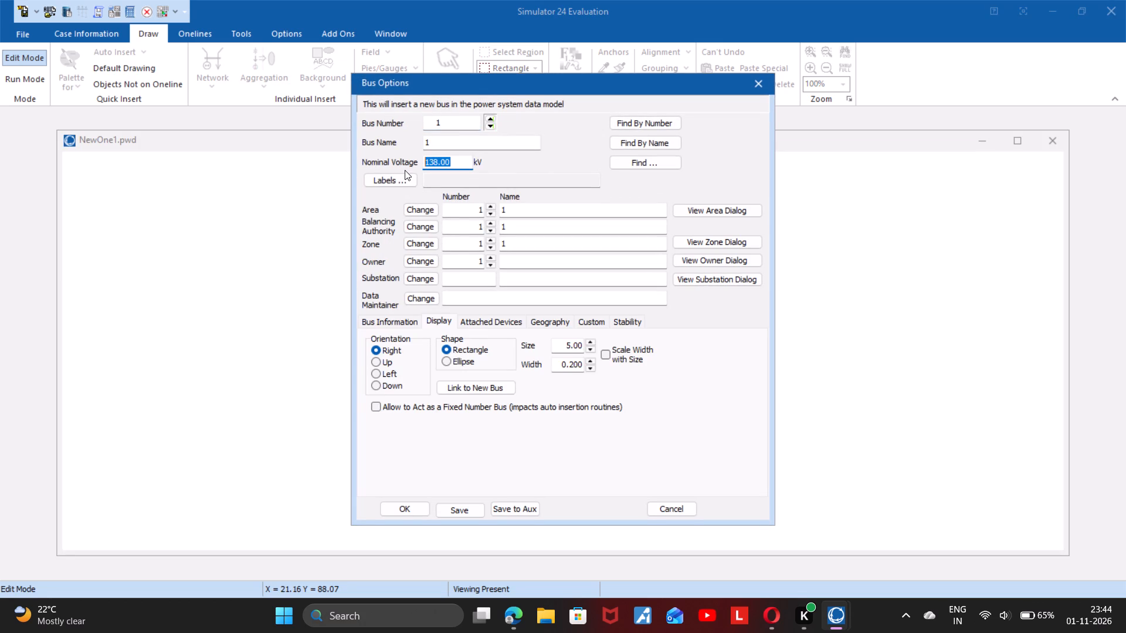
{"action": "type", "text": "100"}
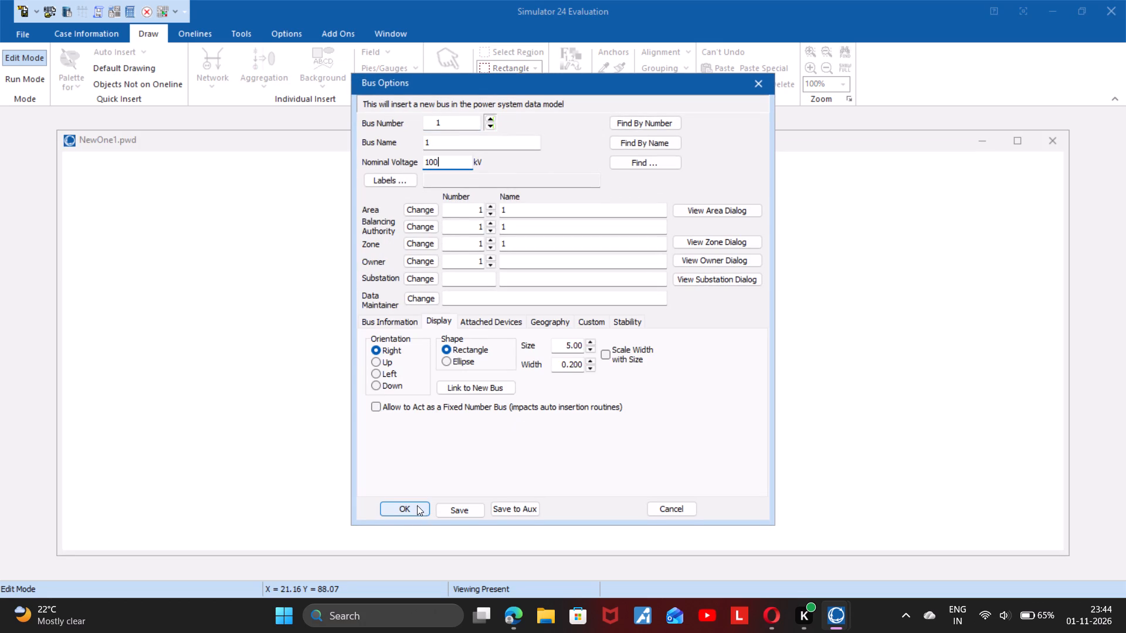
{"action": "left_click", "coordinate": [418, 505]}
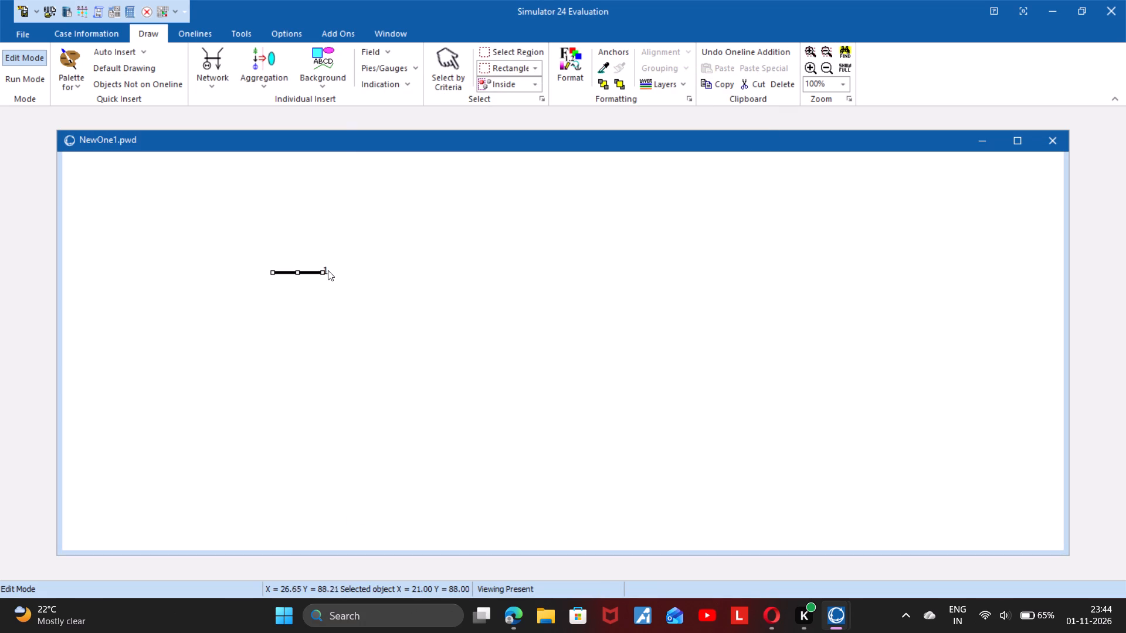
{"action": "left_click_drag", "start_coordinate": [325, 271], "coordinate": [428, 265]}
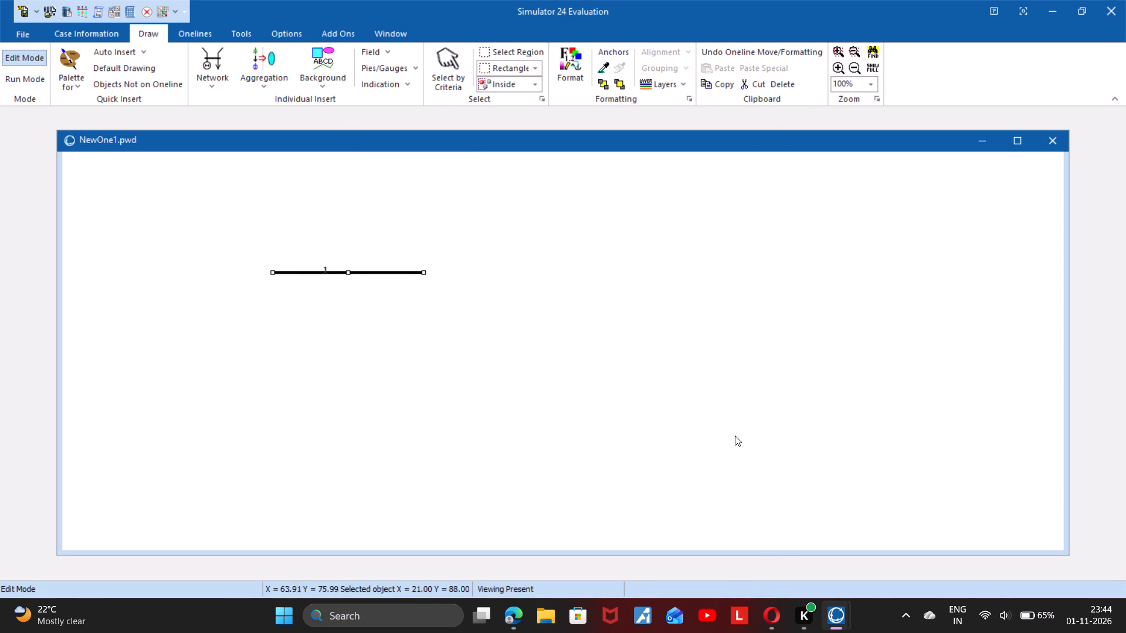
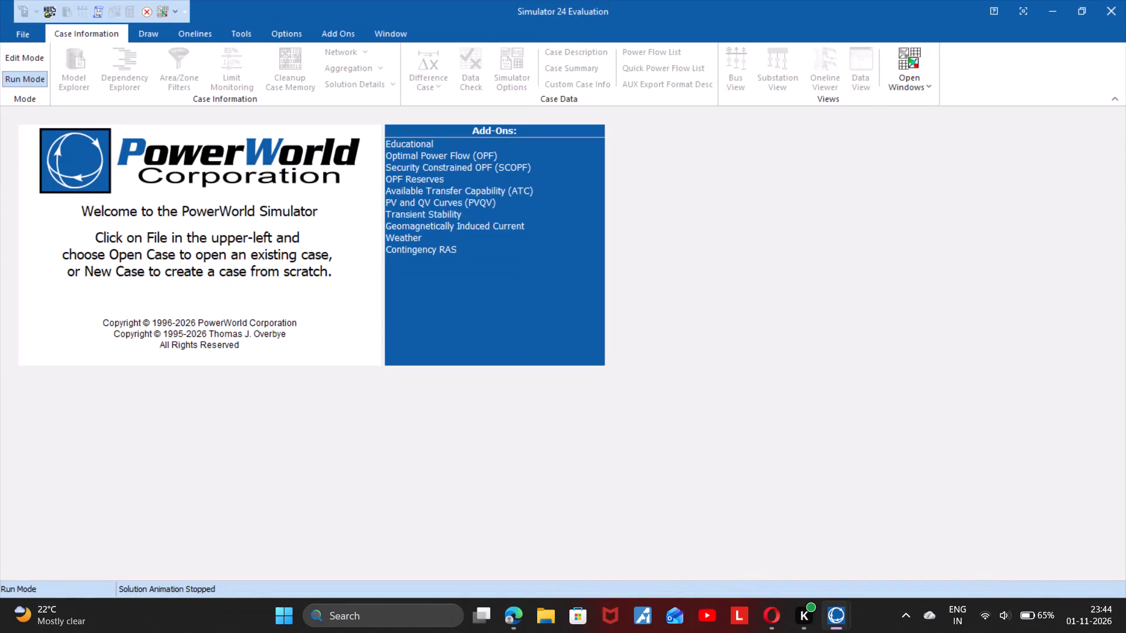
Insert horizontal bus 2 with 100 kV nominal voltage at about X 49, Y 88, and stretch it to nearly bus 1's length.
{"action": "left_click", "coordinate": [862, 544]}
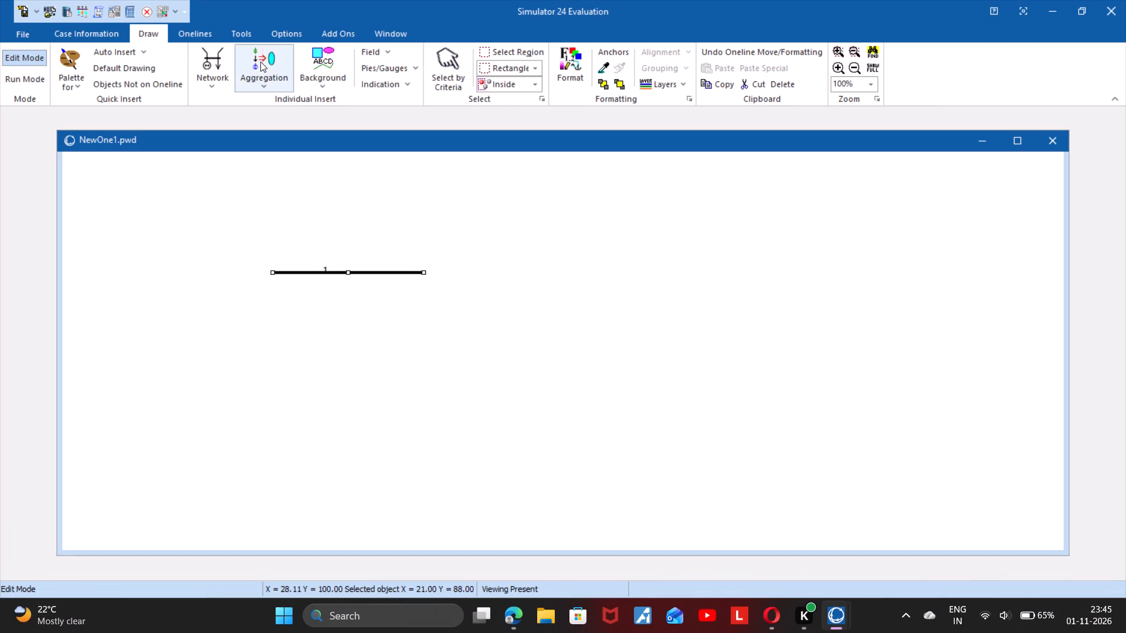
{"action": "left_click", "coordinate": [221, 67]}
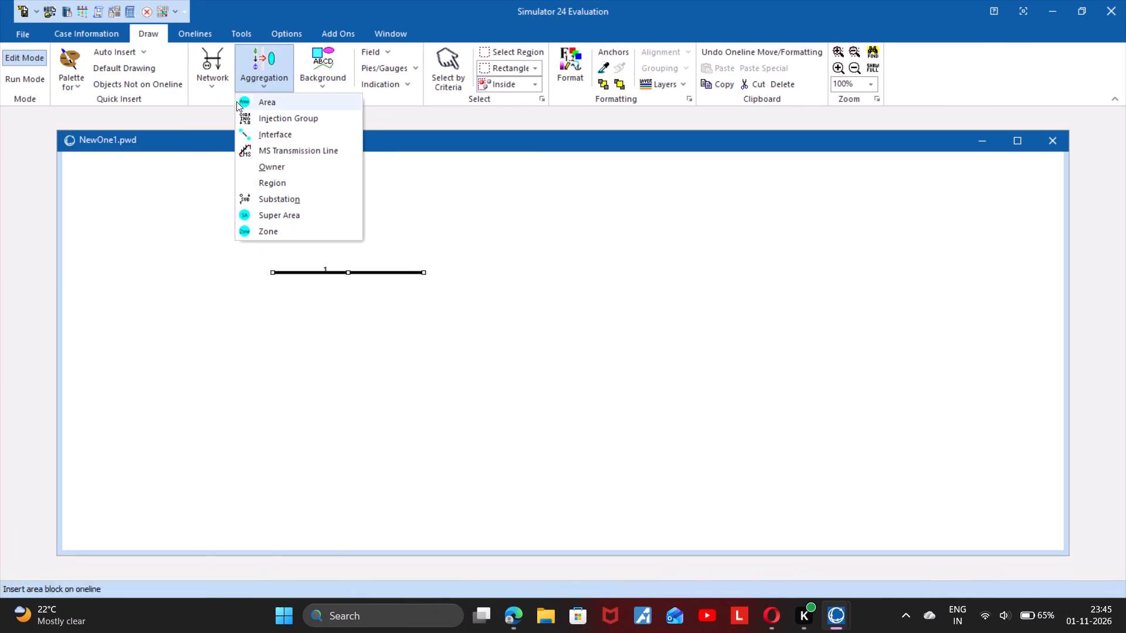
{"action": "left_click", "coordinate": [213, 82]}
{"action": "double_click", "coordinate": [213, 82]}
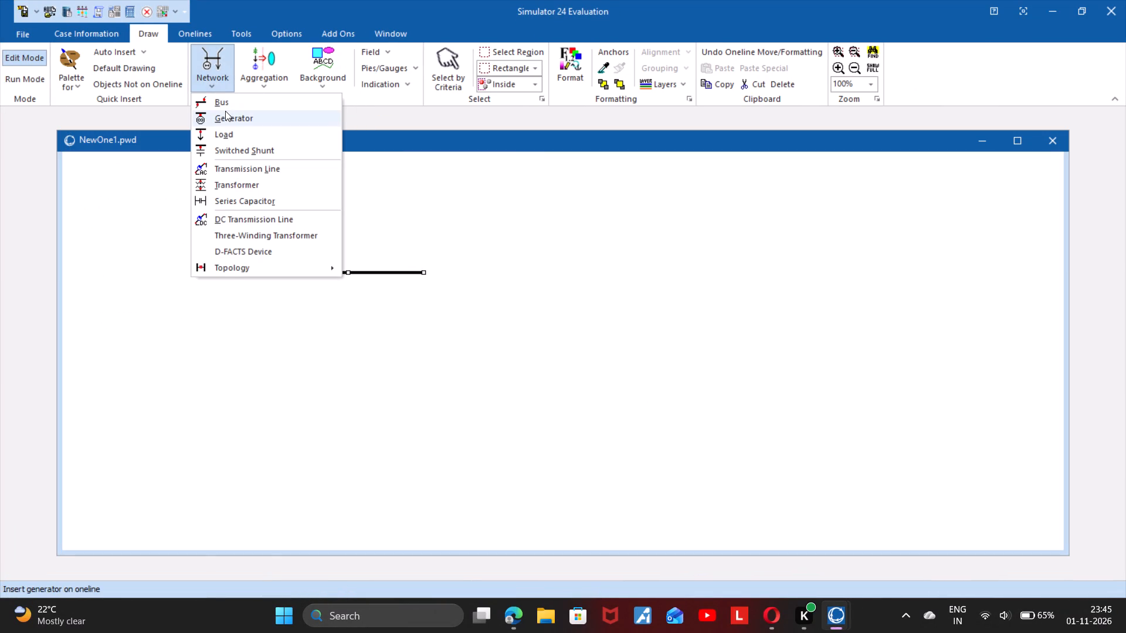
{"action": "left_click", "coordinate": [225, 106]}
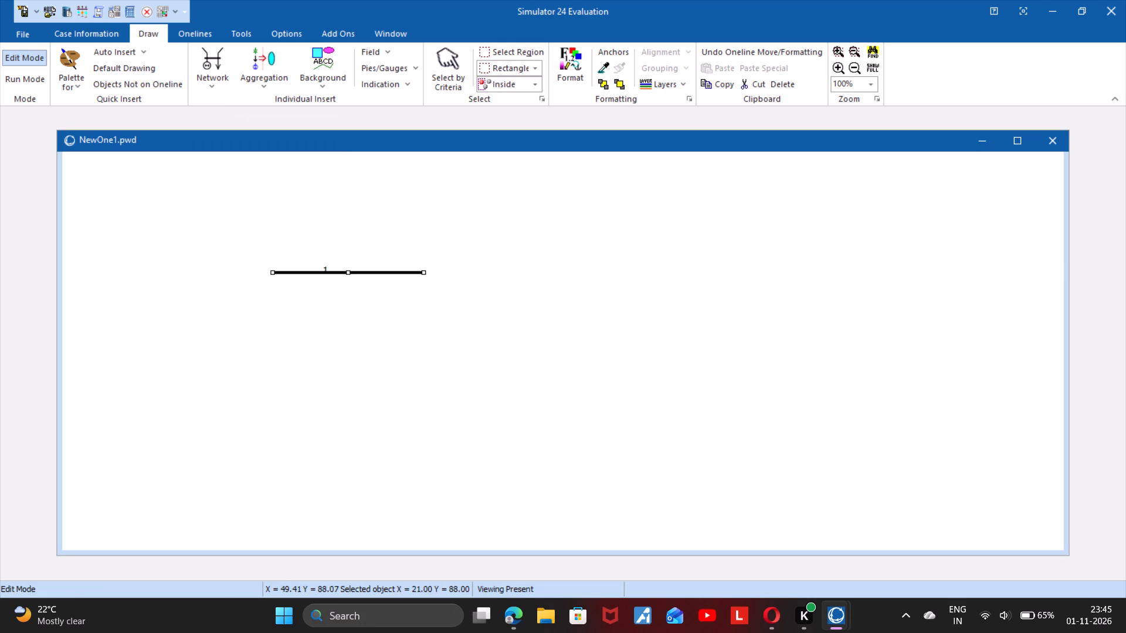
{"action": "left_click", "coordinate": [557, 273]}
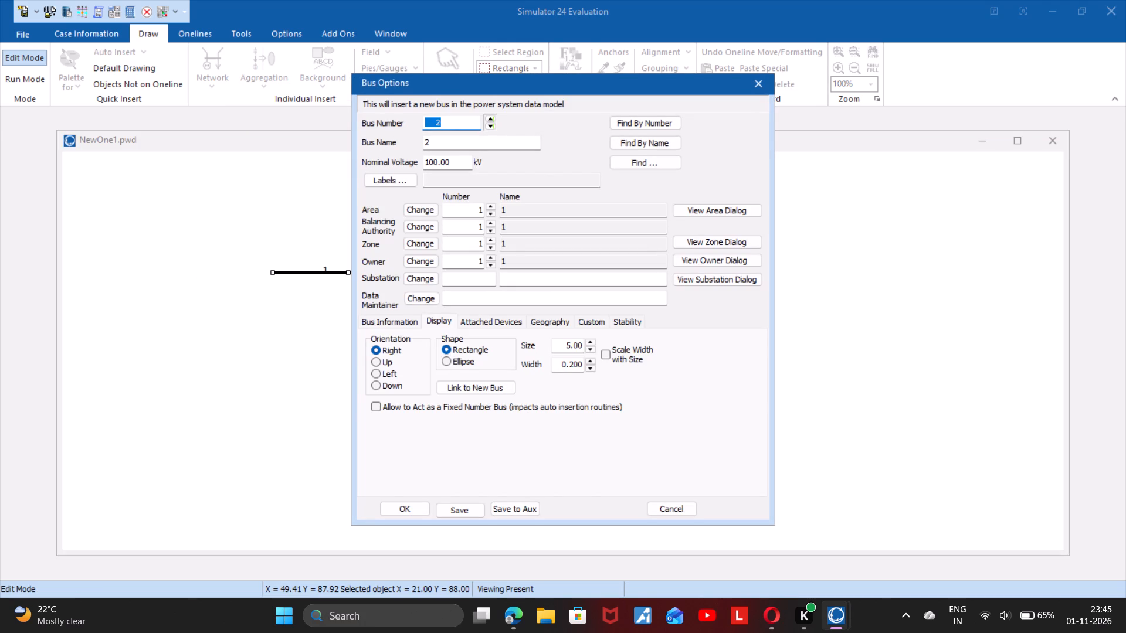
{"action": "left_click", "coordinate": [412, 515]}
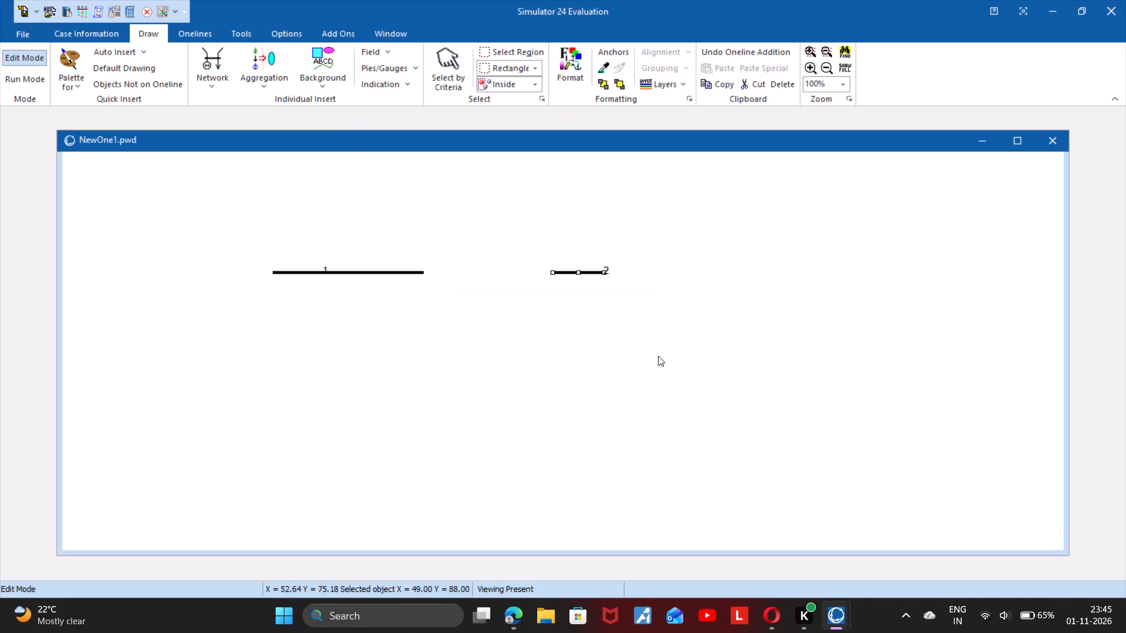
{"action": "left_click_drag", "start_coordinate": [602, 273], "coordinate": [677, 275]}
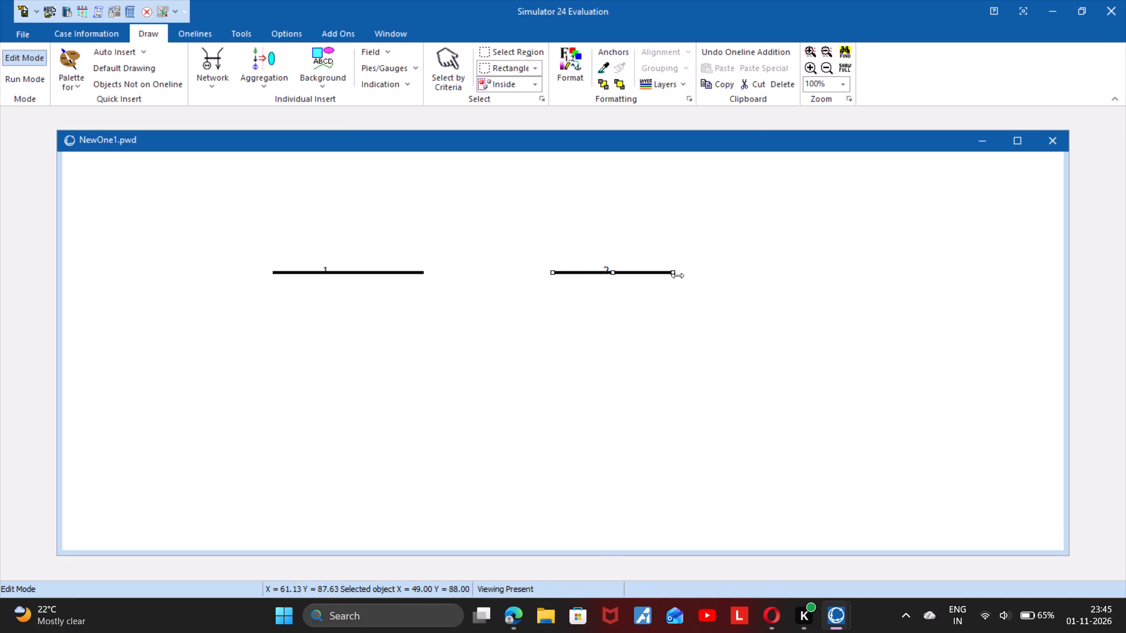
{"action": "left_click_drag", "start_coordinate": [677, 275], "coordinate": [697, 273]}
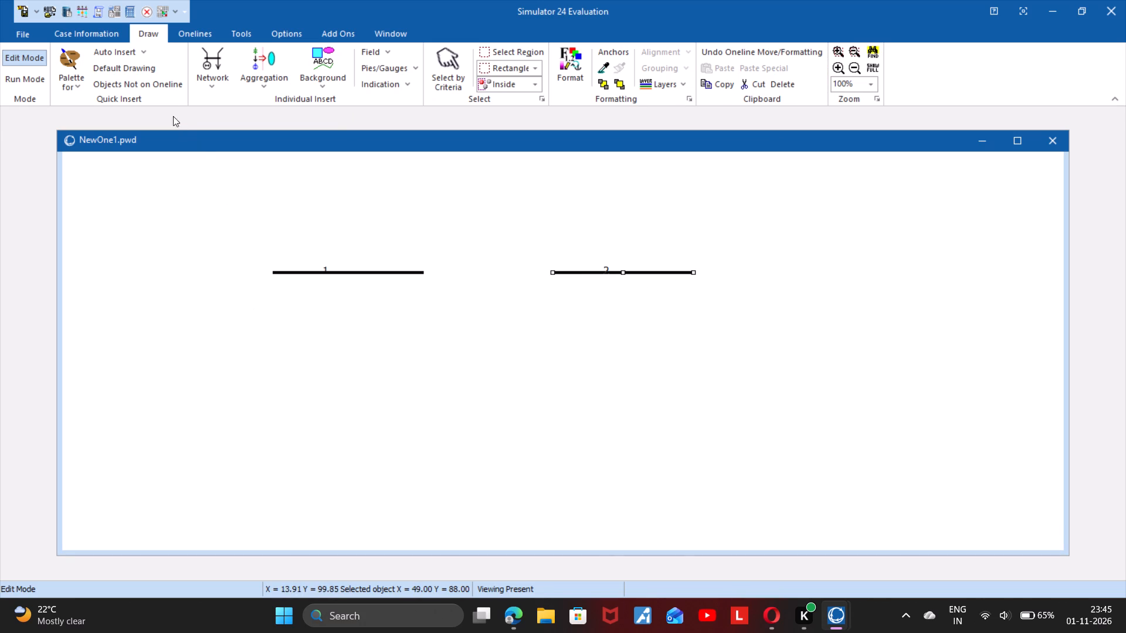
Insert horizontal bus 3 with 100 kV nominal voltage at about X 38, Y 71, and stretch it to match bus 2's length.
{"action": "left_click", "coordinate": [209, 76]}
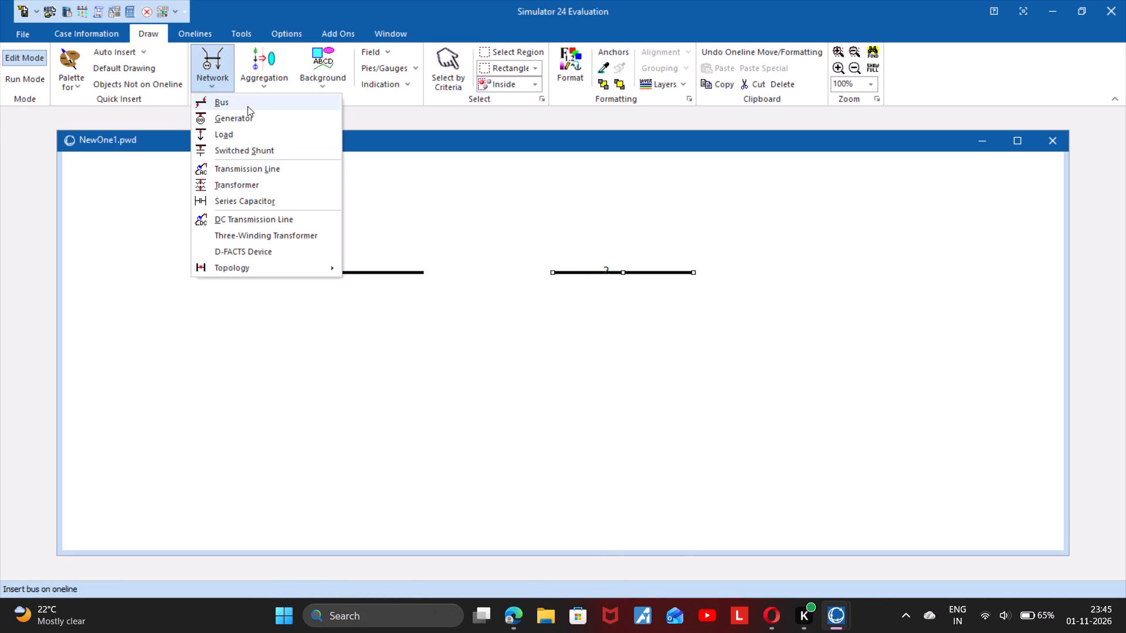
{"action": "left_click", "coordinate": [247, 106]}
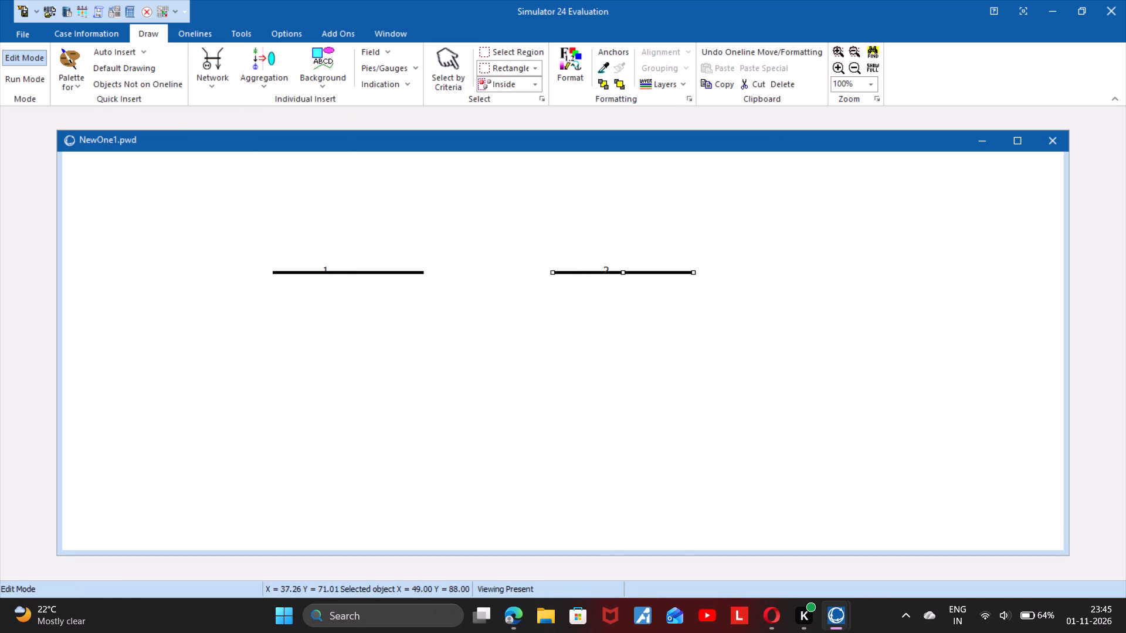
{"action": "left_click", "coordinate": [439, 443]}
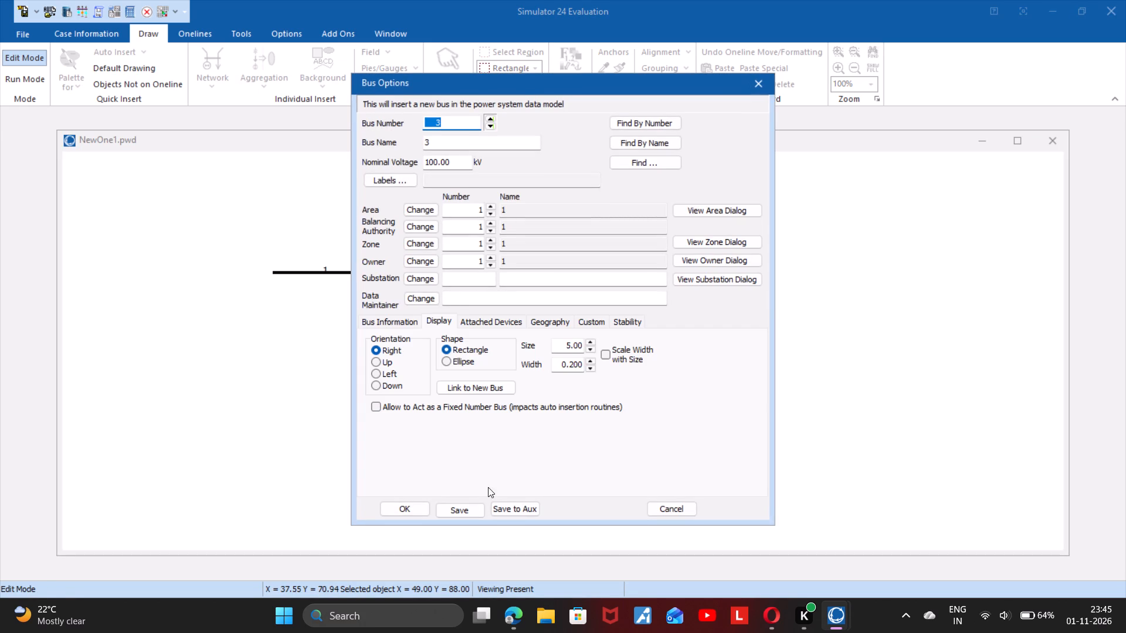
{"action": "left_click", "coordinate": [415, 503]}
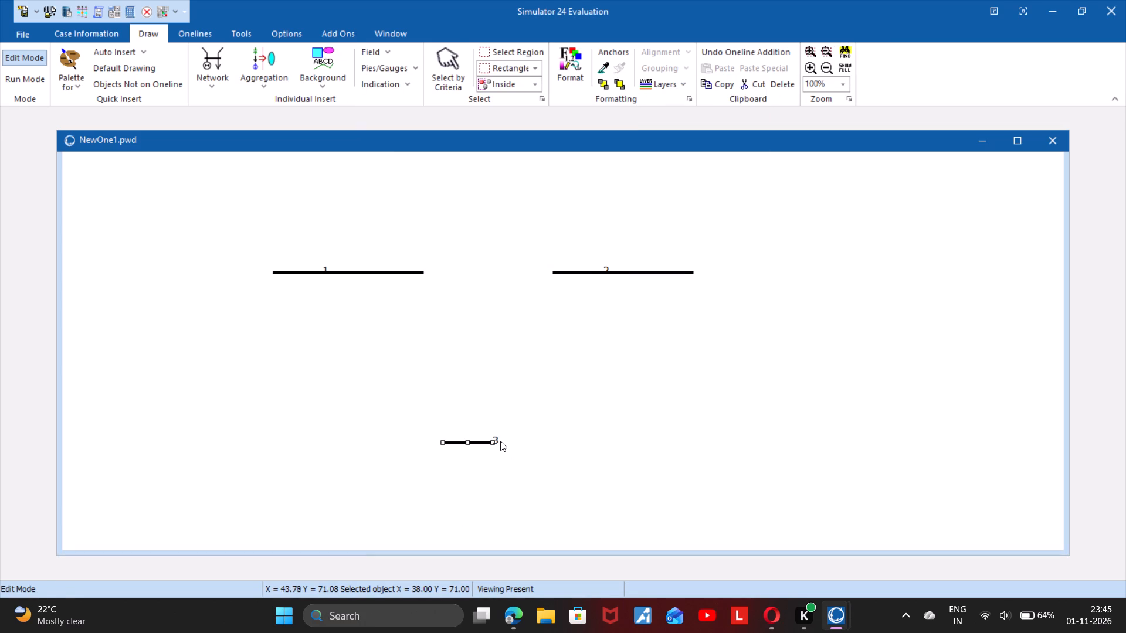
{"action": "left_click_drag", "start_coordinate": [491, 444], "coordinate": [577, 451]}
{"action": "left_click_drag", "start_coordinate": [577, 451], "coordinate": [579, 450]}
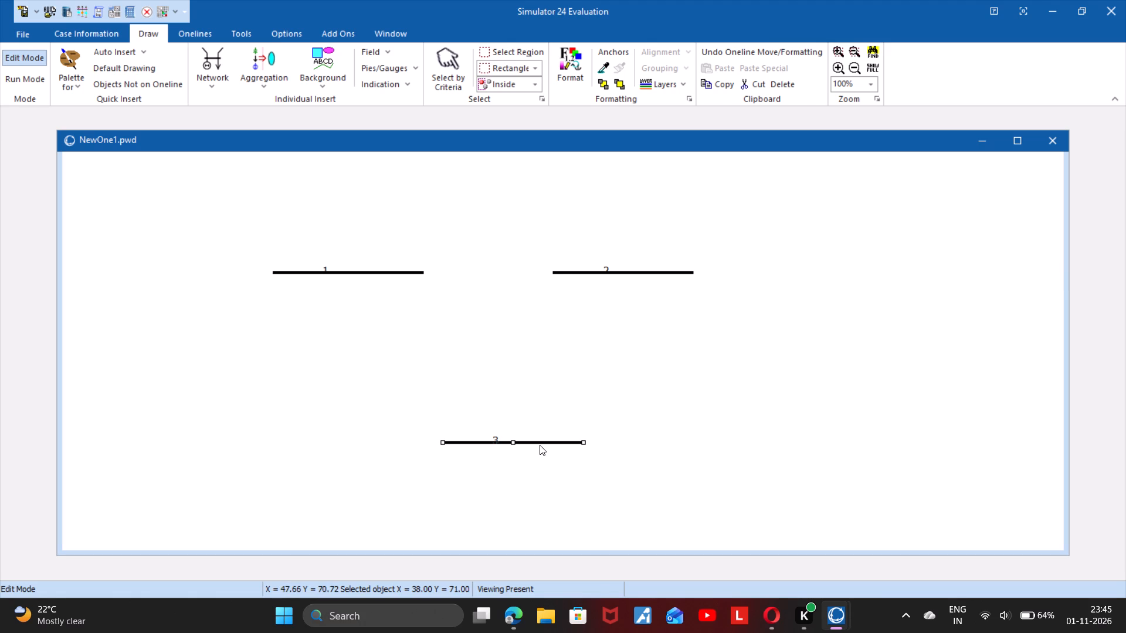
Move bus 3 horizontally to about X 35, Y 71, so it sits centred below buses 1 and 2.
{"action": "left_click_drag", "start_coordinate": [540, 445], "coordinate": [522, 444]}
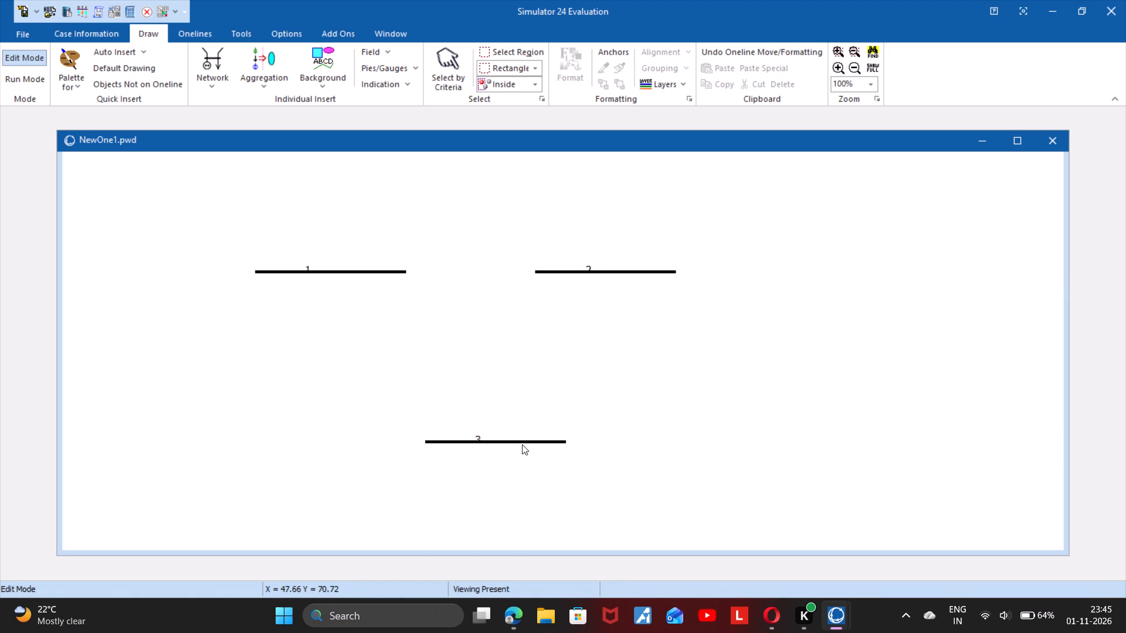
{"action": "left_click", "coordinate": [521, 443]}
{"action": "left_click_drag", "start_coordinate": [521, 443], "coordinate": [498, 441]}
{"action": "left_click_drag", "start_coordinate": [498, 441], "coordinate": [491, 441]}
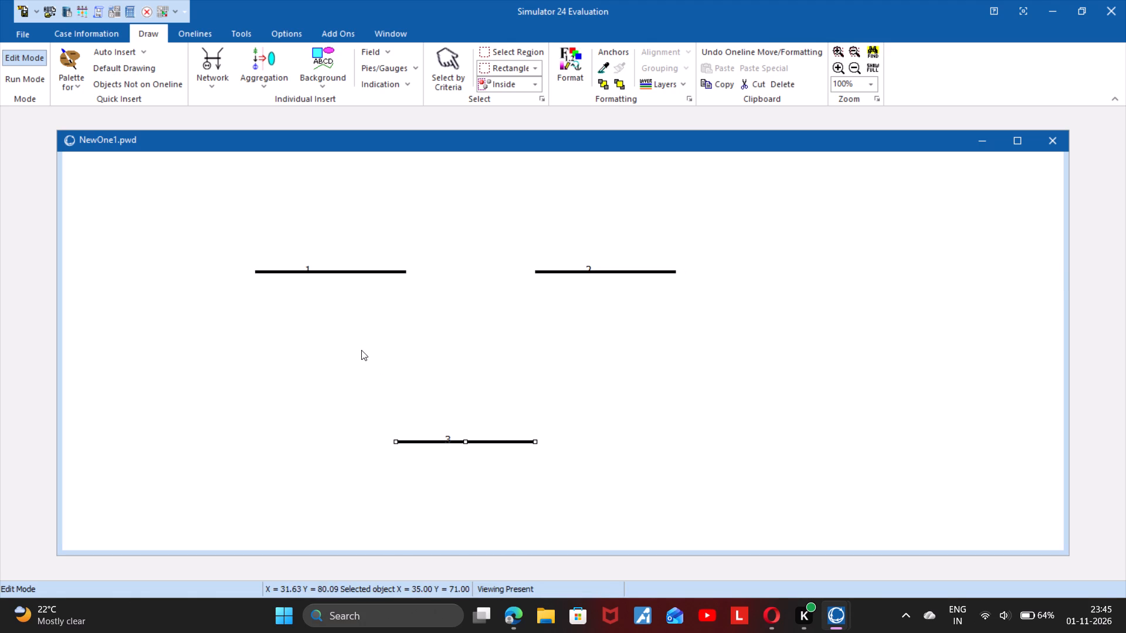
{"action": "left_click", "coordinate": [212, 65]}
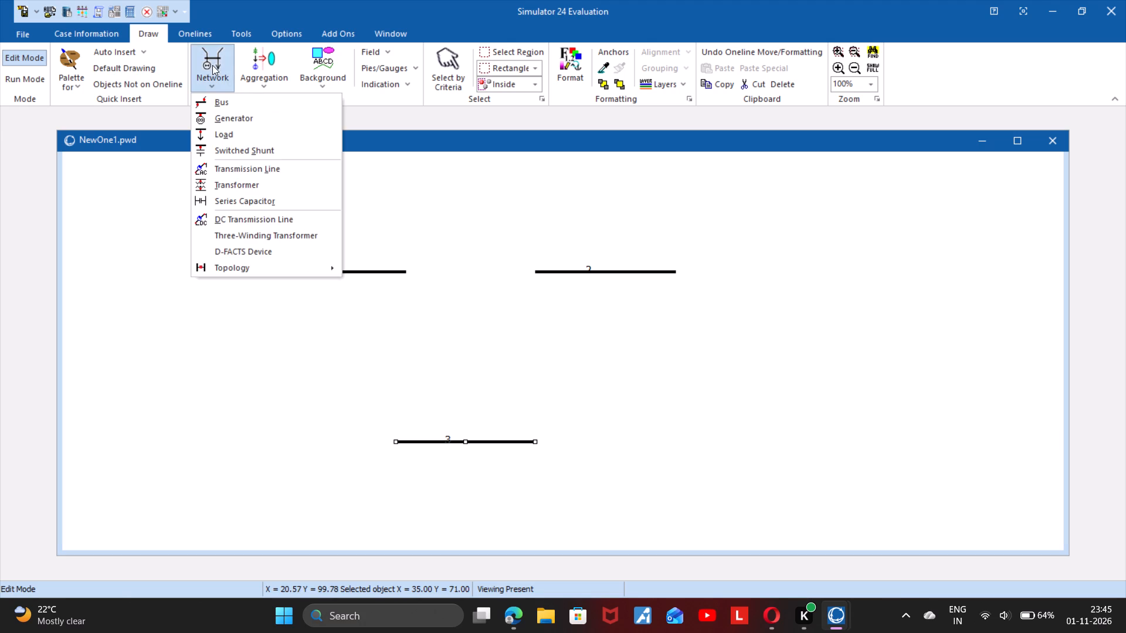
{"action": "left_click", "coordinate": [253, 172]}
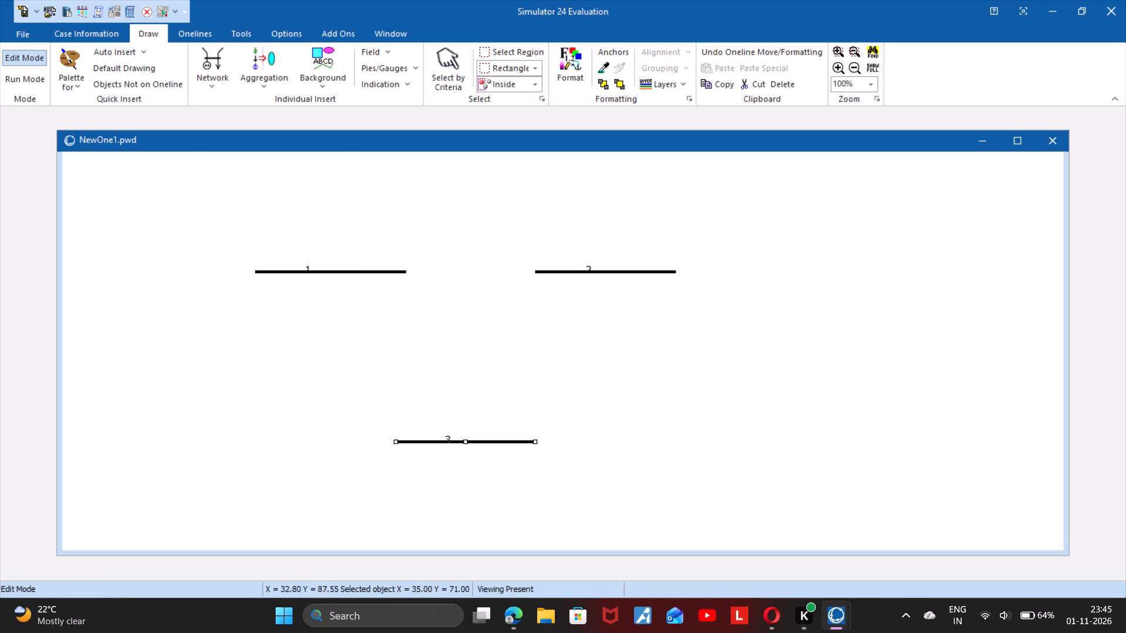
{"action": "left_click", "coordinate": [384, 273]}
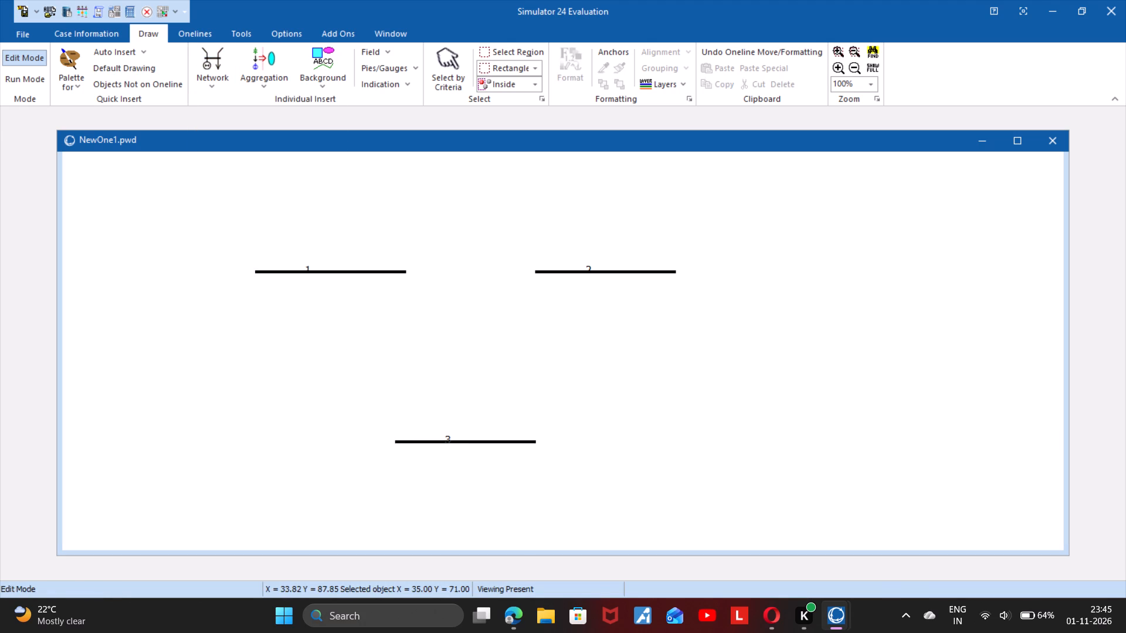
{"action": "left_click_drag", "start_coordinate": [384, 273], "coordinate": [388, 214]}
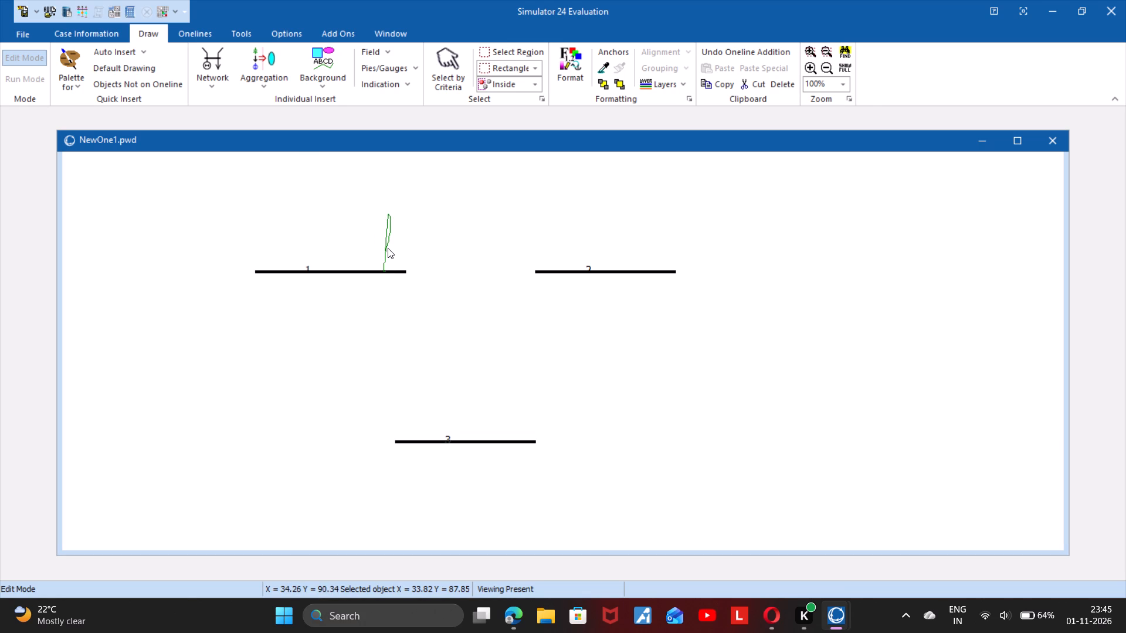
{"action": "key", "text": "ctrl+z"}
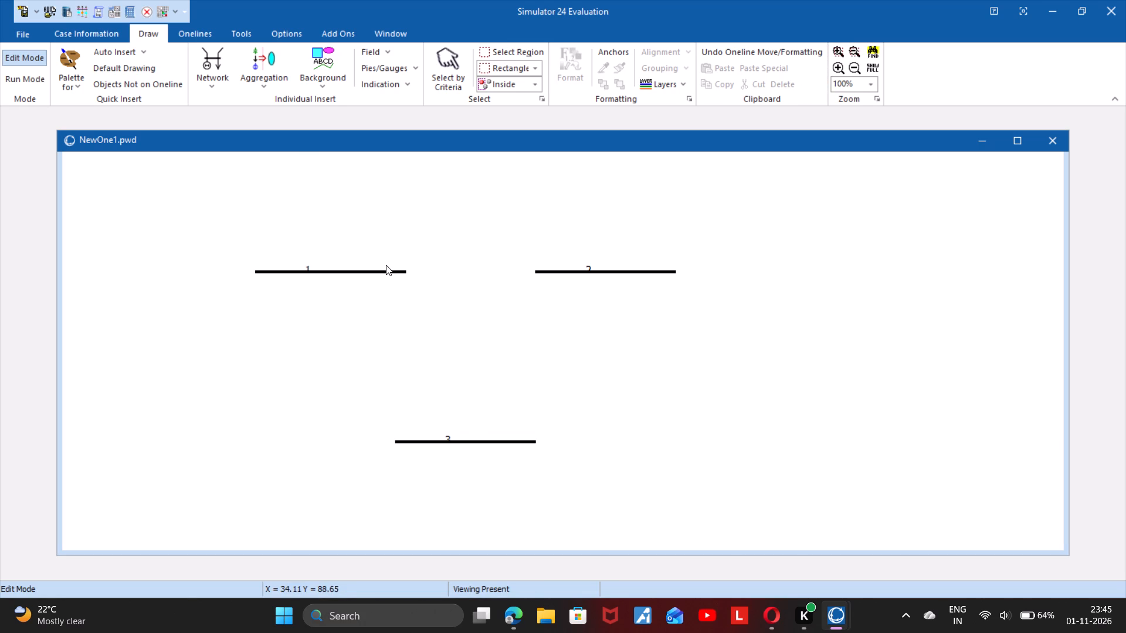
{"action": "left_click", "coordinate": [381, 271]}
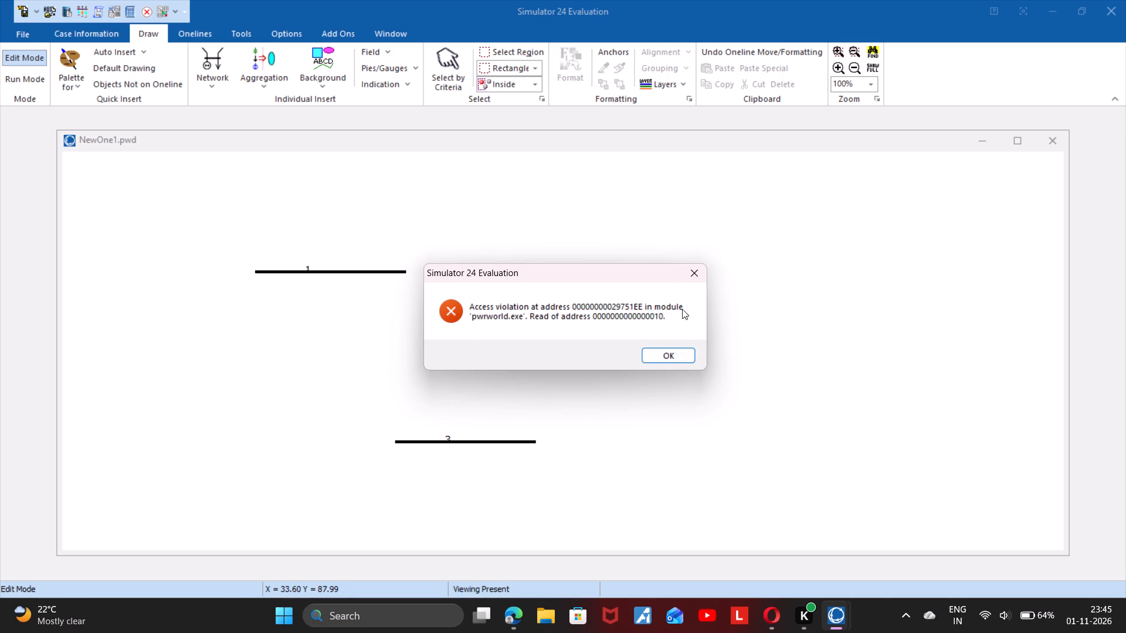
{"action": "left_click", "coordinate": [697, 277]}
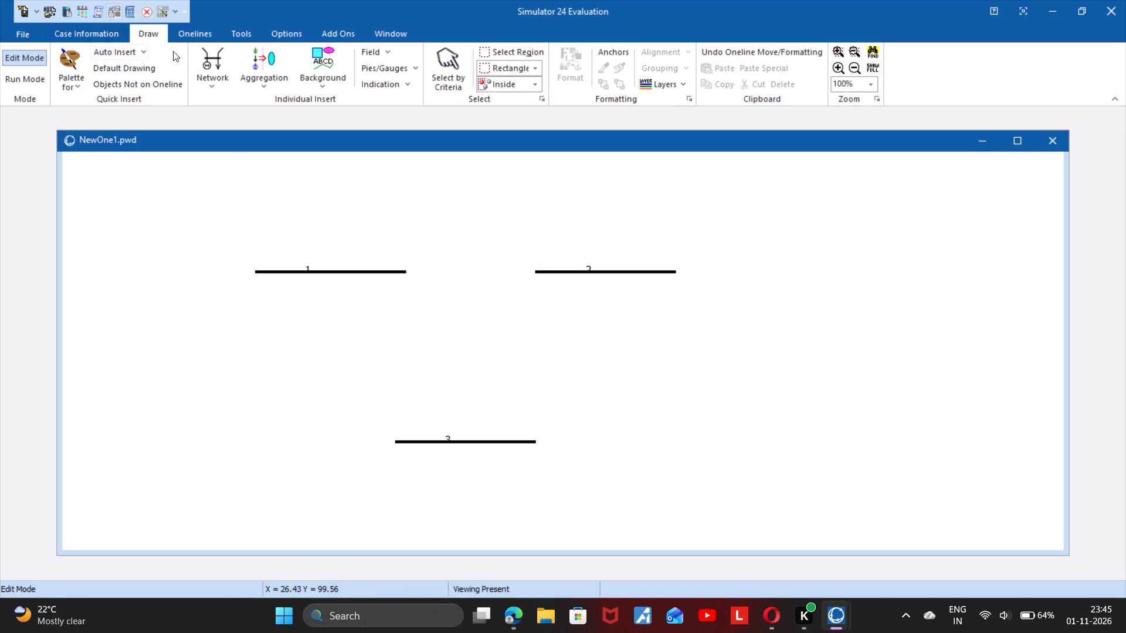
Draw a transmission line from bus 1 at about X 34, up and across above the buses, ending on bus 2 at about X 51.
{"action": "left_click", "coordinate": [222, 46]}
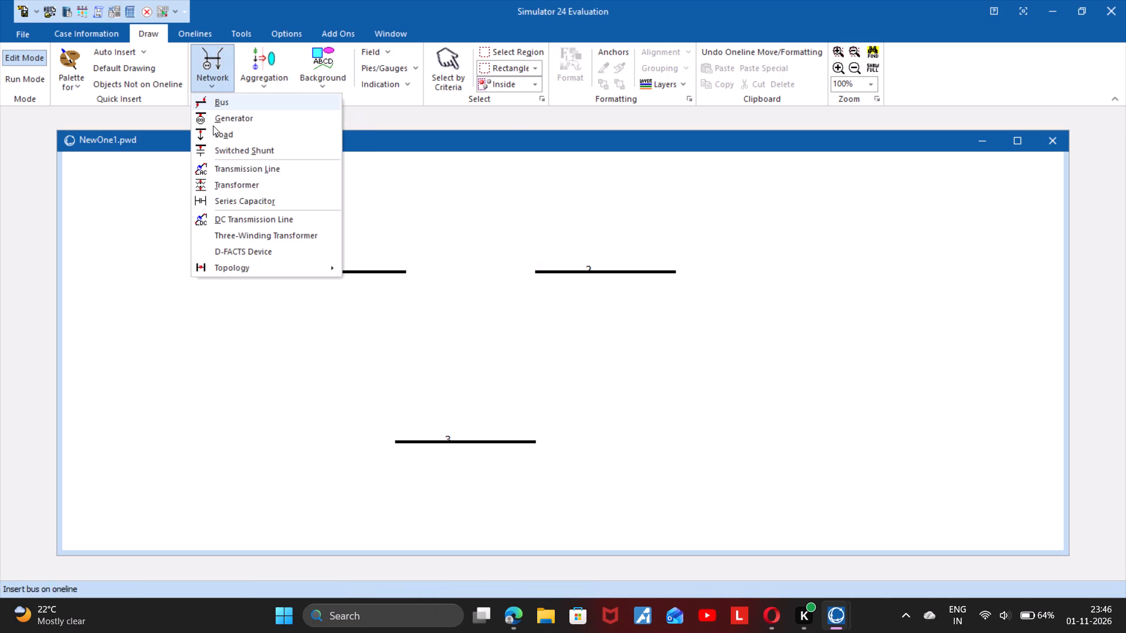
{"action": "left_click", "coordinate": [219, 168]}
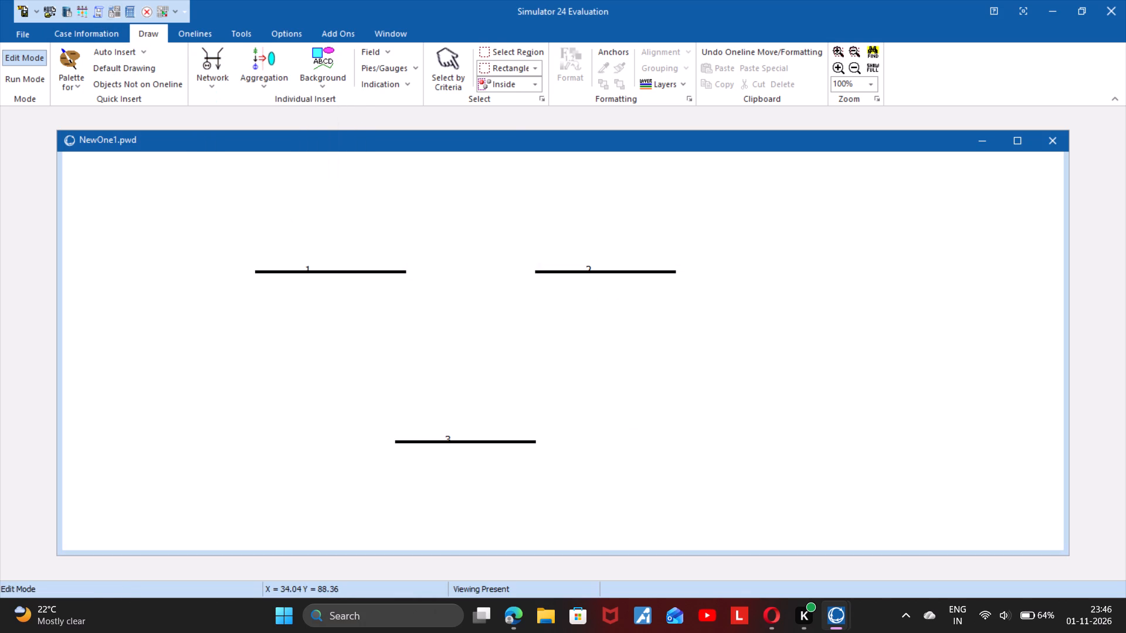
{"action": "left_click", "coordinate": [386, 273]}
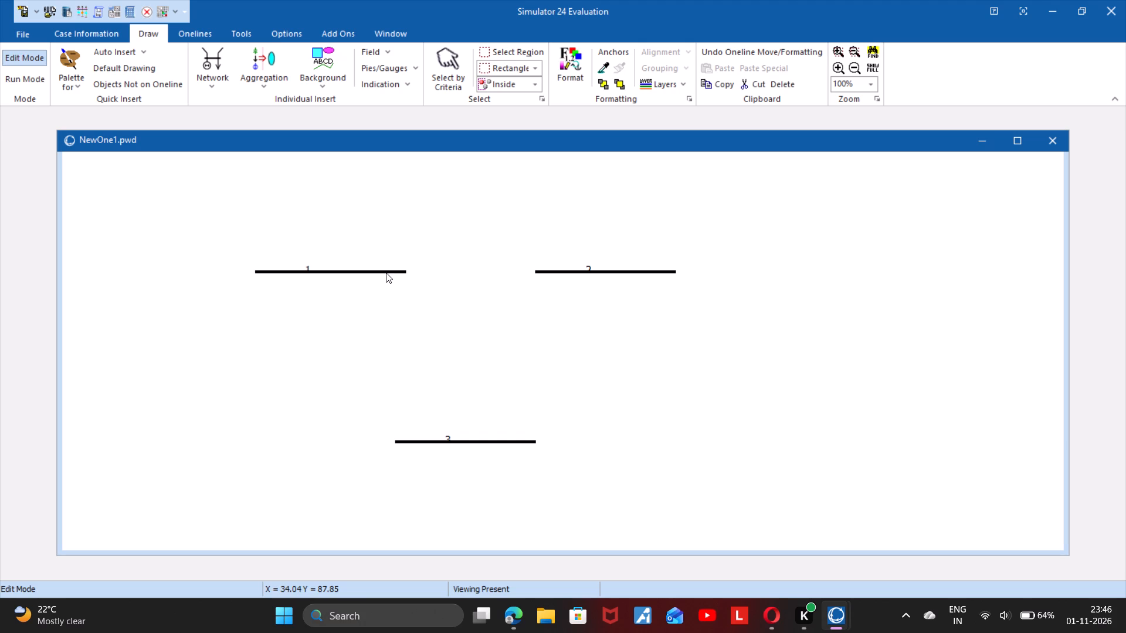
{"action": "left_click", "coordinate": [386, 273]}
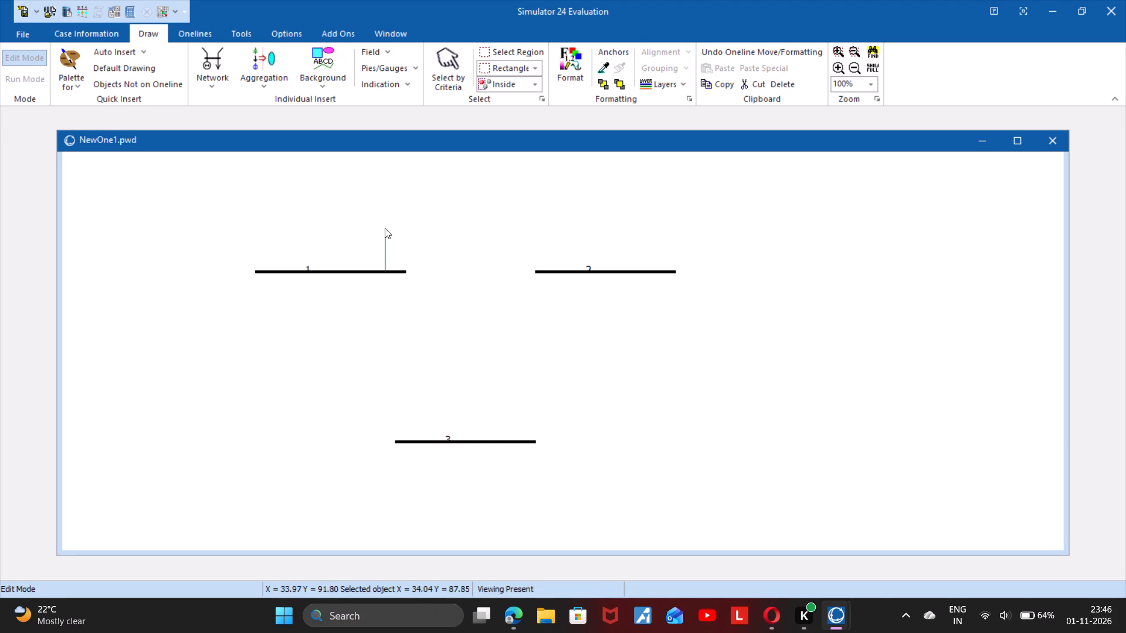
{"action": "left_click", "coordinate": [384, 219]}
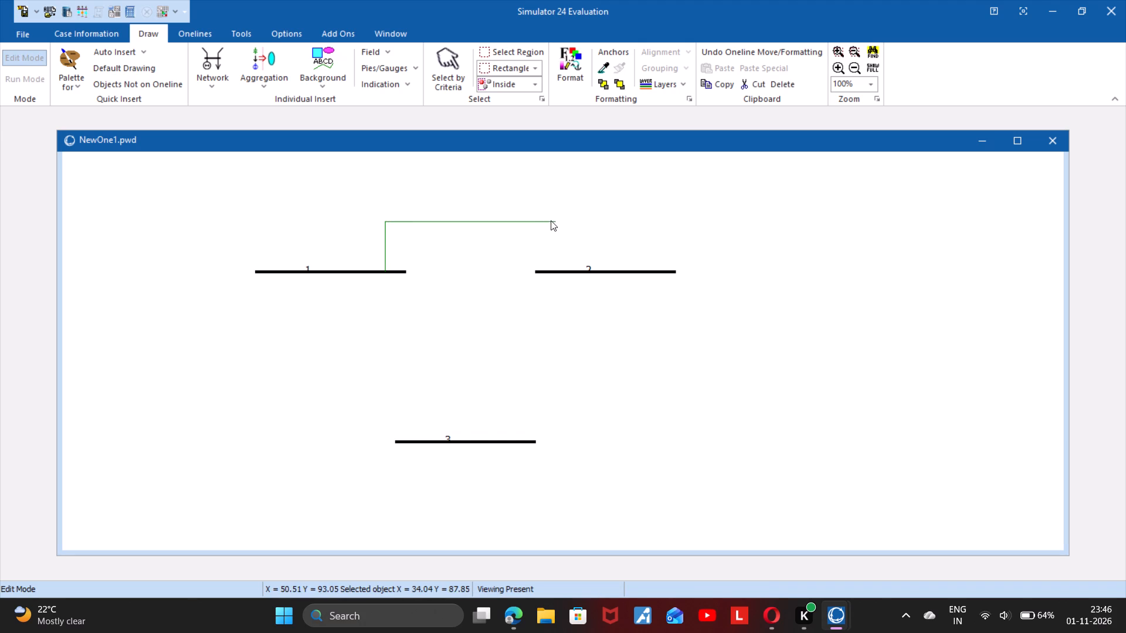
{"action": "left_click", "coordinate": [554, 218]}
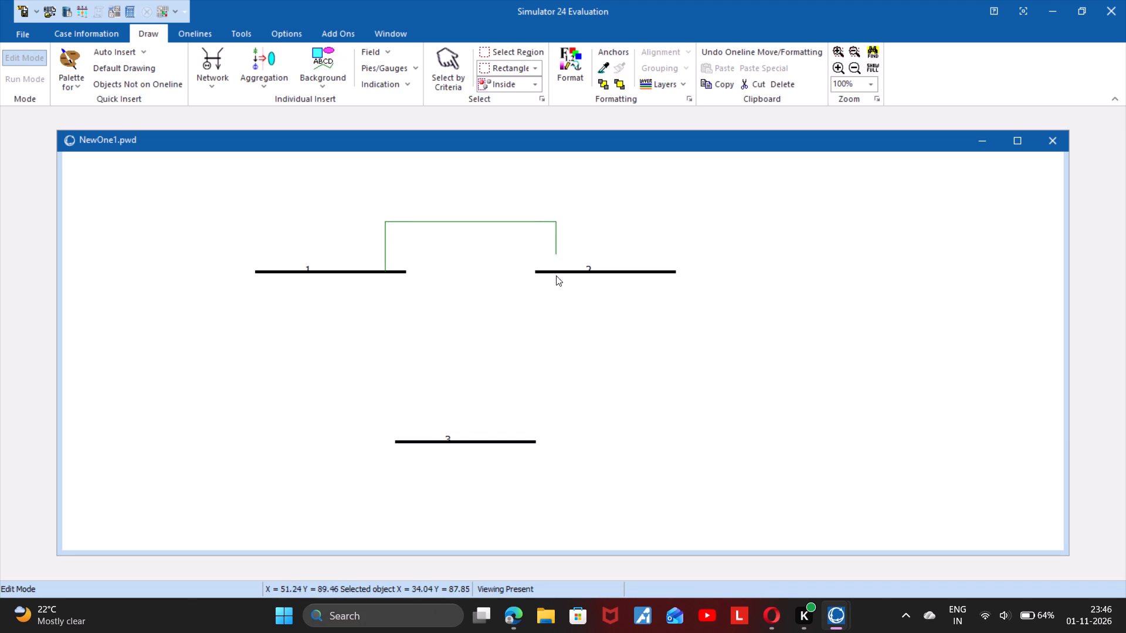
{"action": "left_click", "coordinate": [555, 272]}
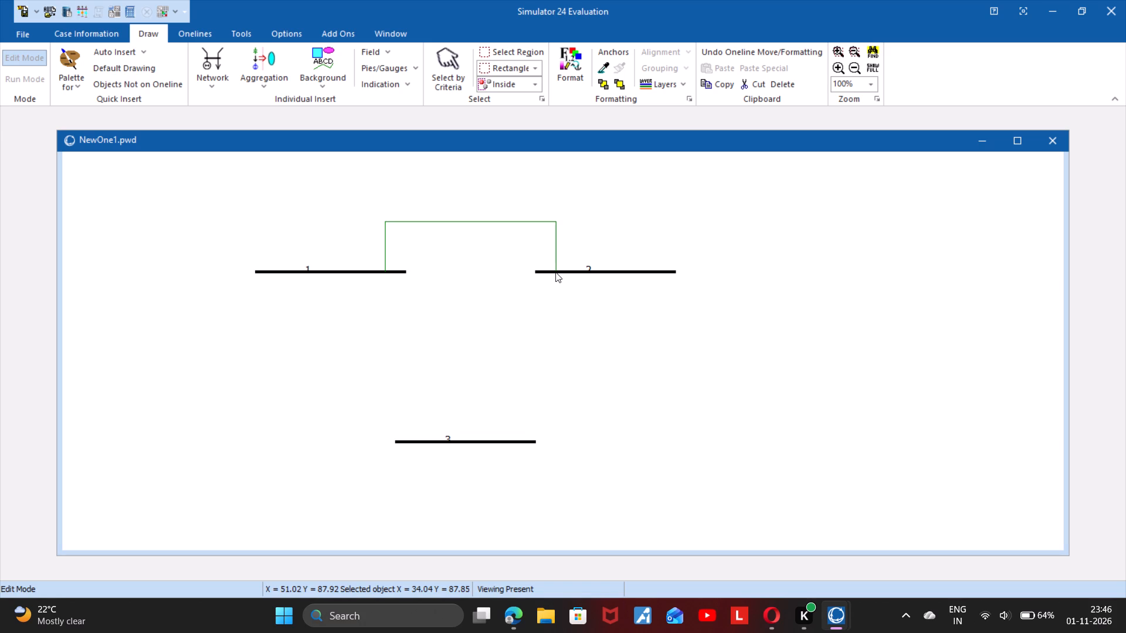
{"action": "double_click", "coordinate": [555, 272]}
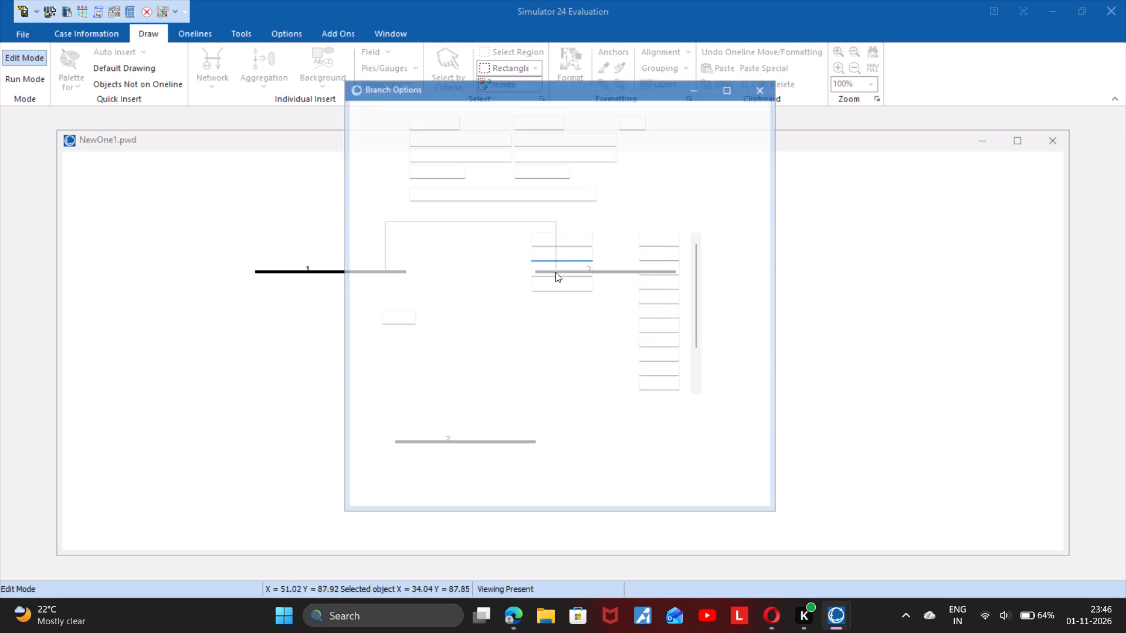
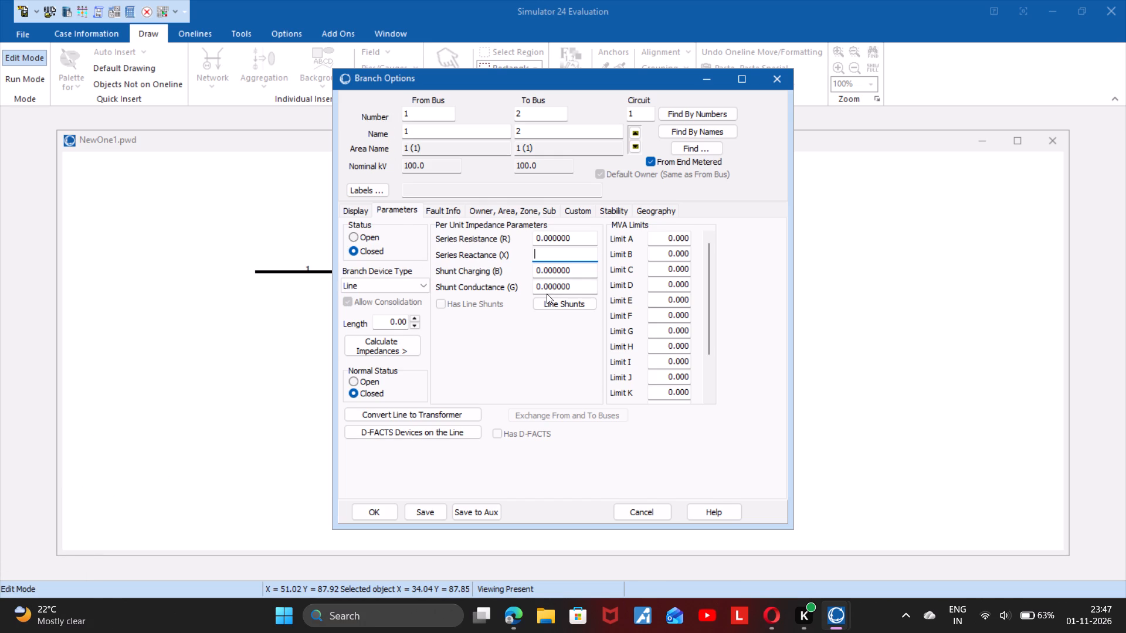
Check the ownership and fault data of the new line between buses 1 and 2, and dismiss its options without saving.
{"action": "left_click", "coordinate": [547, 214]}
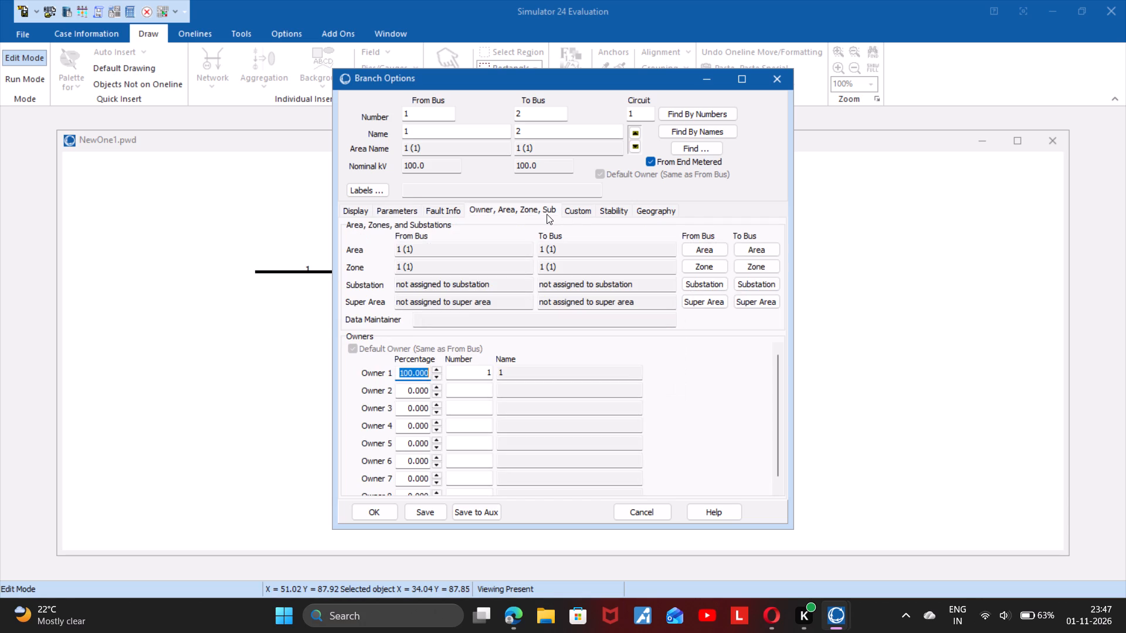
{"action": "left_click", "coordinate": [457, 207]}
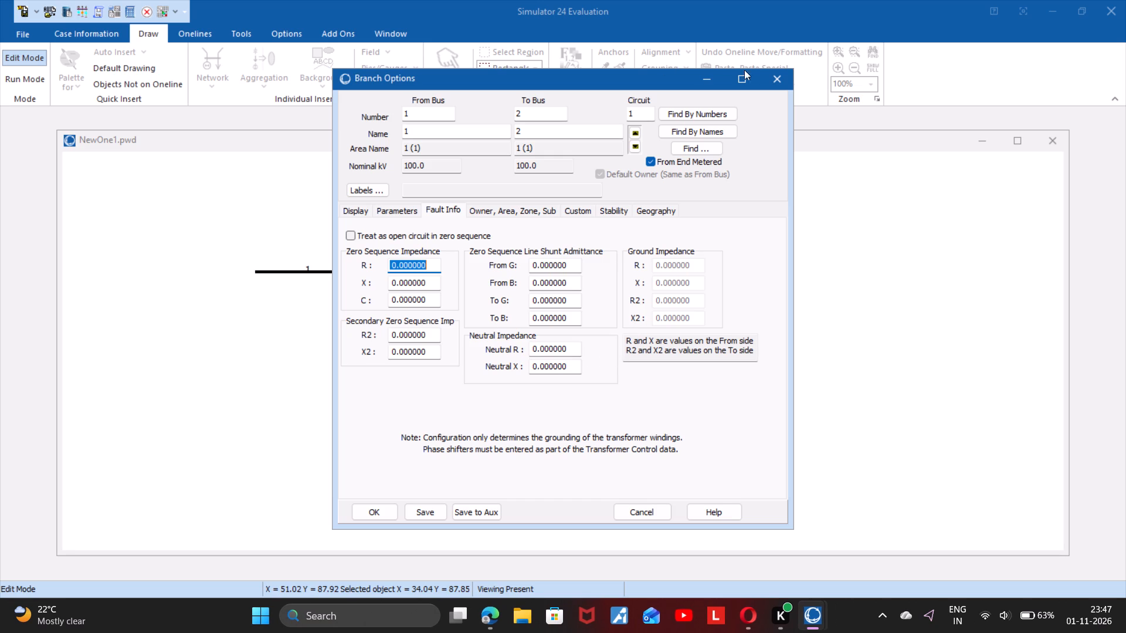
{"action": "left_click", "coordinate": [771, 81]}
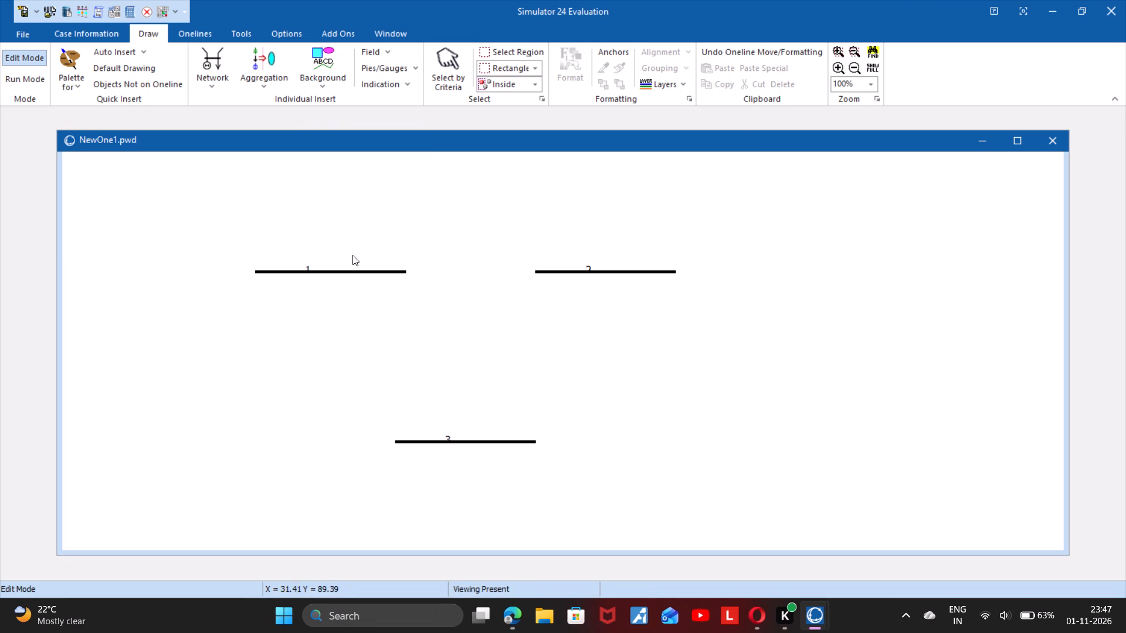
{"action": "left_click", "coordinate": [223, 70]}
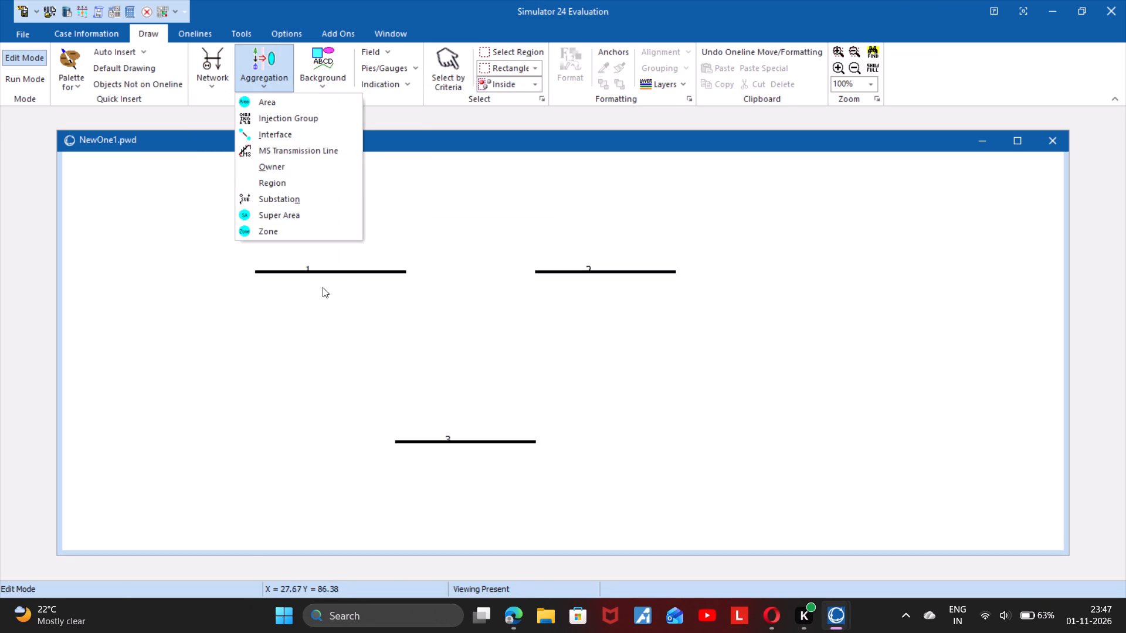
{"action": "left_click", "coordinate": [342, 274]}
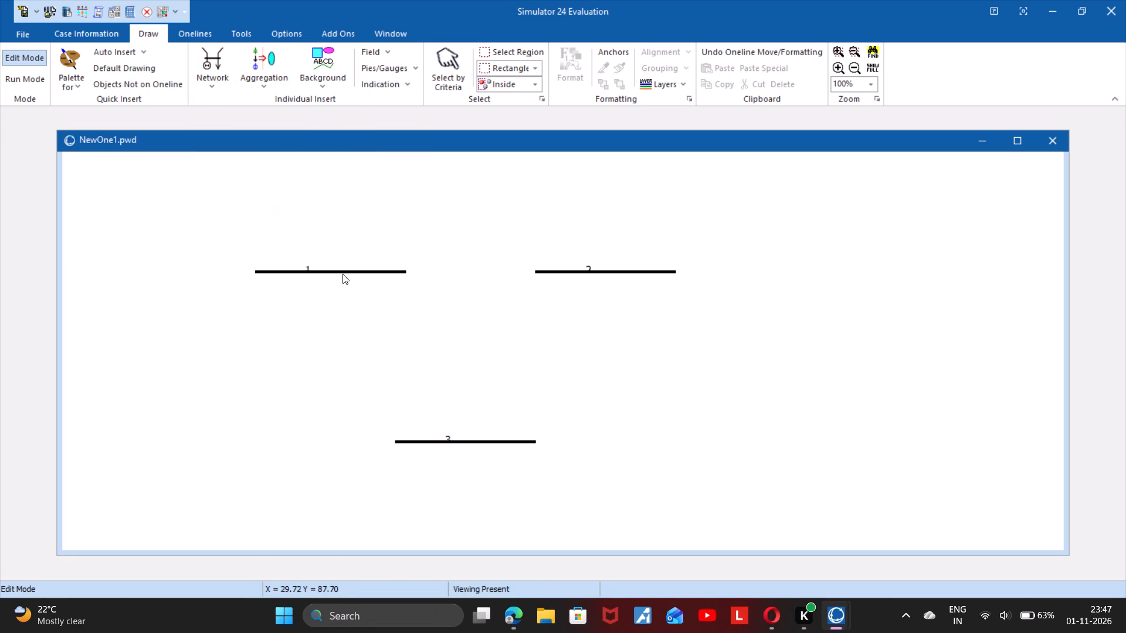
Designate bus 1 as the system slack bus in its bus options.
{"action": "double_click", "coordinate": [355, 270]}
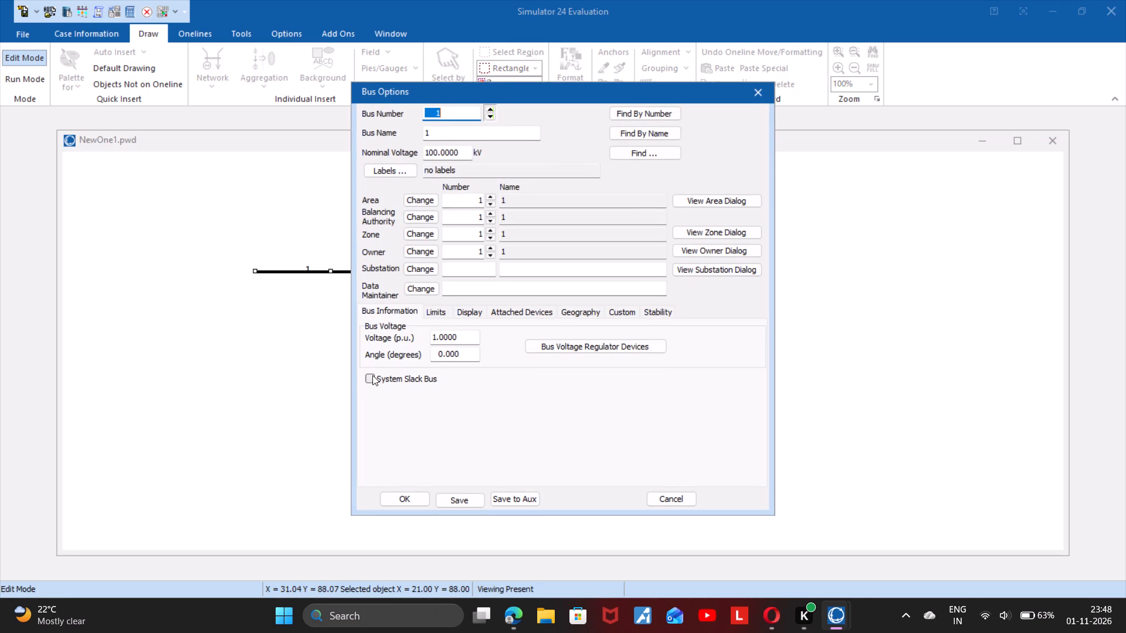
{"action": "left_click", "coordinate": [372, 375]}
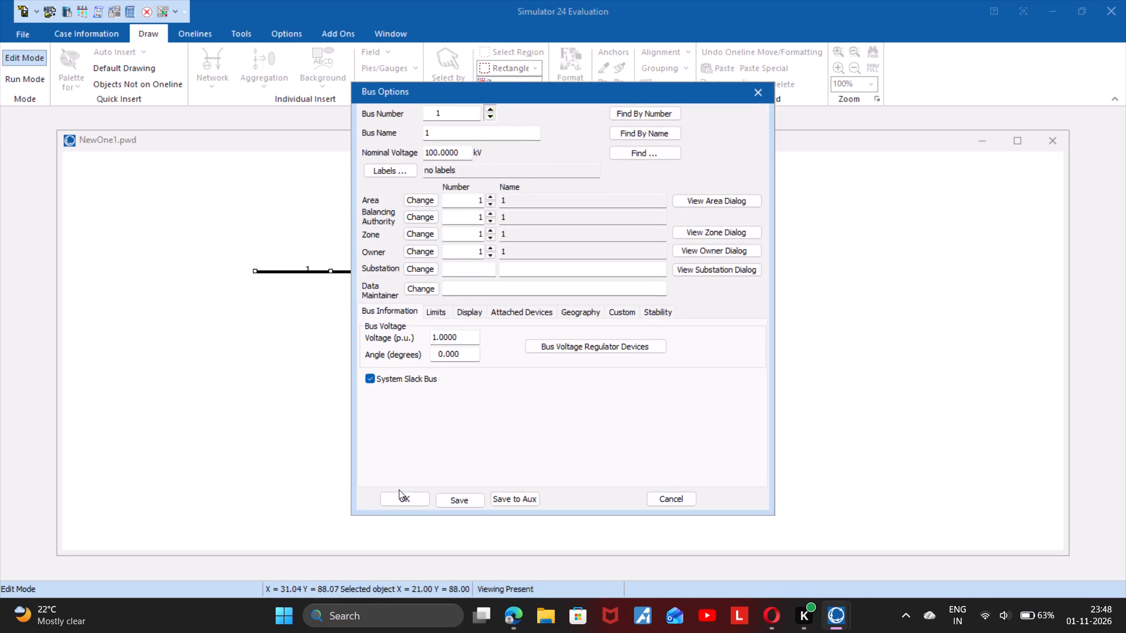
{"action": "left_click", "coordinate": [399, 499]}
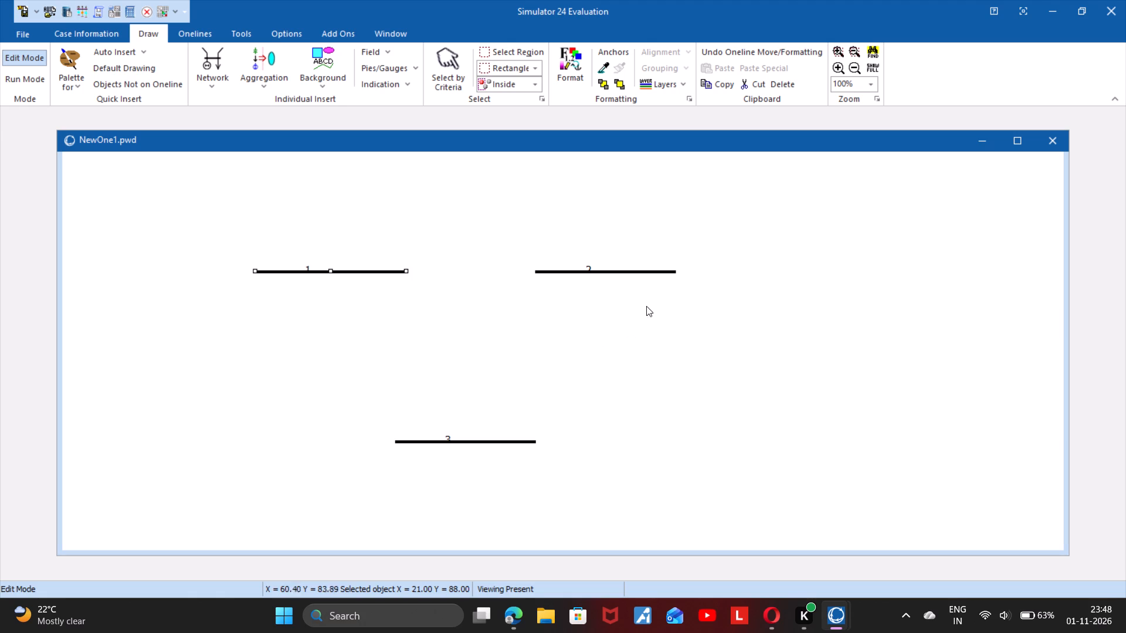
Check bus 2's general bus information, including its voltage and slack bus setting, and close its options.
{"action": "double_click", "coordinate": [635, 271]}
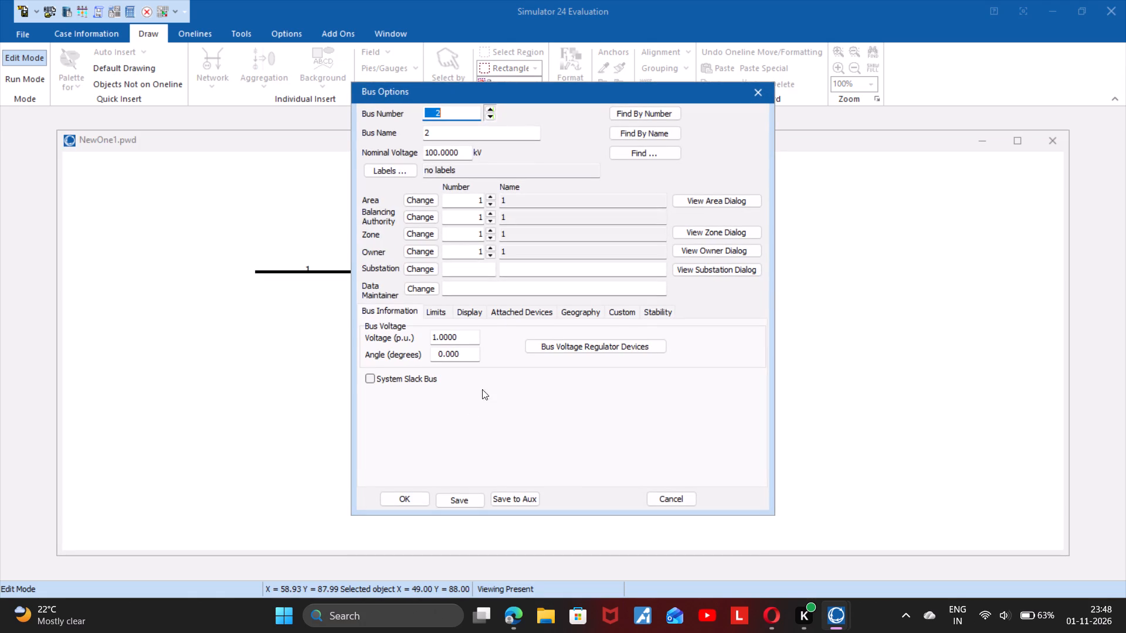
{"action": "left_click", "coordinate": [418, 499]}
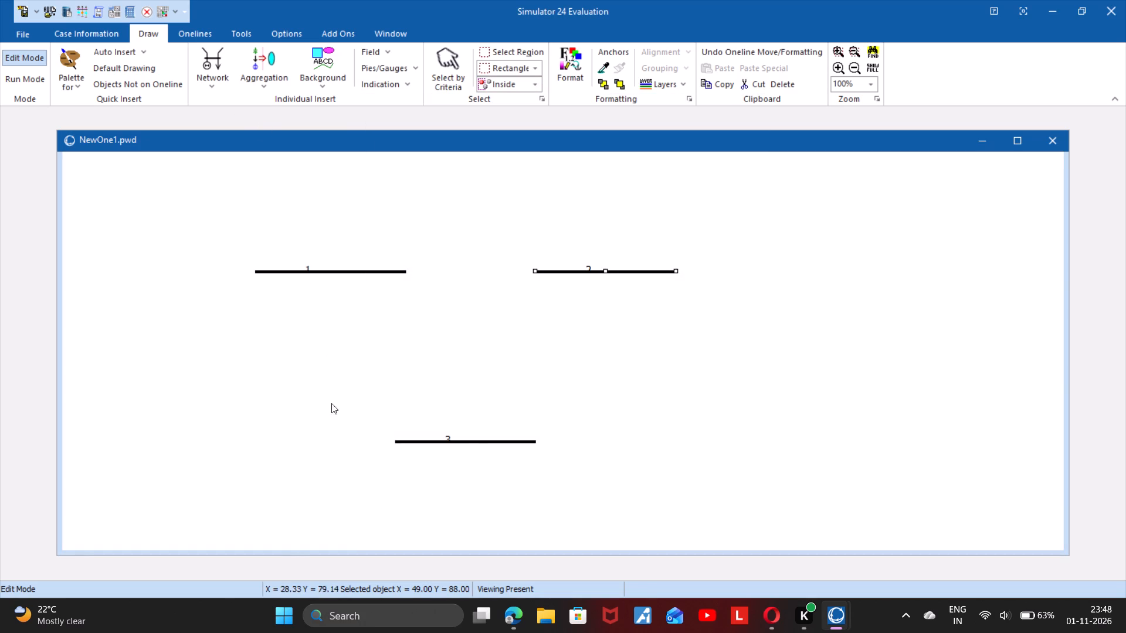
Open the bus options of bus 3, the bus below buses 1 and 2.
{"action": "double_click", "coordinate": [463, 443]}
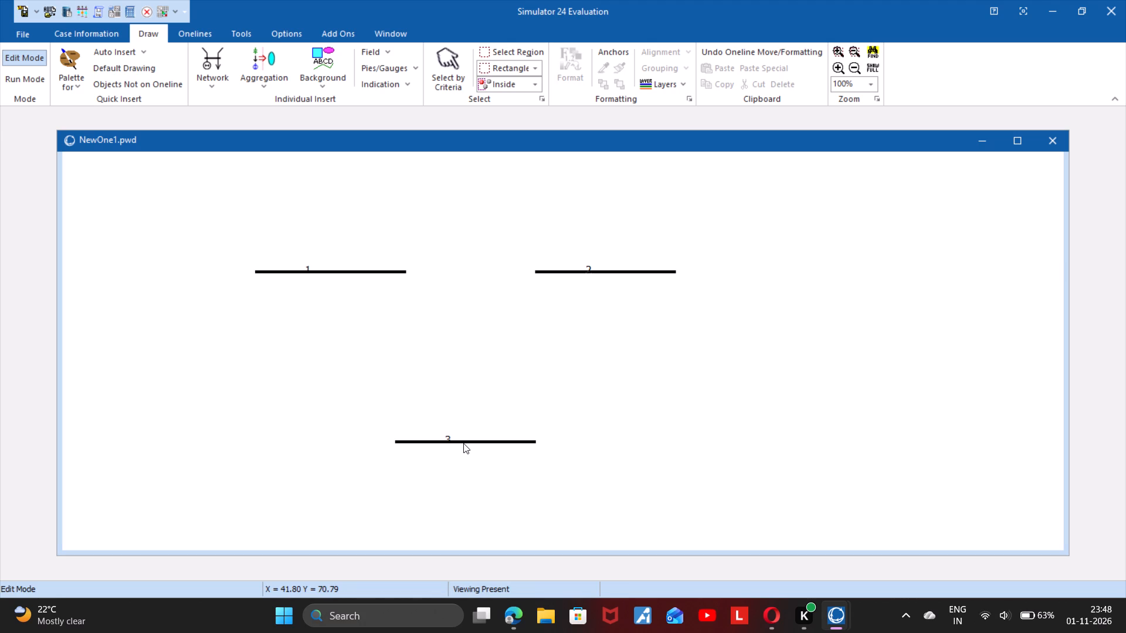
{"action": "double_click", "coordinate": [465, 440]}
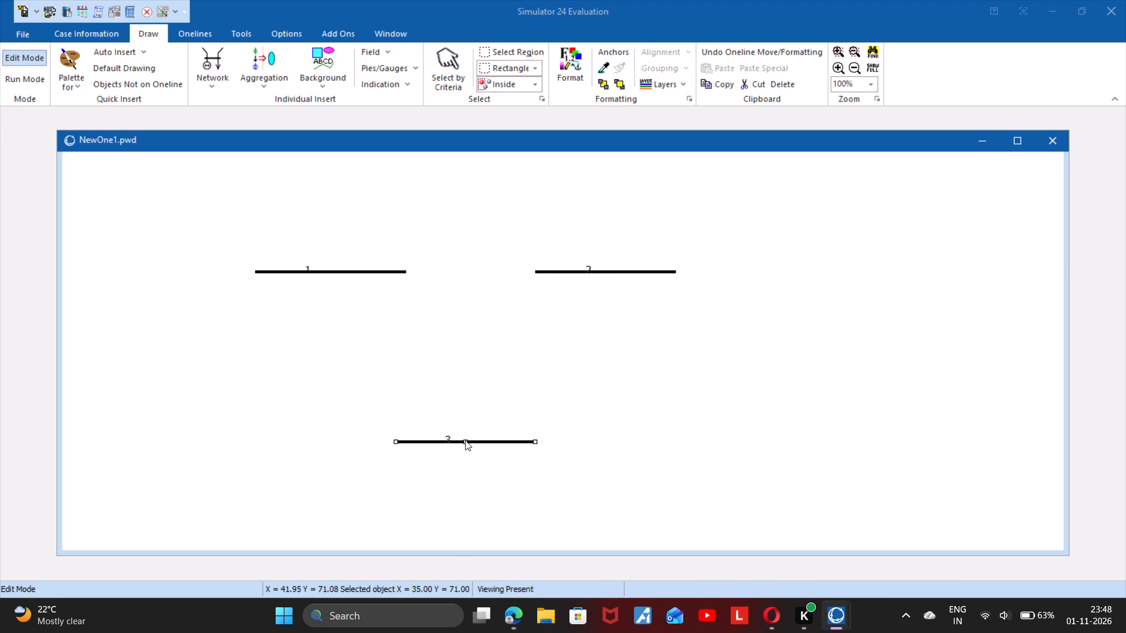
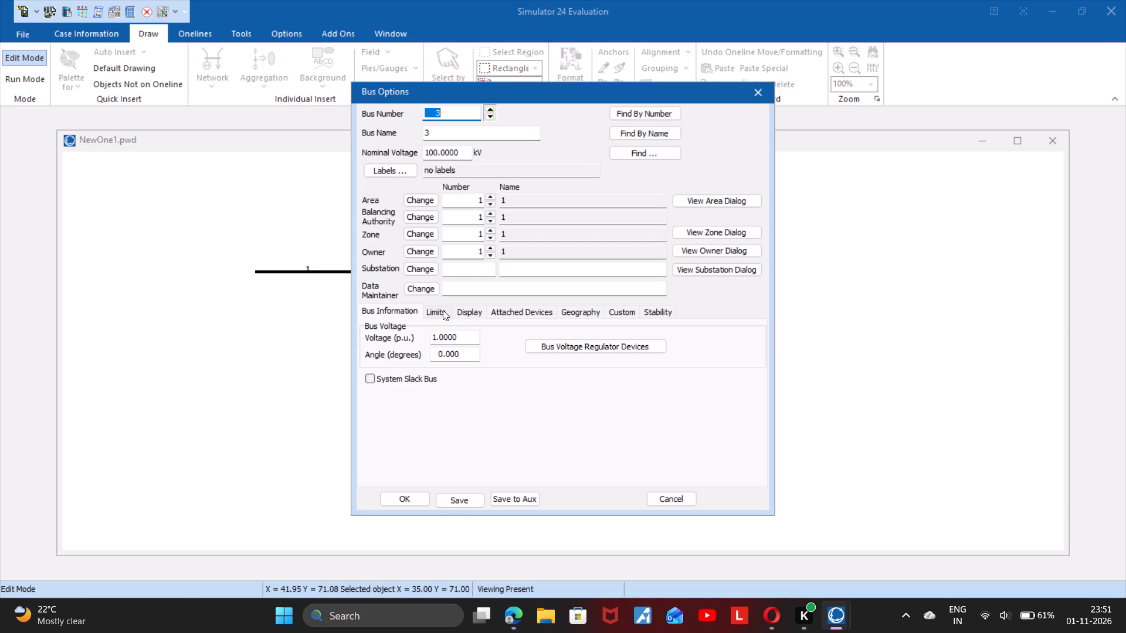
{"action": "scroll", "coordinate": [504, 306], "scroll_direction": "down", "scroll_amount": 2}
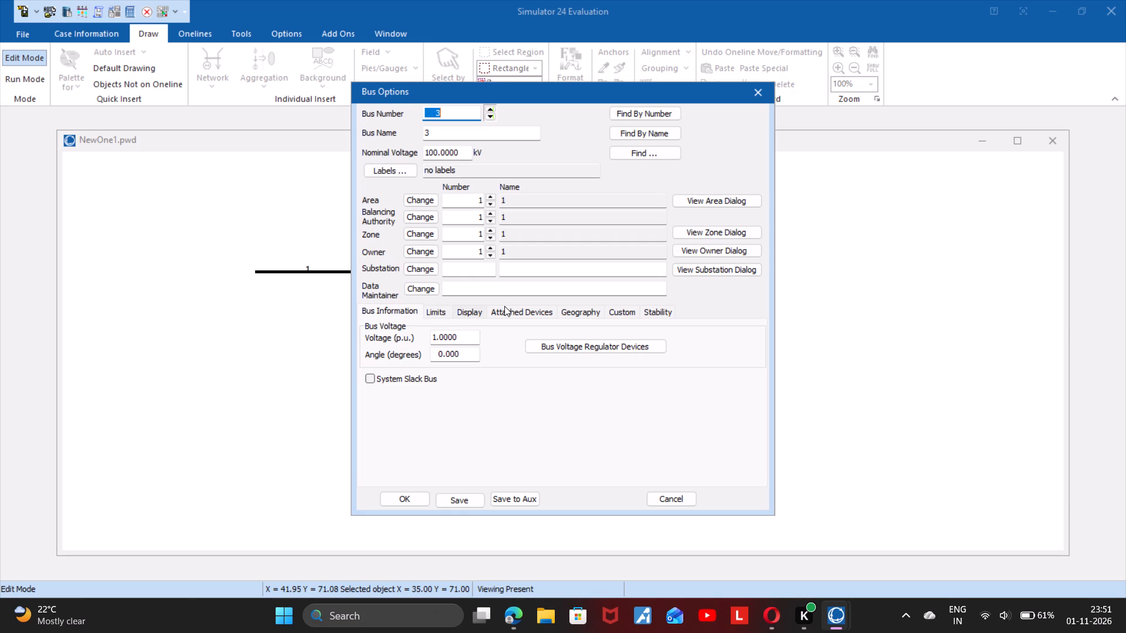
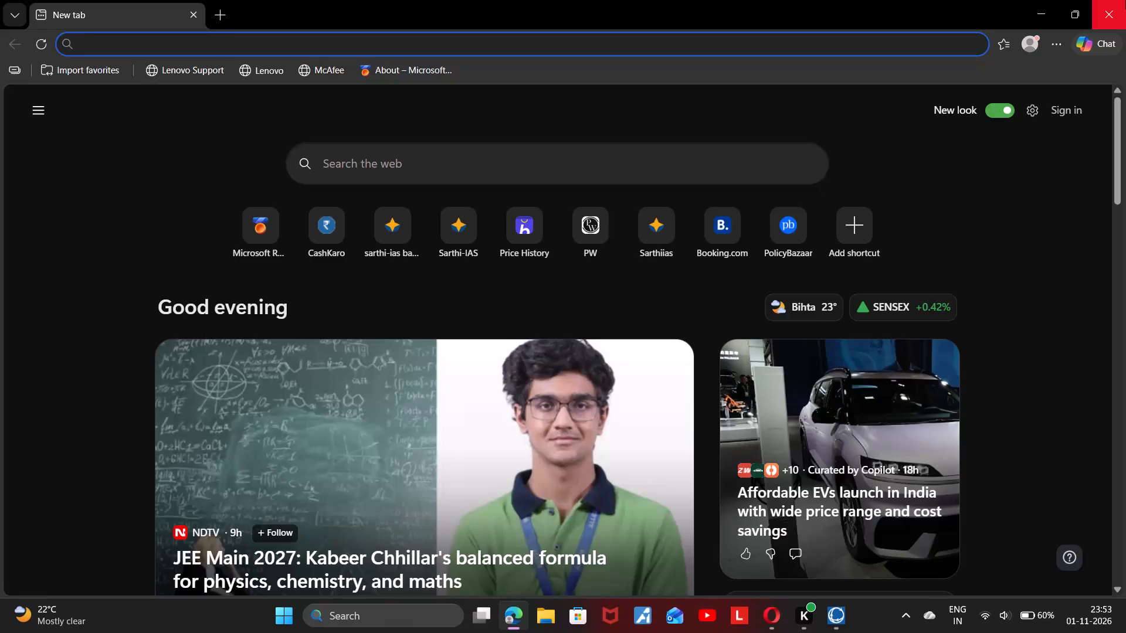
Close the browser window and dismiss the Bus Options dialog of bus 3.
{"action": "left_click", "coordinate": [1125, 0]}
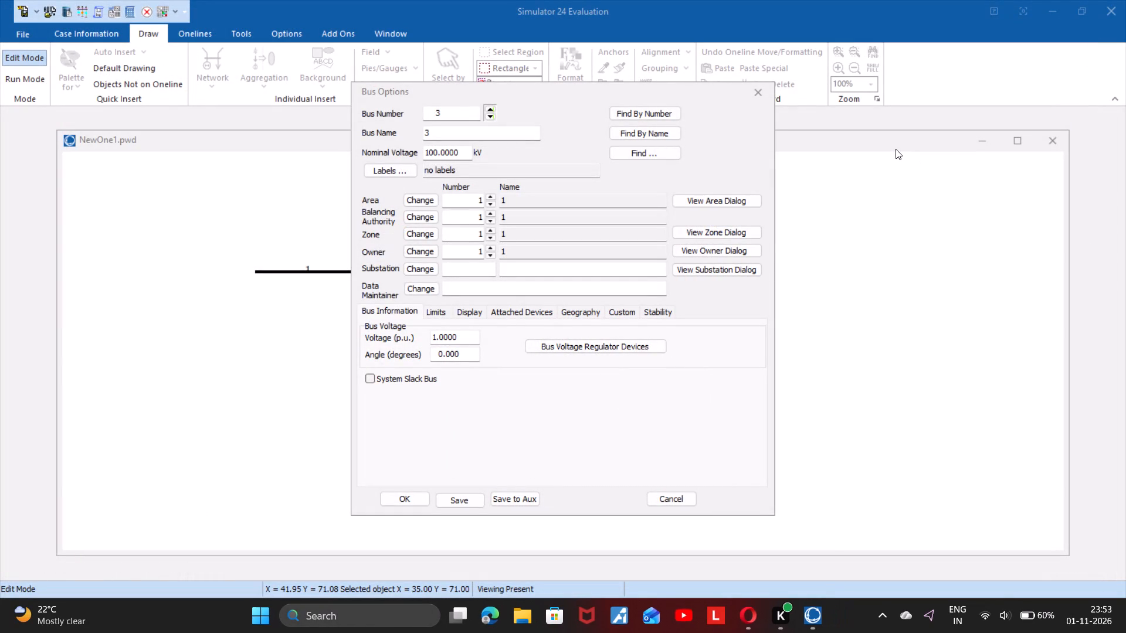
{"action": "left_click", "coordinate": [770, 93]}
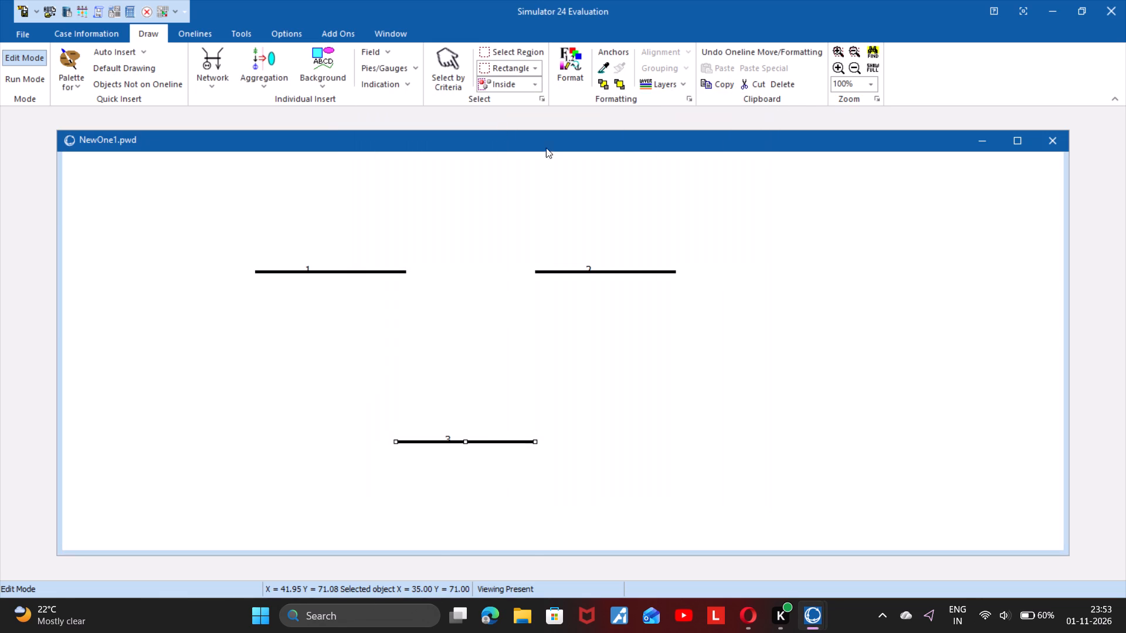
Insert a generator with an MW setpoint of 100 at bus 1 and move its symbol down onto the bus line.
{"action": "left_click", "coordinate": [221, 61]}
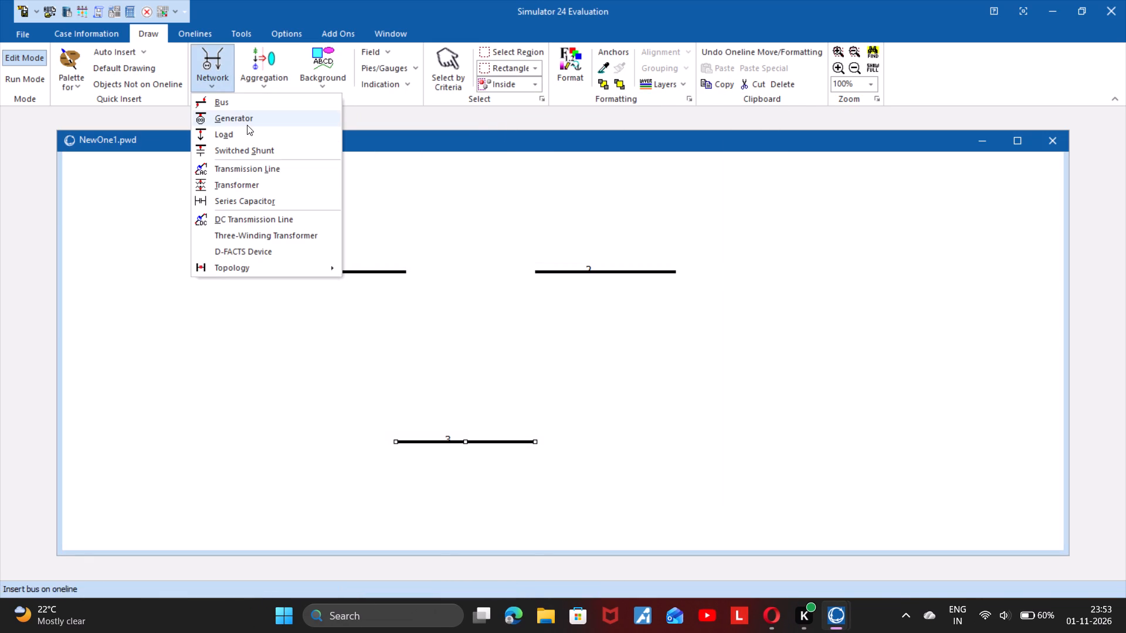
{"action": "left_click", "coordinate": [246, 120]}
{"action": "left_click", "coordinate": [328, 212]}
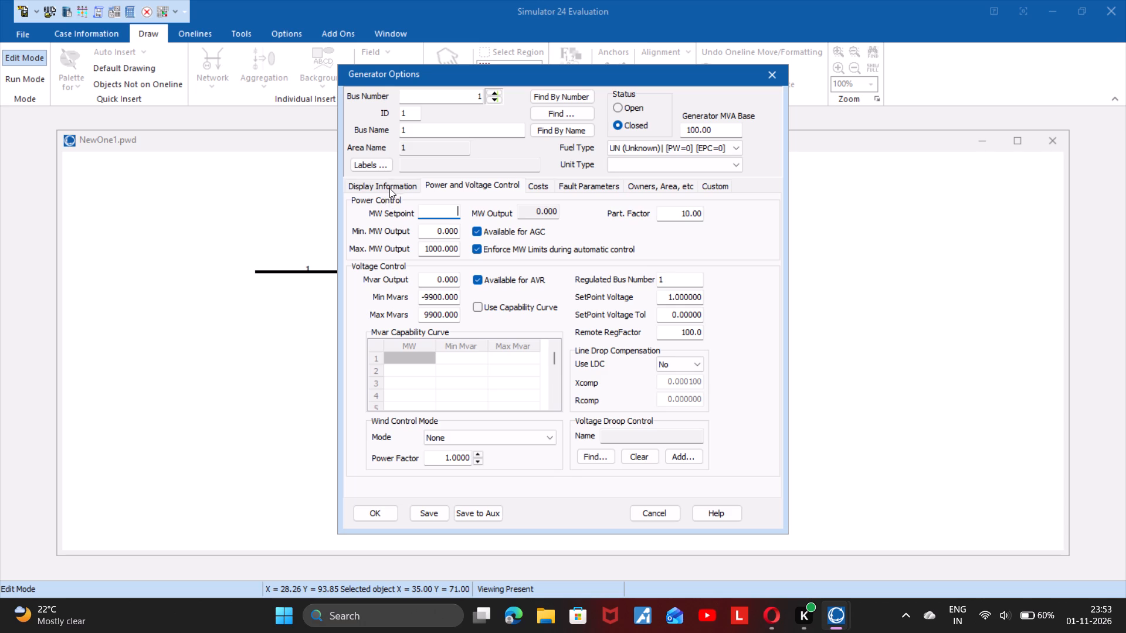
{"action": "left_click", "coordinate": [392, 187]}
{"action": "left_click", "coordinate": [488, 232]}
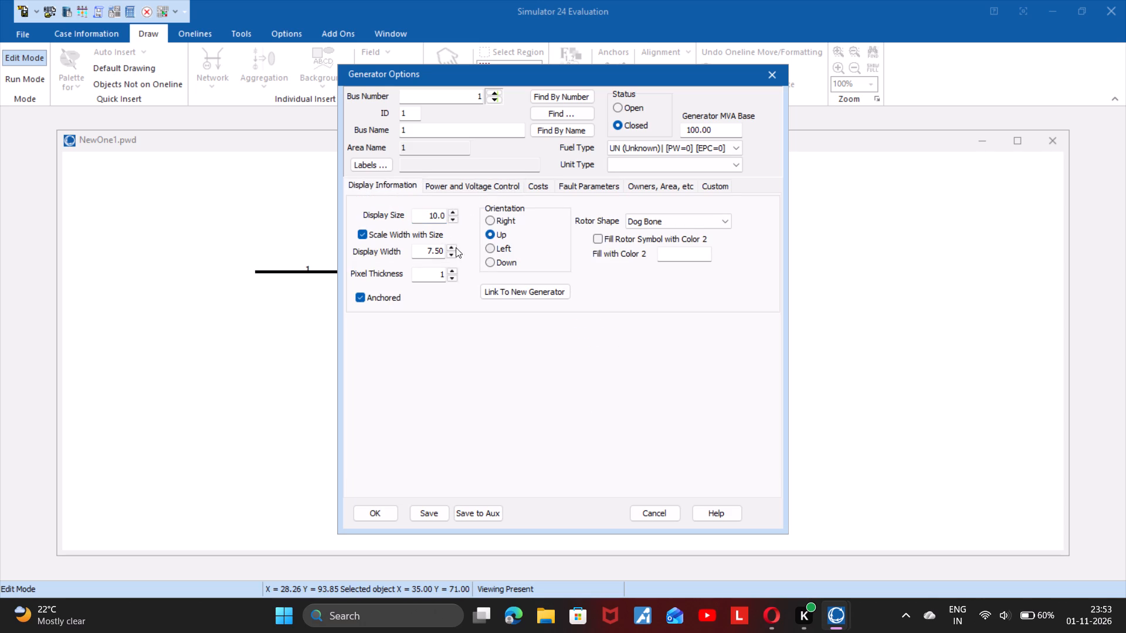
{"action": "left_click", "coordinate": [439, 190]}
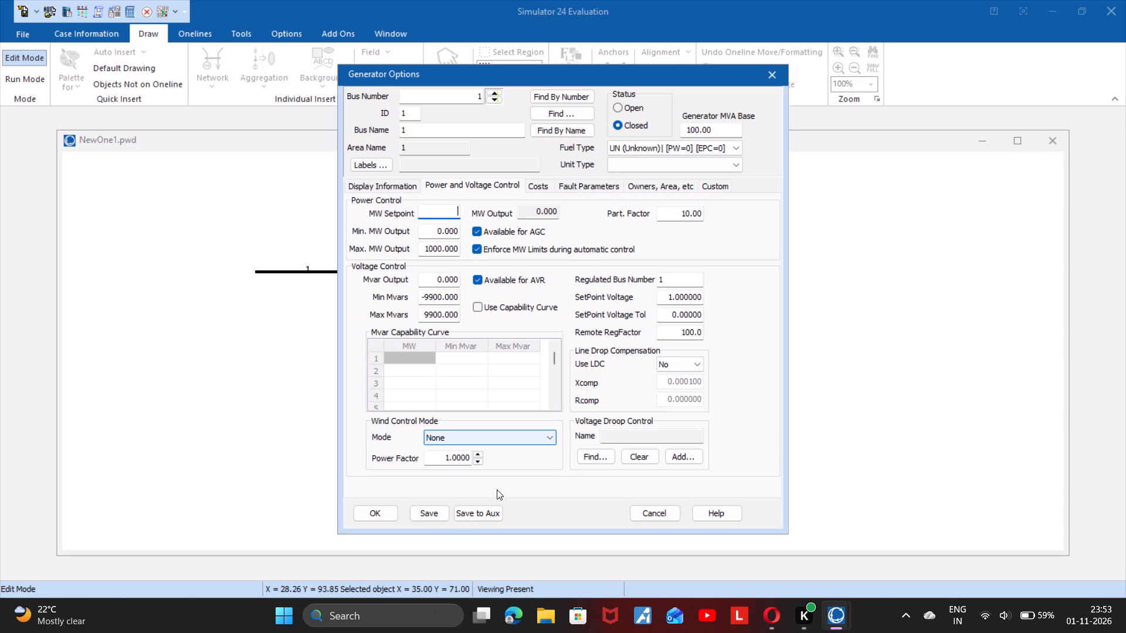
{"action": "left_click", "coordinate": [364, 507]}
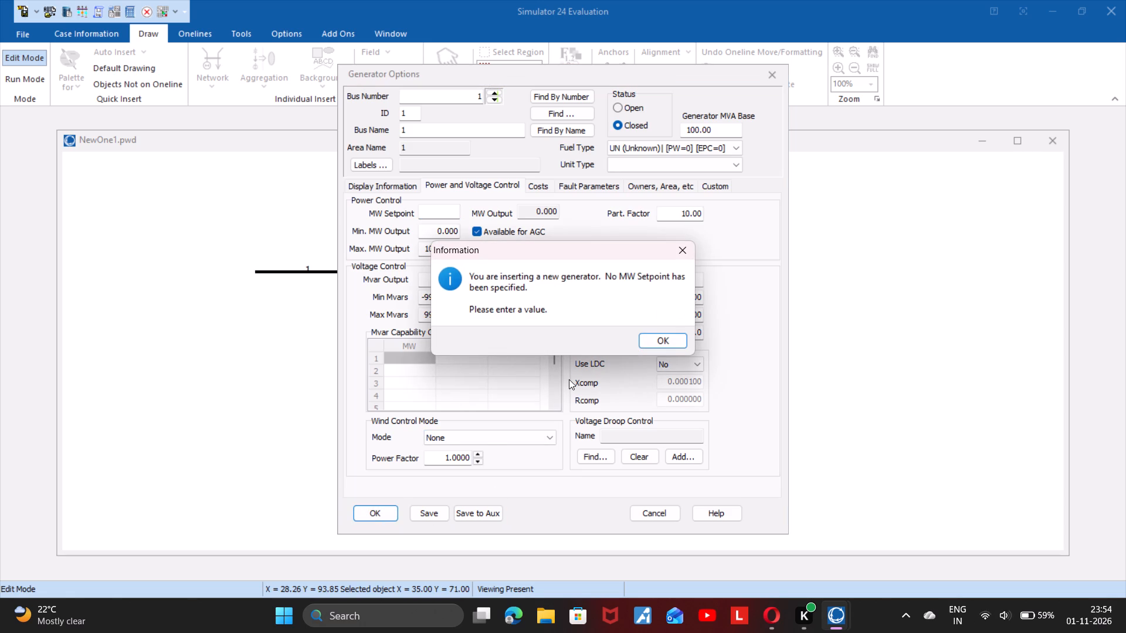
{"action": "left_click_drag", "start_coordinate": [686, 263], "coordinate": [686, 254]}
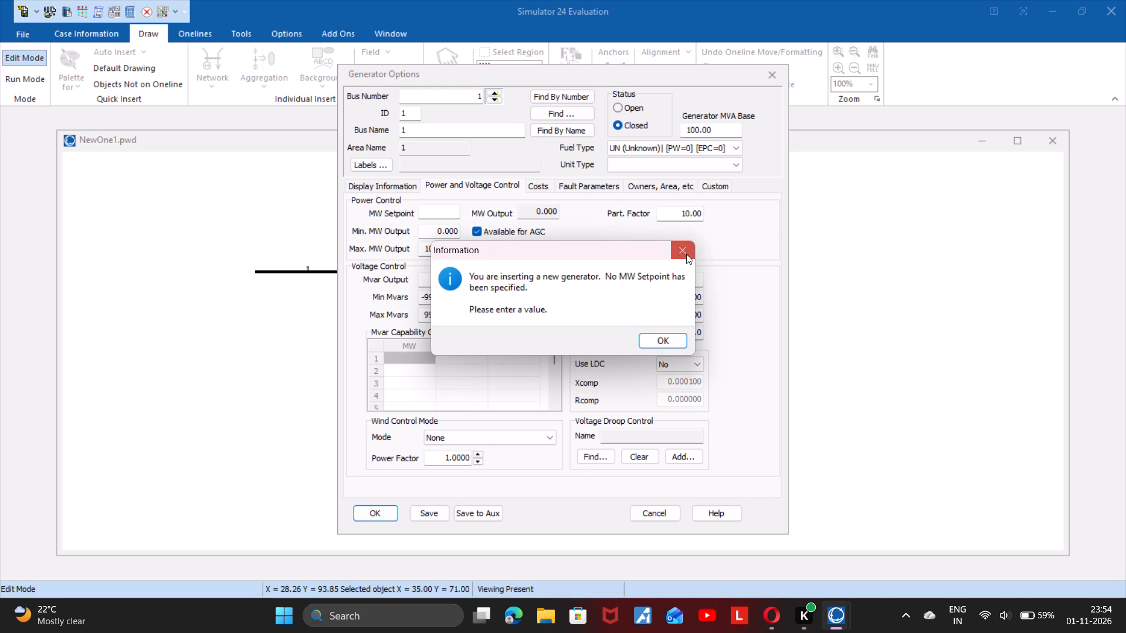
{"action": "left_click", "coordinate": [686, 254]}
{"action": "type", "text": "100"}
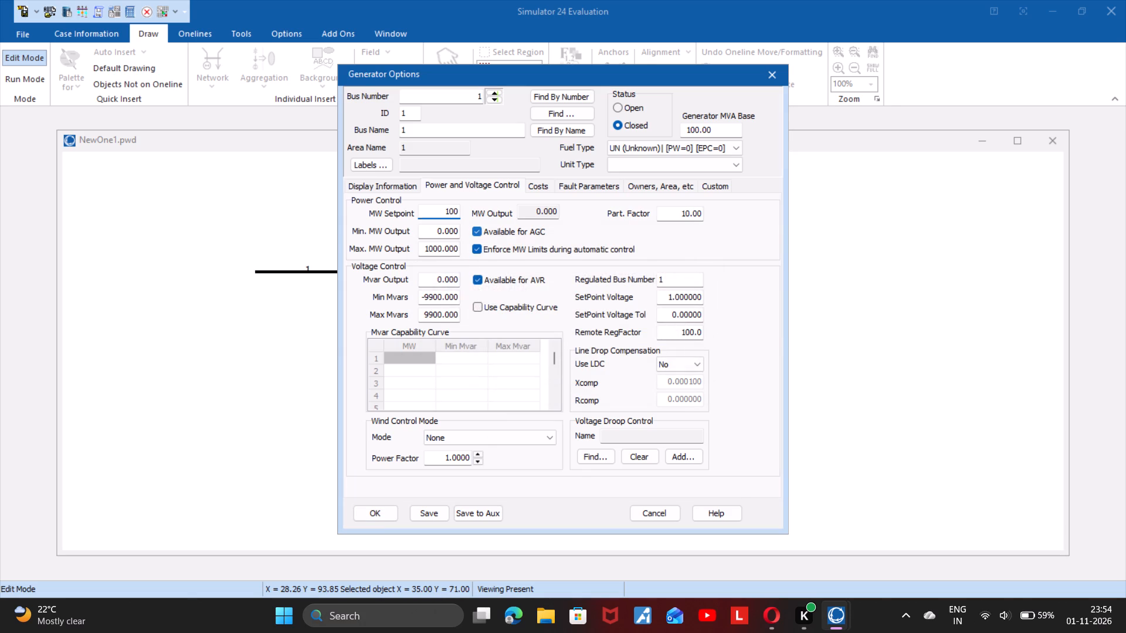
{"action": "left_click", "coordinate": [379, 511]}
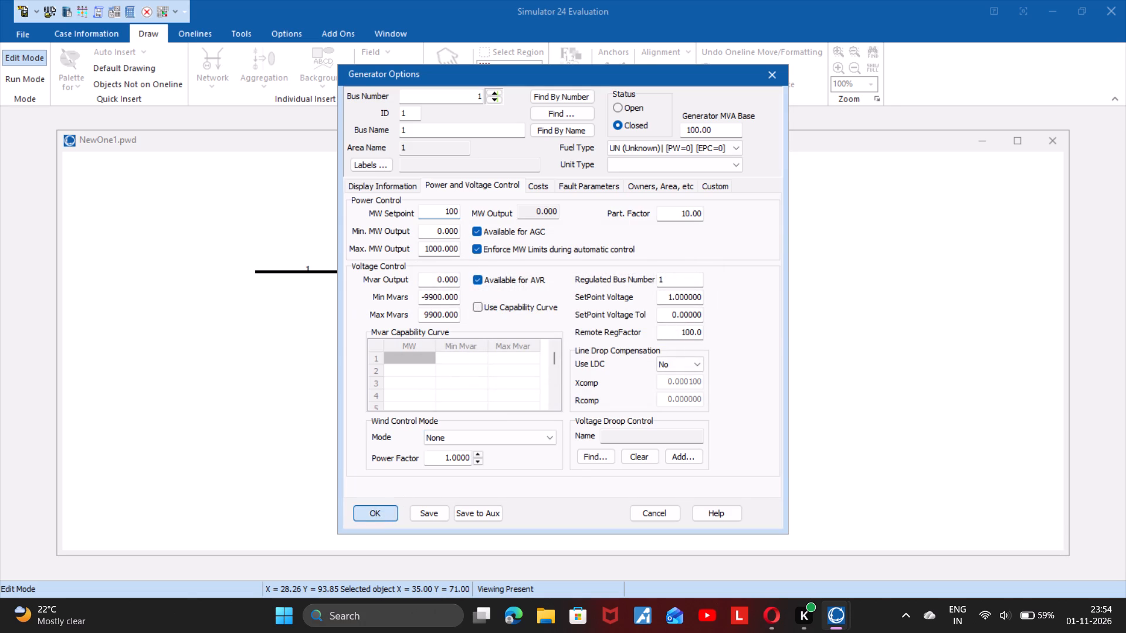
{"action": "left_click_drag", "start_coordinate": [331, 159], "coordinate": [325, 215]}
{"action": "left_click", "coordinate": [451, 217]}
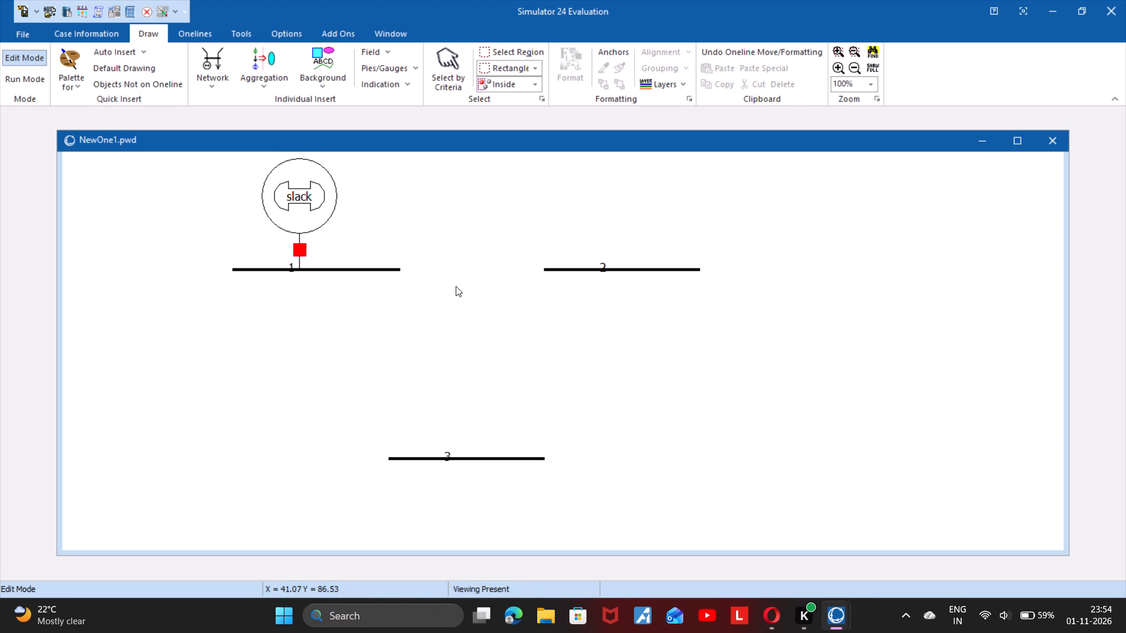
Insert a generator with an MW setpoint of 100 at bus 2 and move its symbol down onto the bus line.
{"action": "scroll", "coordinate": [456, 286], "scroll_direction": "down", "scroll_amount": 1}
{"action": "left_click", "coordinate": [211, 78]}
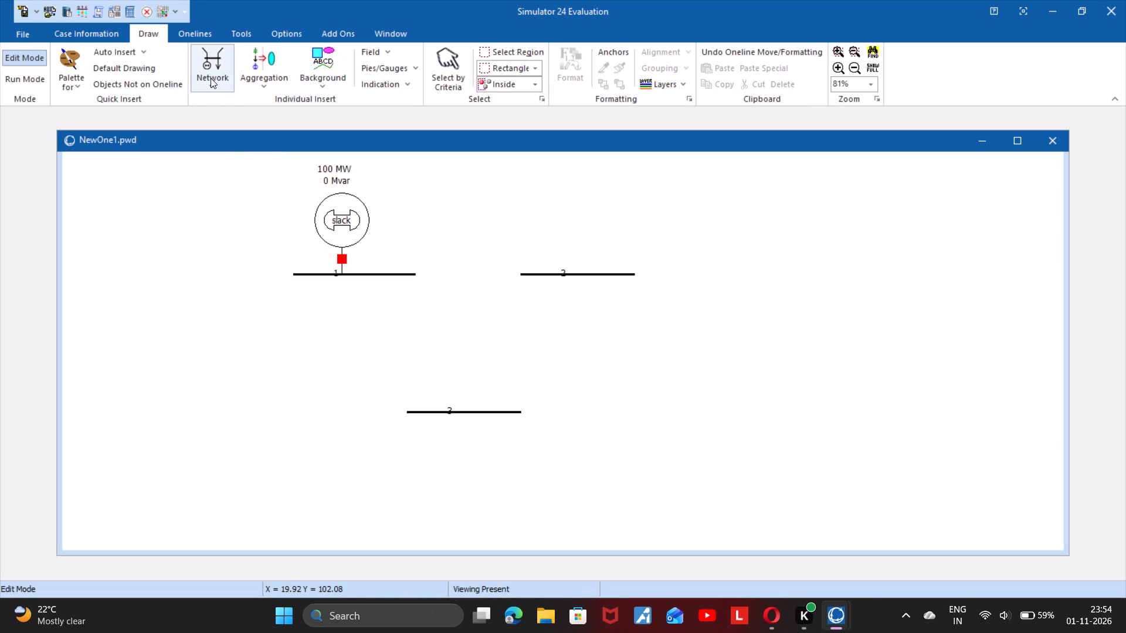
{"action": "left_click", "coordinate": [233, 122]}
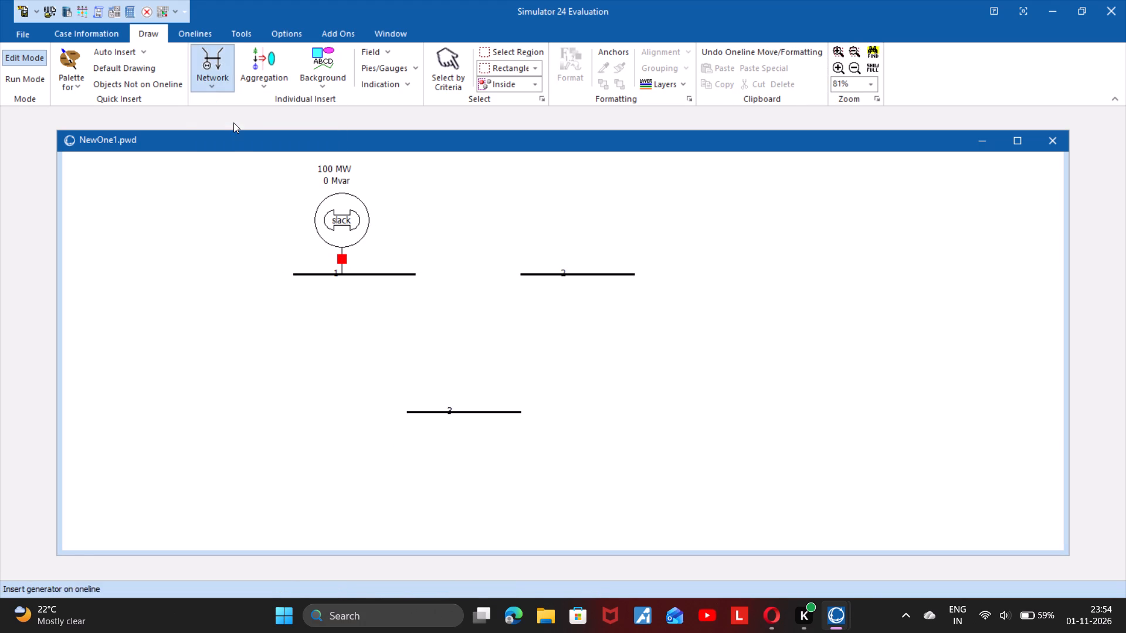
{"action": "left_click", "coordinate": [577, 223]}
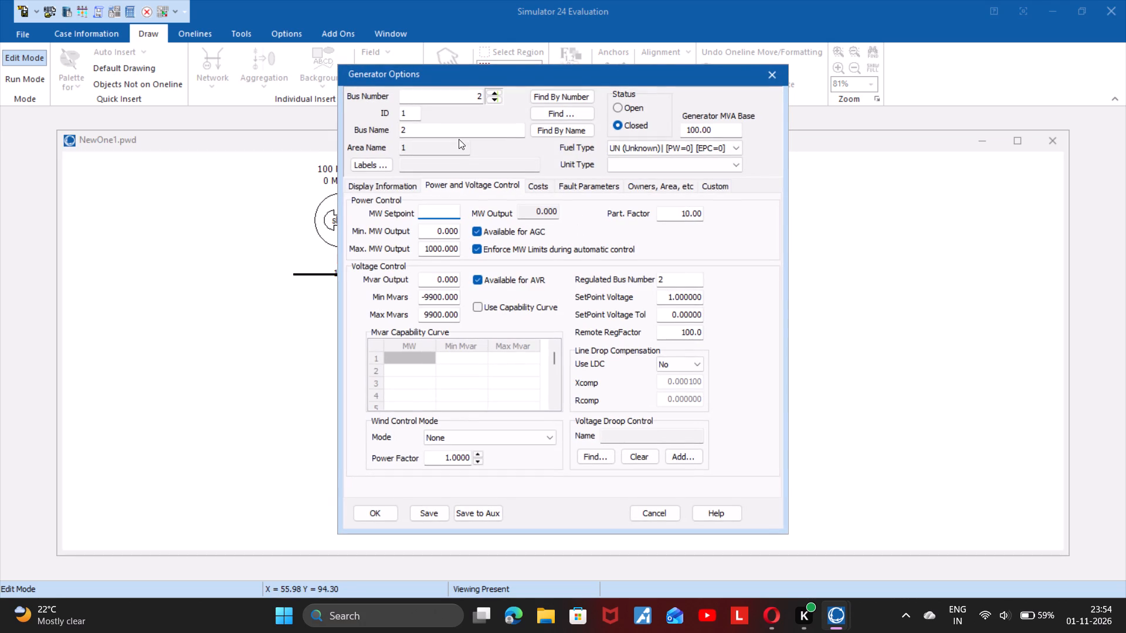
{"action": "type", "text": "100"}
{"action": "left_click", "coordinate": [392, 513]}
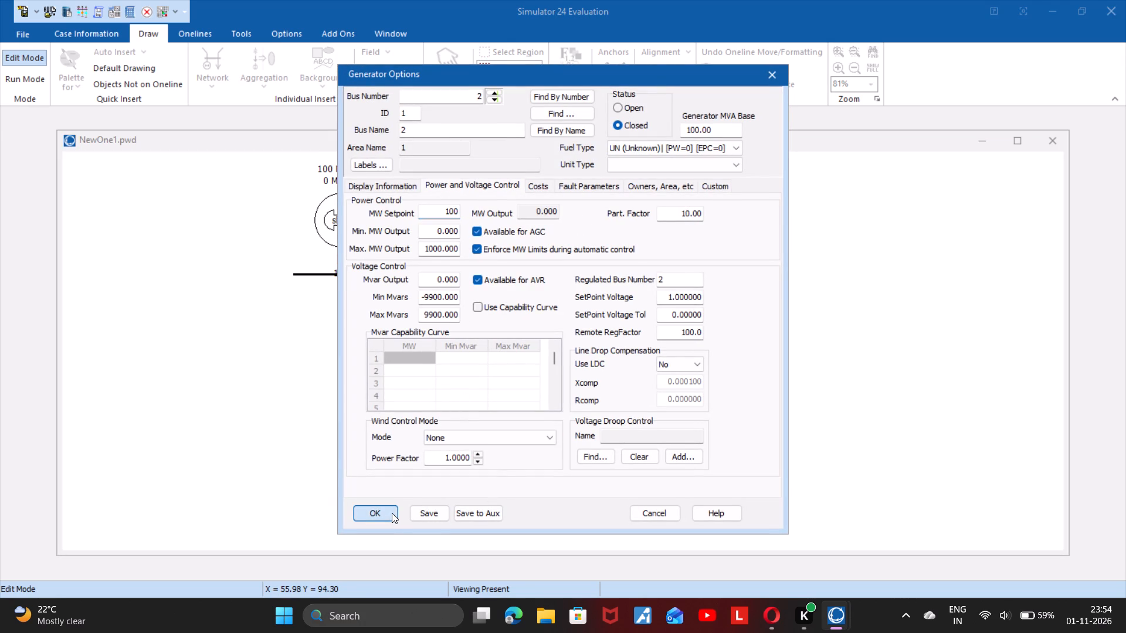
{"action": "left_click_drag", "start_coordinate": [585, 171], "coordinate": [593, 214]}
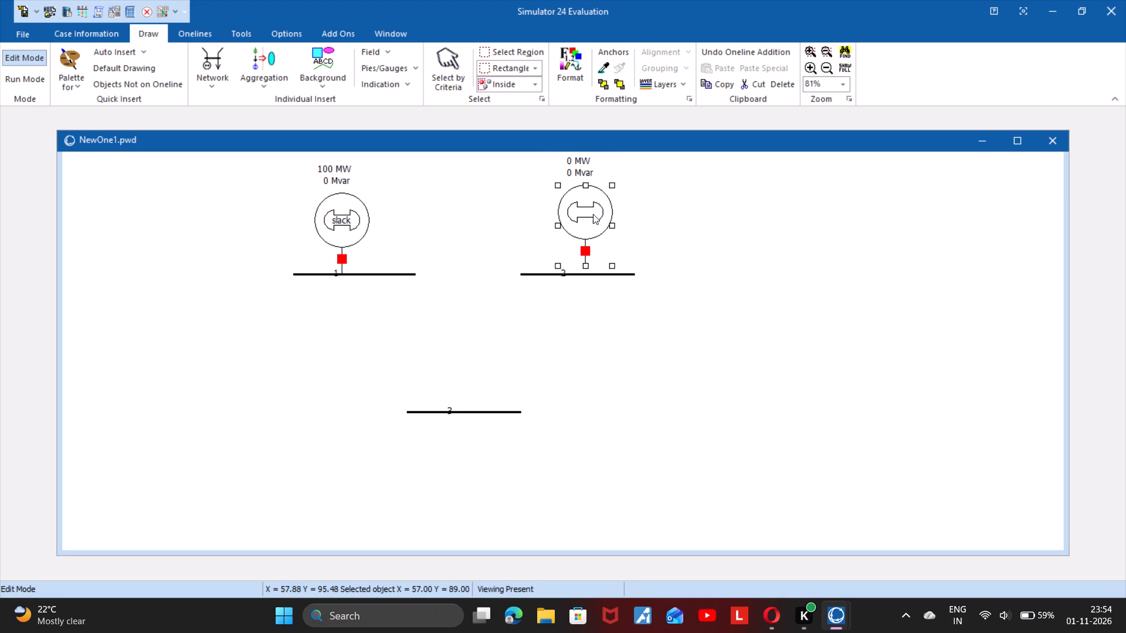
{"action": "left_click_drag", "start_coordinate": [593, 214], "coordinate": [593, 222]}
{"action": "left_click", "coordinate": [641, 355]}
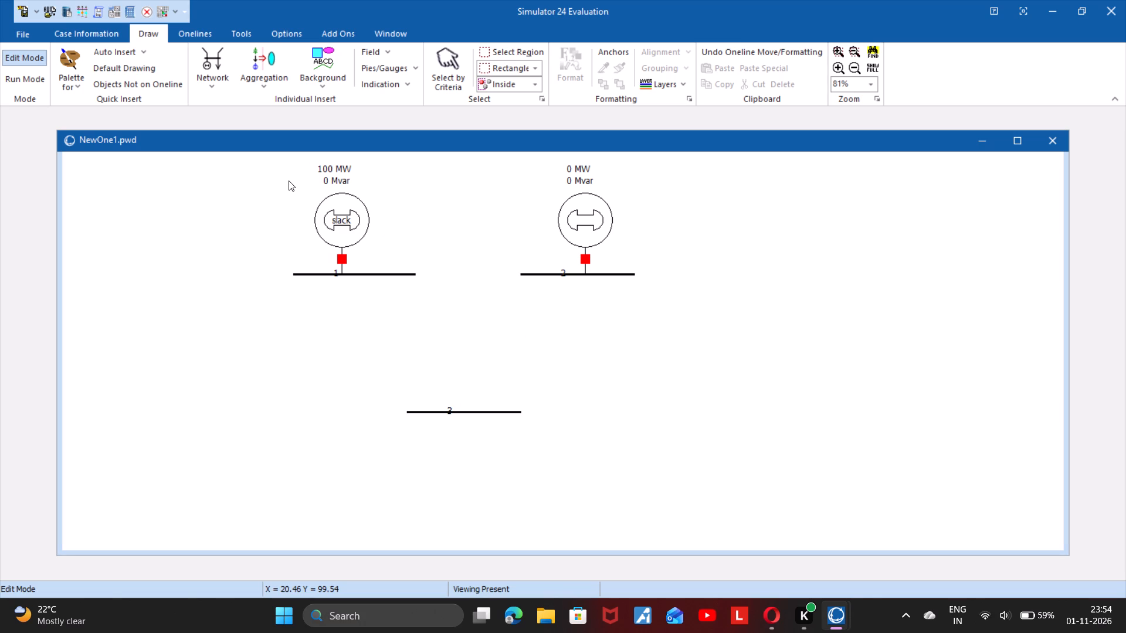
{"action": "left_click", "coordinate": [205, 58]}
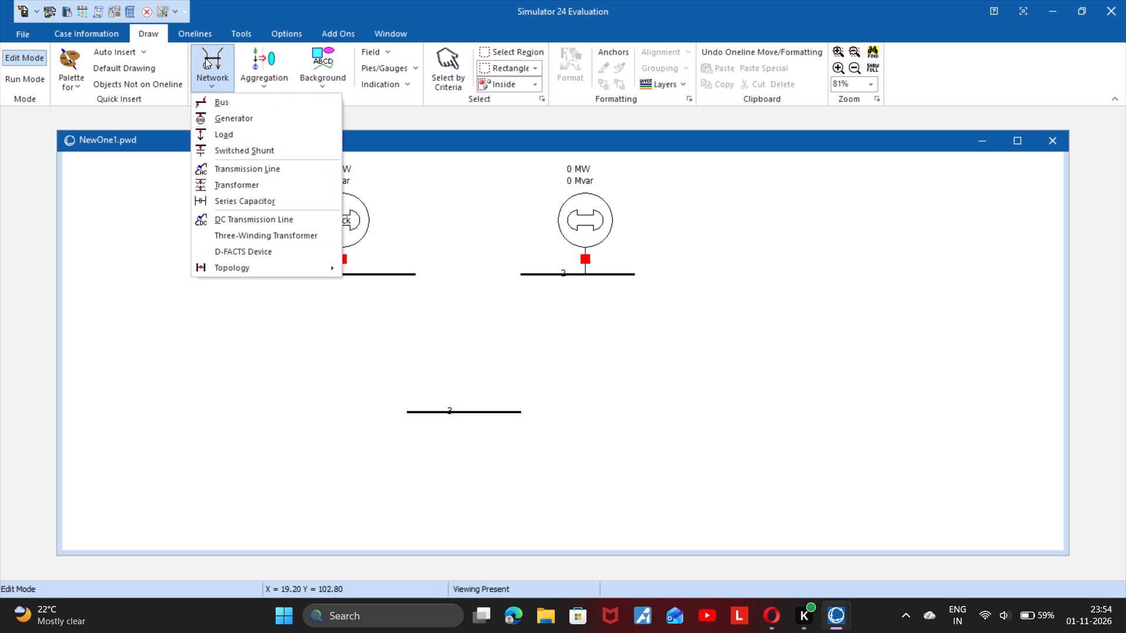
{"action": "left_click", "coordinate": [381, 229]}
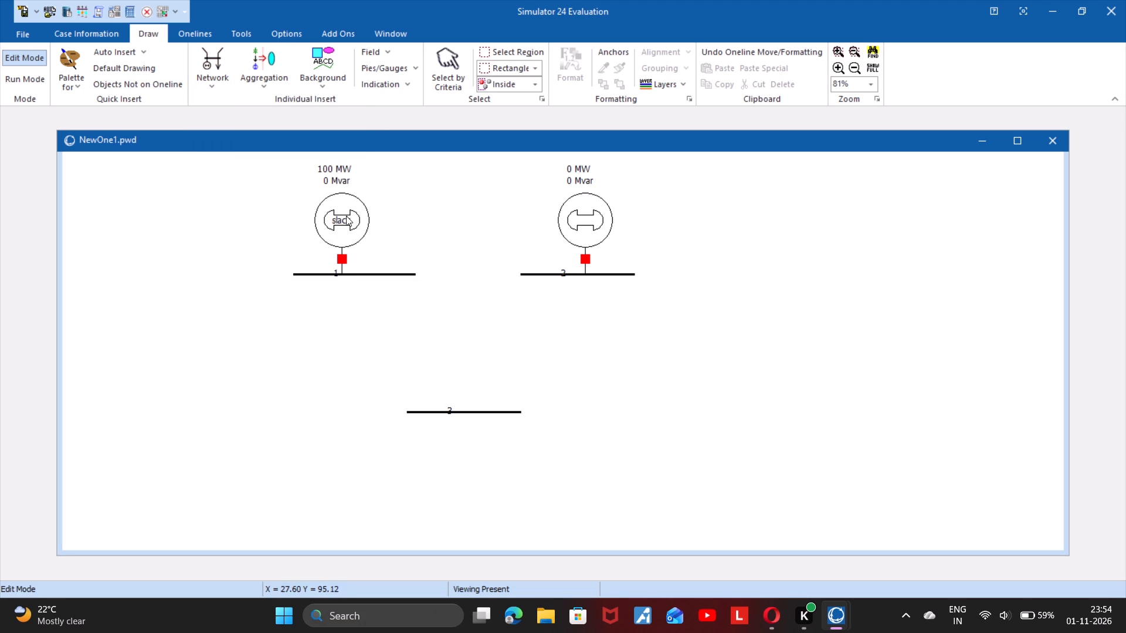
Set the bus 1 generator's internal sequence reactances X to 0.15 positive, 0.15 negative and 0.05 zero in its fault parameters.
{"action": "double_click", "coordinate": [346, 216]}
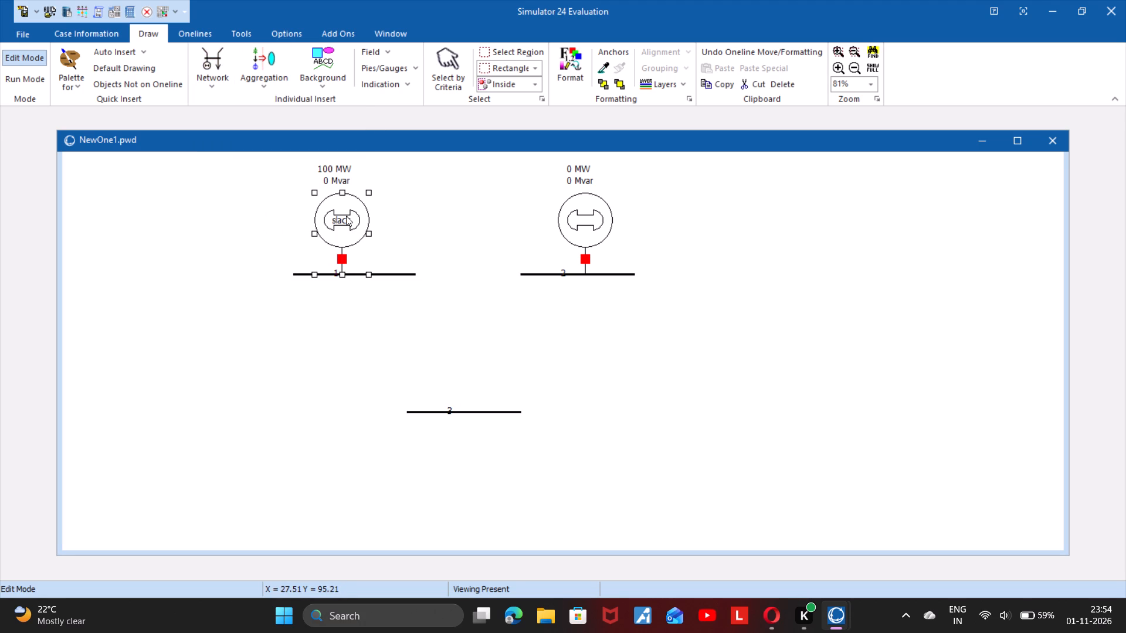
{"action": "double_click", "coordinate": [346, 216]}
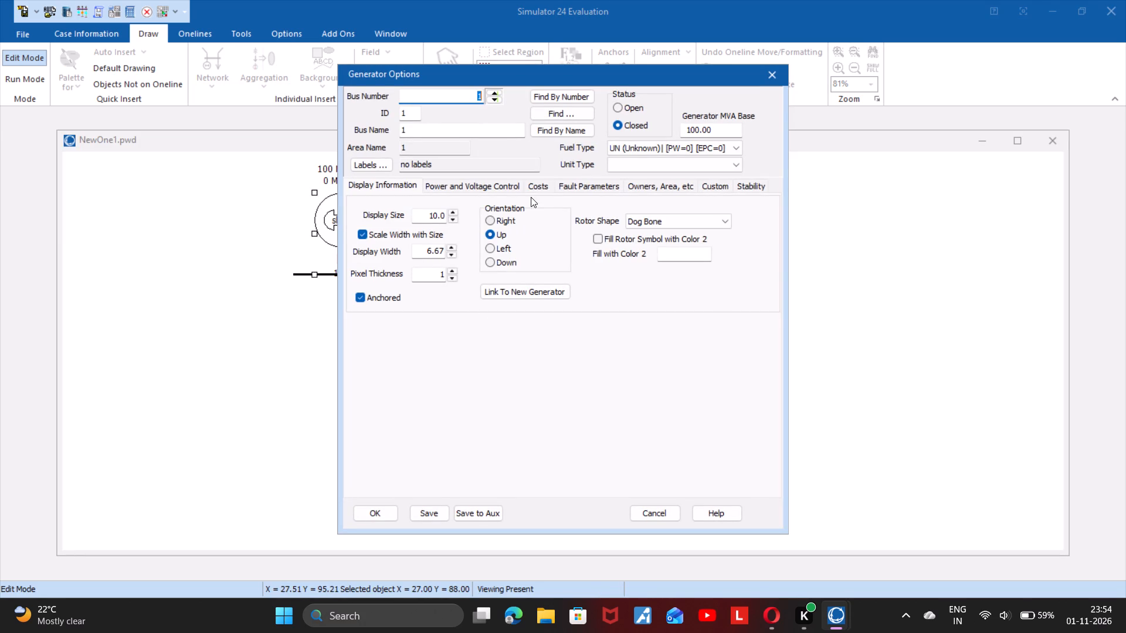
{"action": "left_click", "coordinate": [571, 186]}
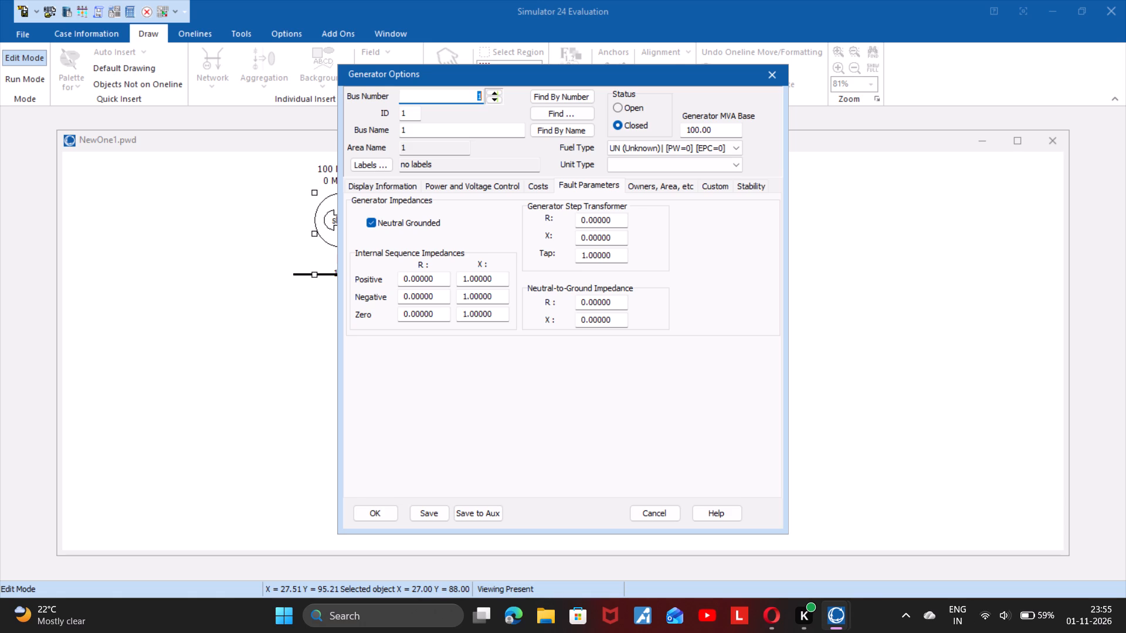
{"action": "left_click_drag", "start_coordinate": [501, 278], "coordinate": [440, 280]}
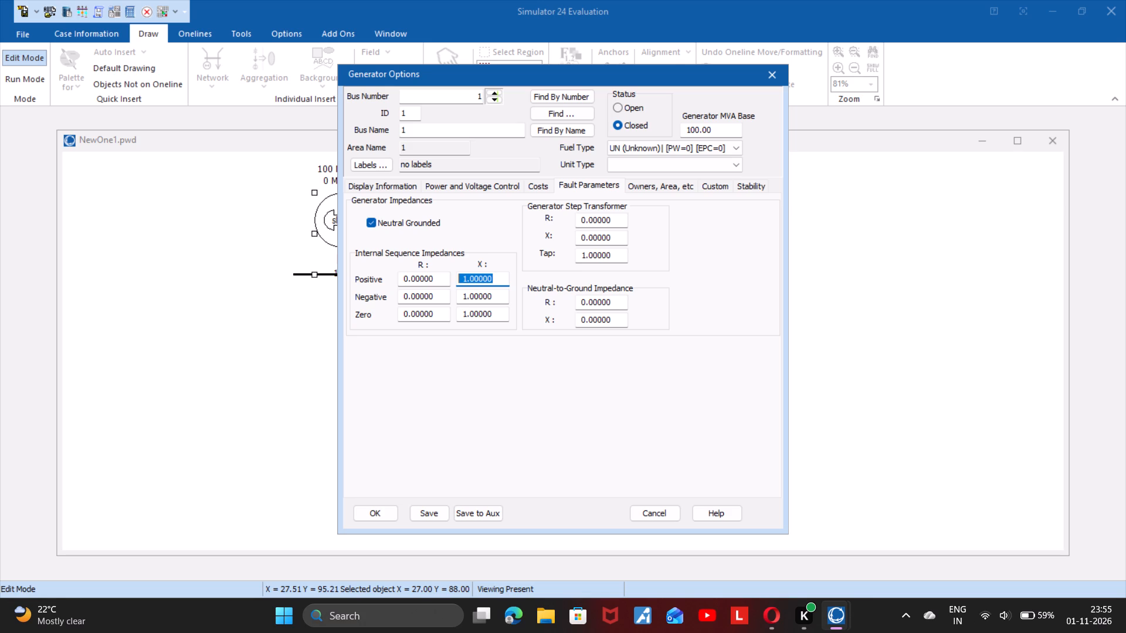
{"action": "type", "text": "0.15"}
{"action": "left_click_drag", "start_coordinate": [493, 300], "coordinate": [463, 301]}
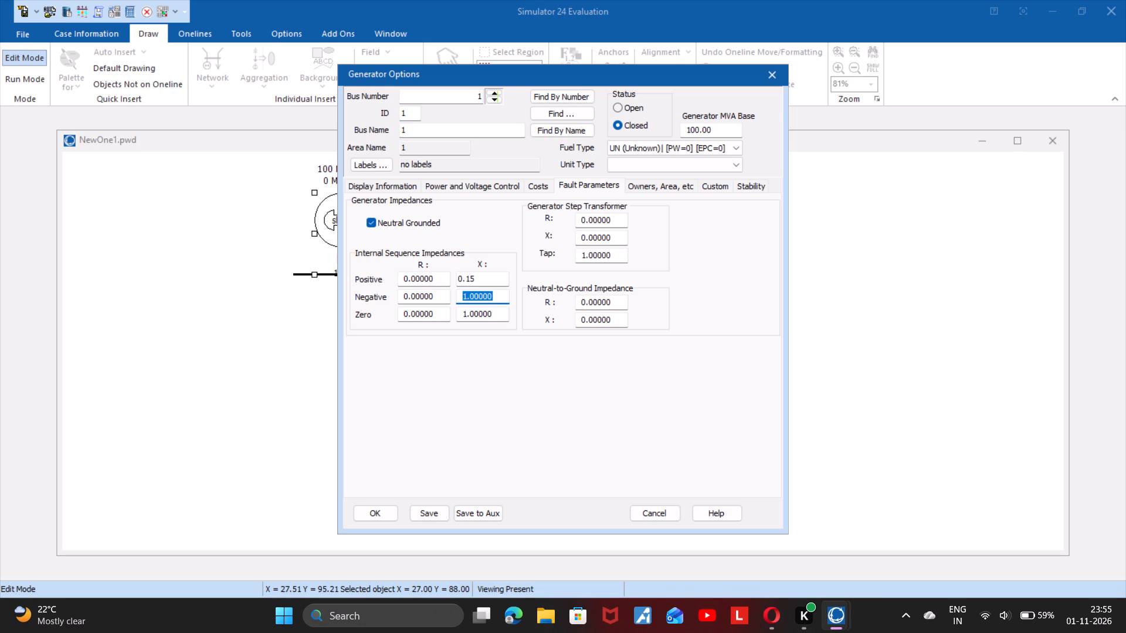
{"action": "type", "text": "0.15"}
{"action": "left_click_drag", "start_coordinate": [501, 316], "coordinate": [465, 314]}
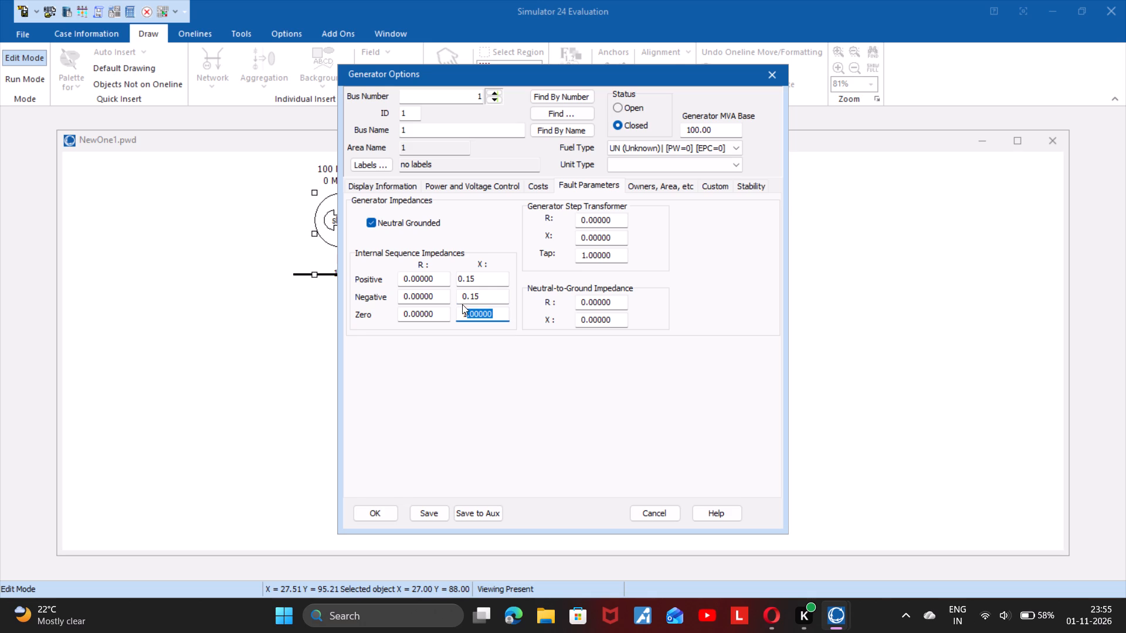
{"action": "left_click", "coordinate": [461, 297]}
{"action": "key", "text": "BackSpace"}
{"action": "left_click_drag", "start_coordinate": [494, 317], "coordinate": [457, 321]}
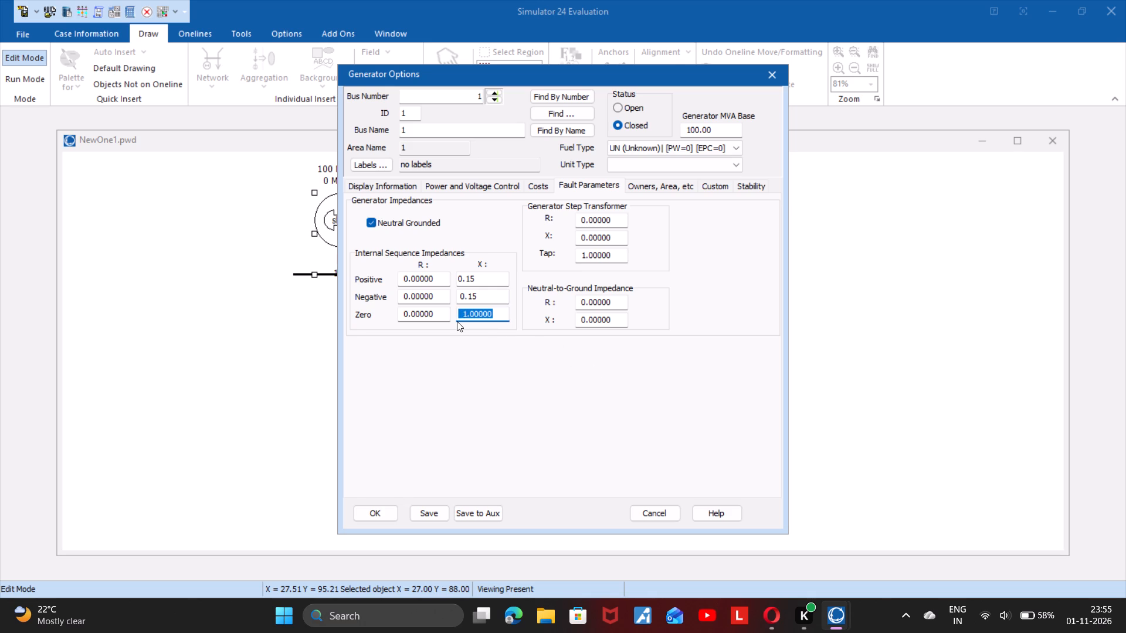
{"action": "type", "text": "0.05"}
Set the bus 1 generator's step transformer R, X and tap each to 0.10 in its fault parameters.
{"action": "left_click_drag", "start_coordinate": [615, 219], "coordinate": [523, 234]}
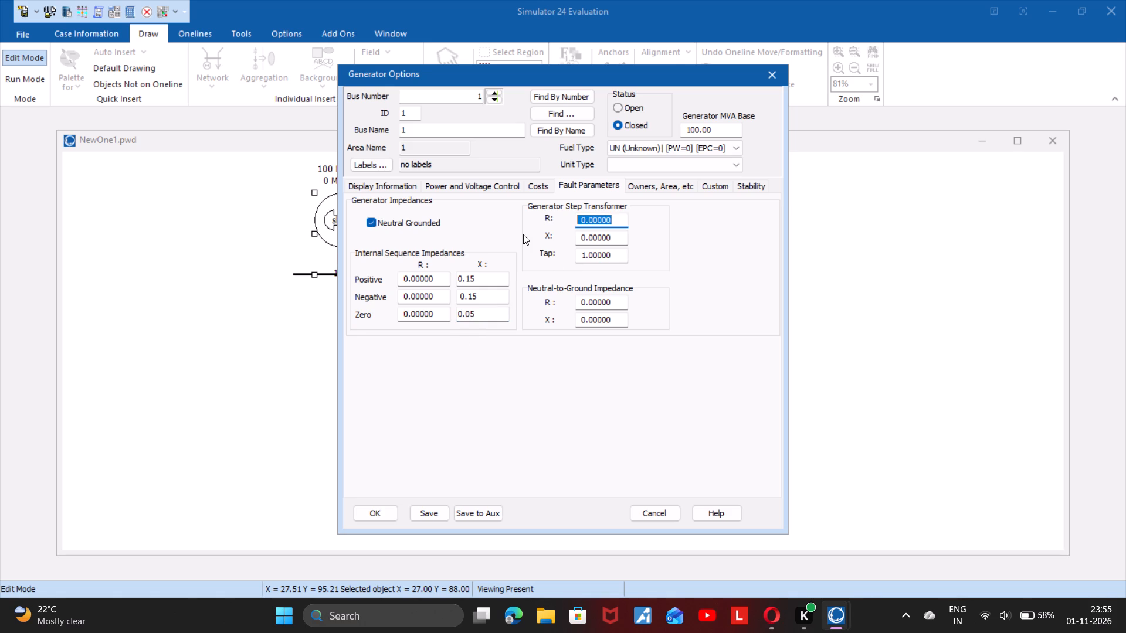
{"action": "key", "text": "0"}
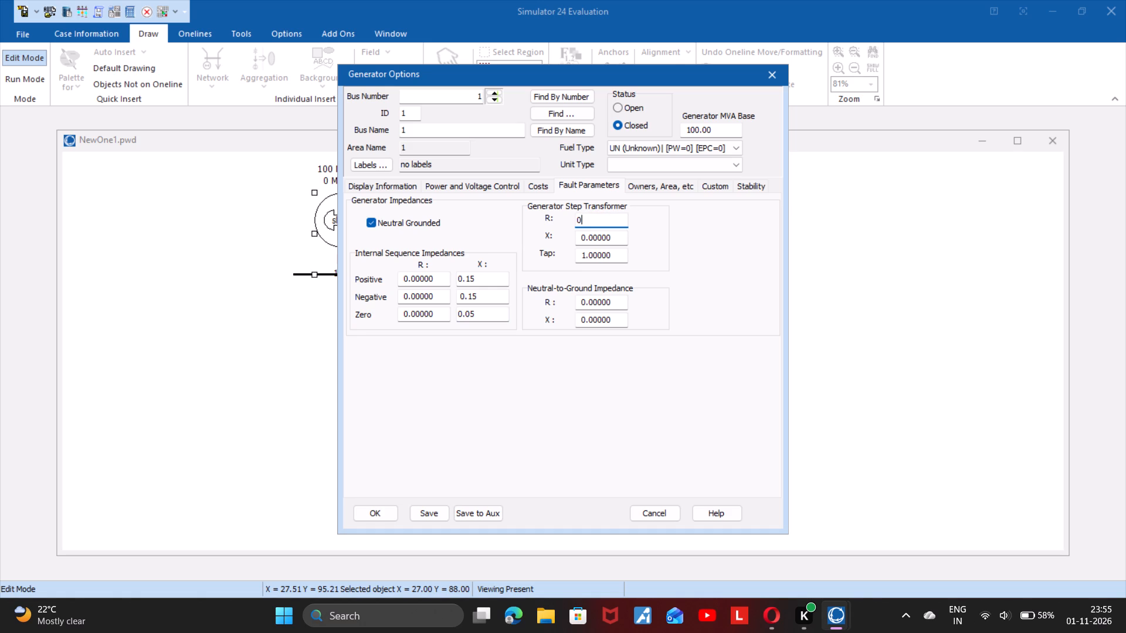
{"action": "type", "text": ".10"}
{"action": "left_click_drag", "start_coordinate": [617, 233], "coordinate": [591, 234]}
{"action": "left_click_drag", "start_coordinate": [591, 234], "coordinate": [589, 236]}
{"action": "type", "text": "10"}
{"action": "left_click_drag", "start_coordinate": [623, 254], "coordinate": [538, 258]}
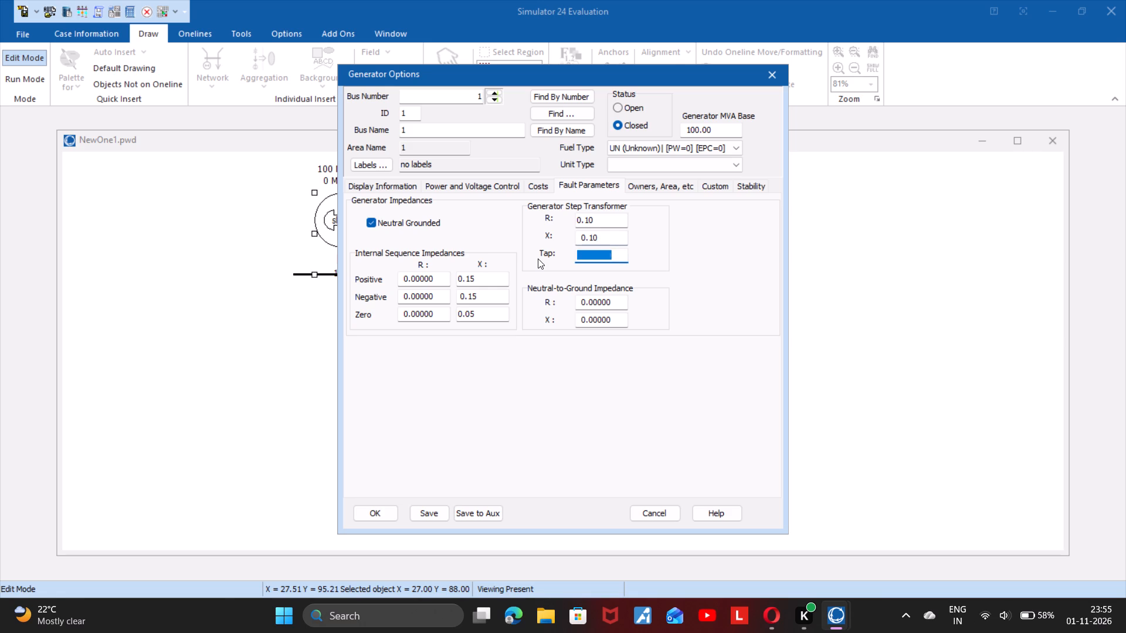
{"action": "key", "text": "period"}
{"action": "key", "text": "BackSpace"}
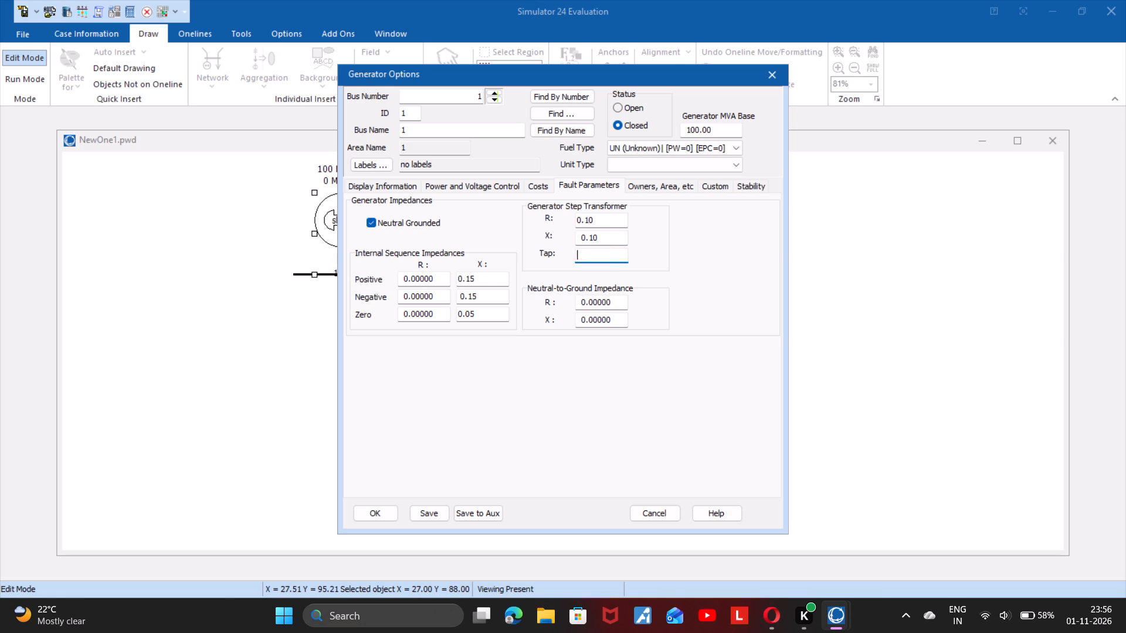
{"action": "type", "text": "0.0"}
{"action": "key", "text": "BackSpace"}
{"action": "type", "text": "10"}
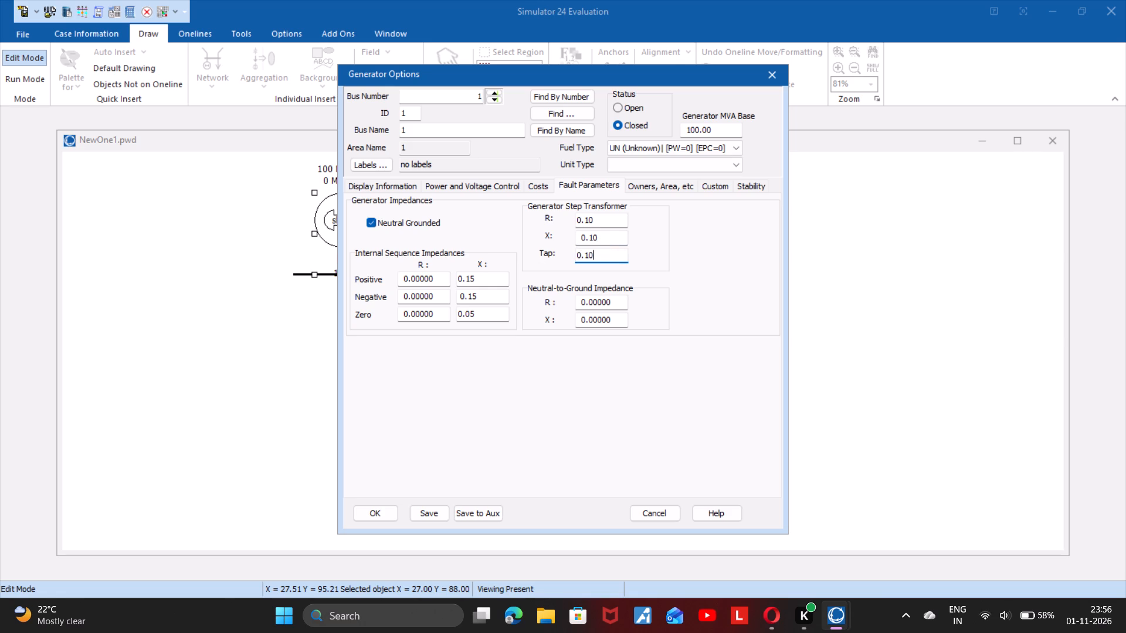
{"action": "left_click", "coordinate": [583, 234]}
{"action": "key", "text": "BackSpace"}
{"action": "left_click", "coordinate": [674, 297]}
Turn off enforcement of MW limits during automatic control for the bus 1 generator and accept its options.
{"action": "left_click", "coordinate": [498, 188]}
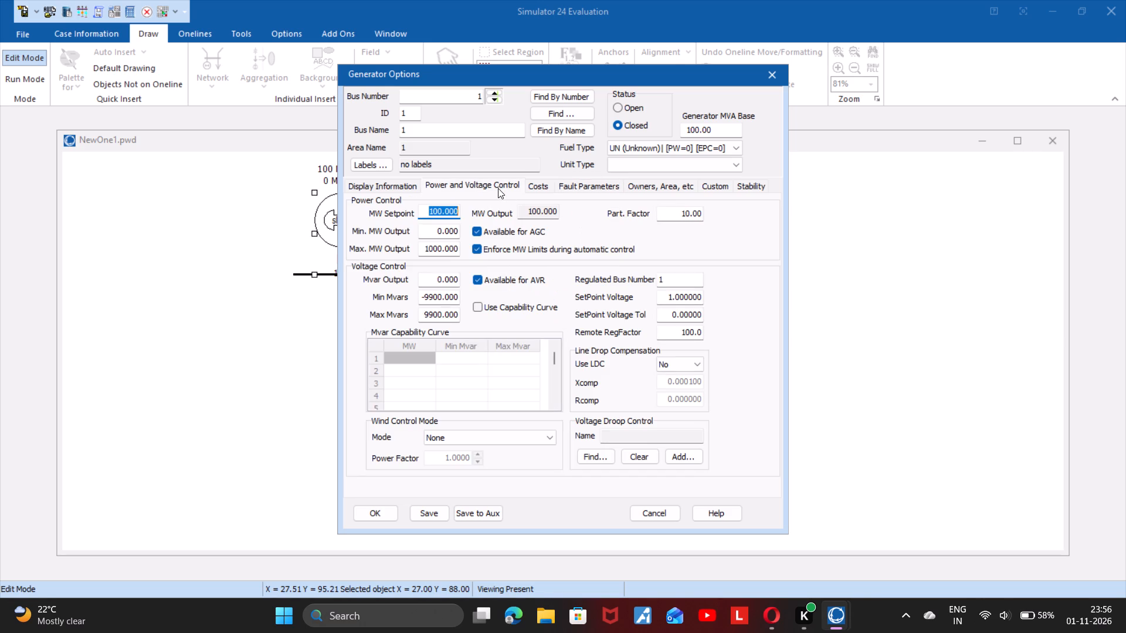
{"action": "left_click", "coordinate": [475, 244]}
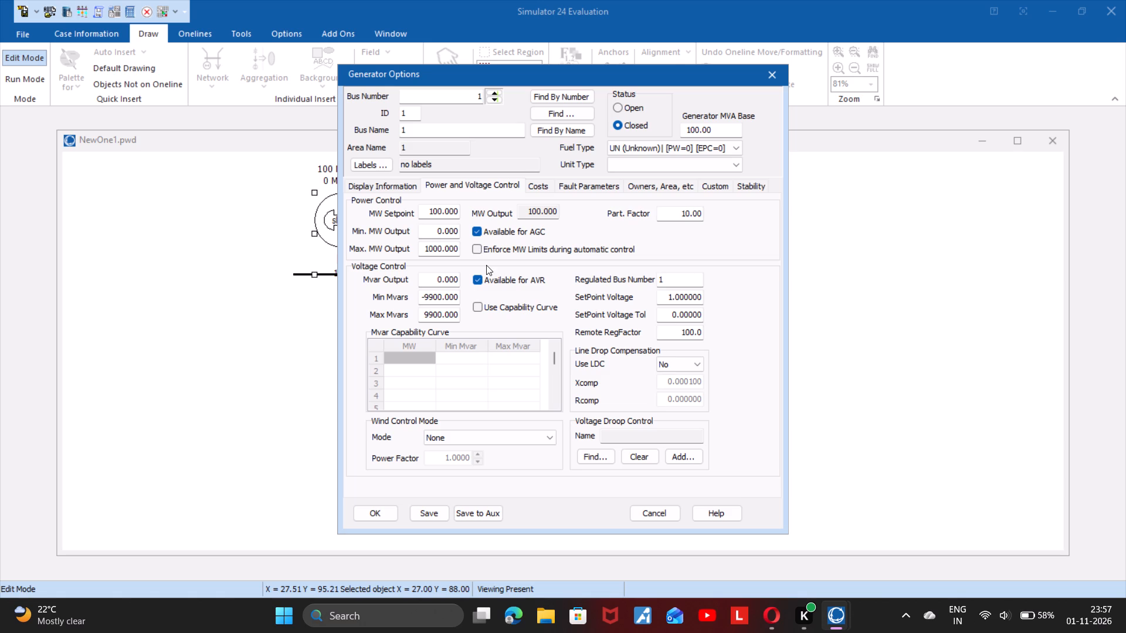
{"action": "left_click", "coordinate": [402, 185]}
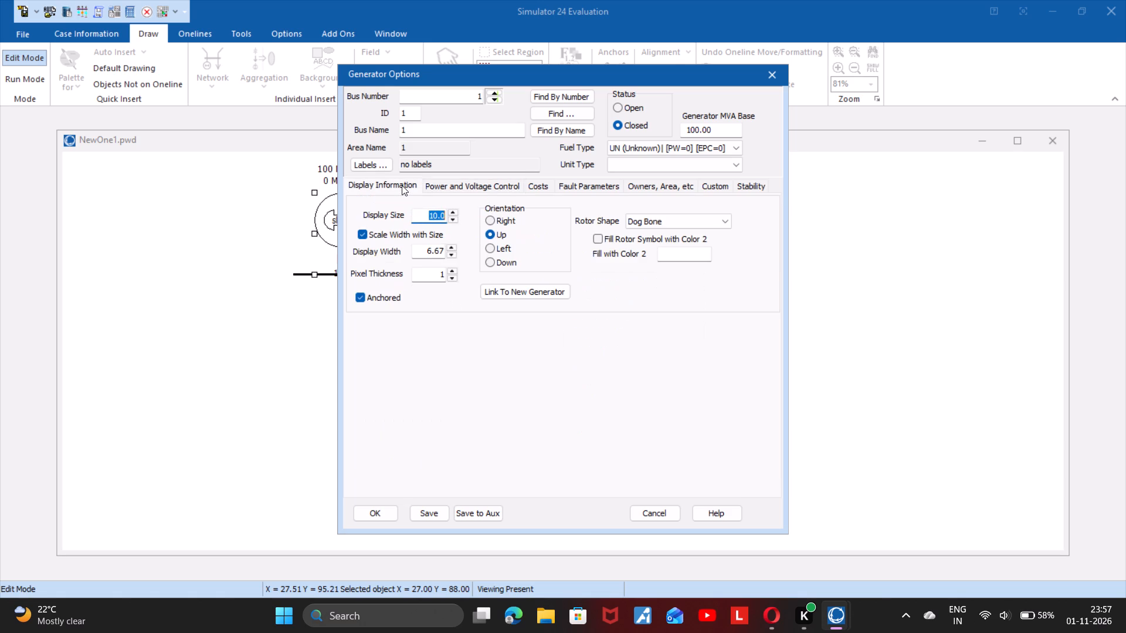
{"action": "left_click", "coordinate": [540, 182]}
{"action": "left_click", "coordinate": [572, 188]}
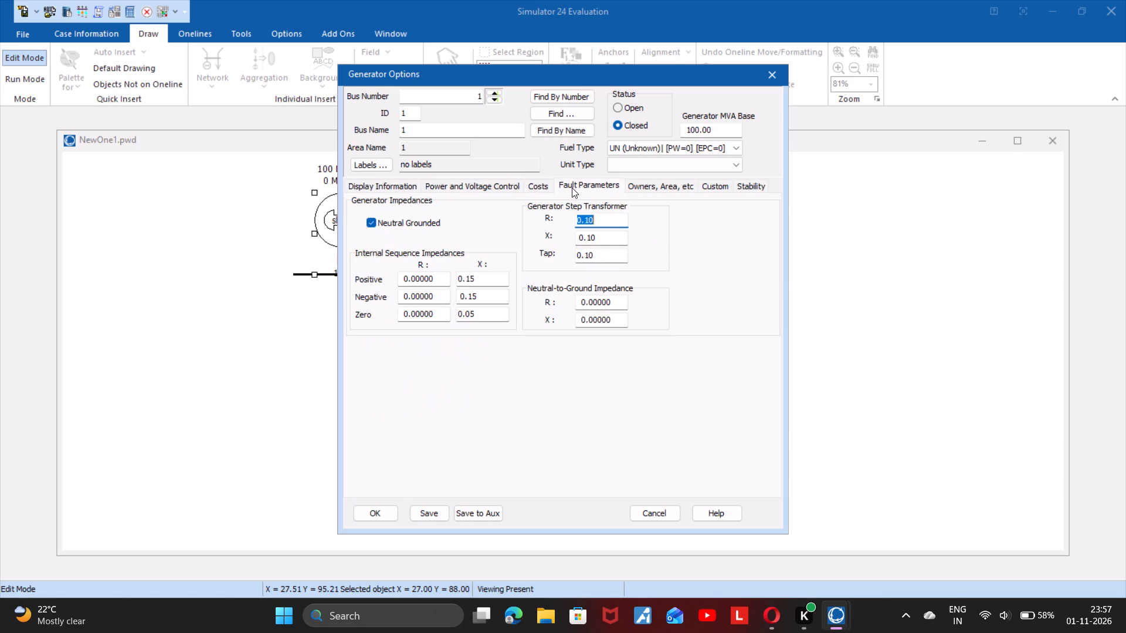
{"action": "left_click", "coordinate": [652, 187]}
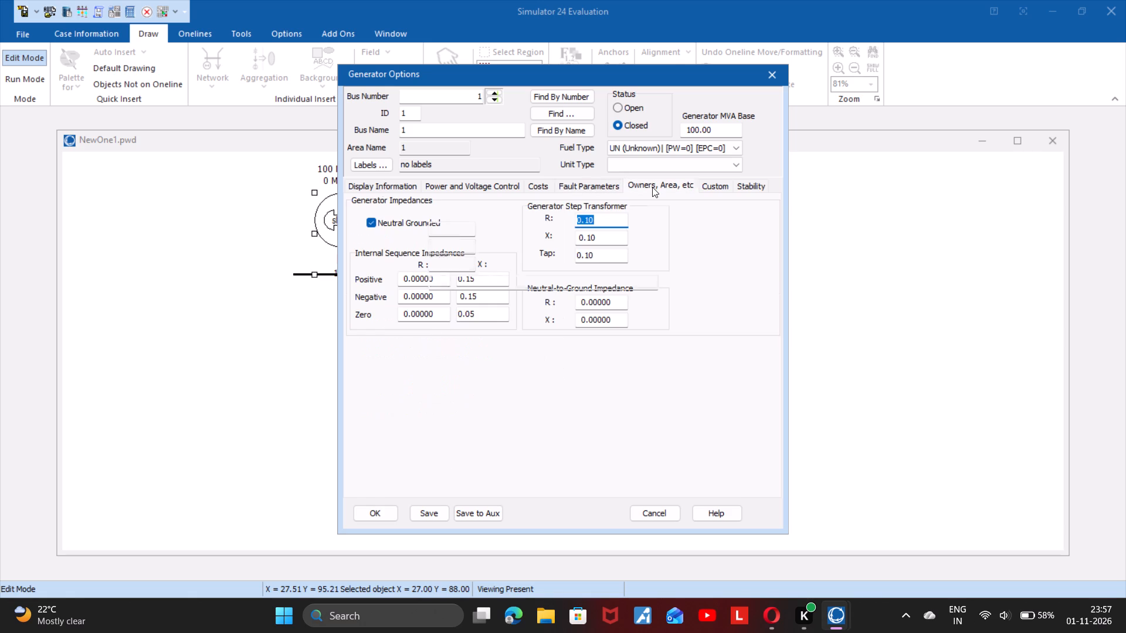
{"action": "left_click", "coordinate": [714, 186]}
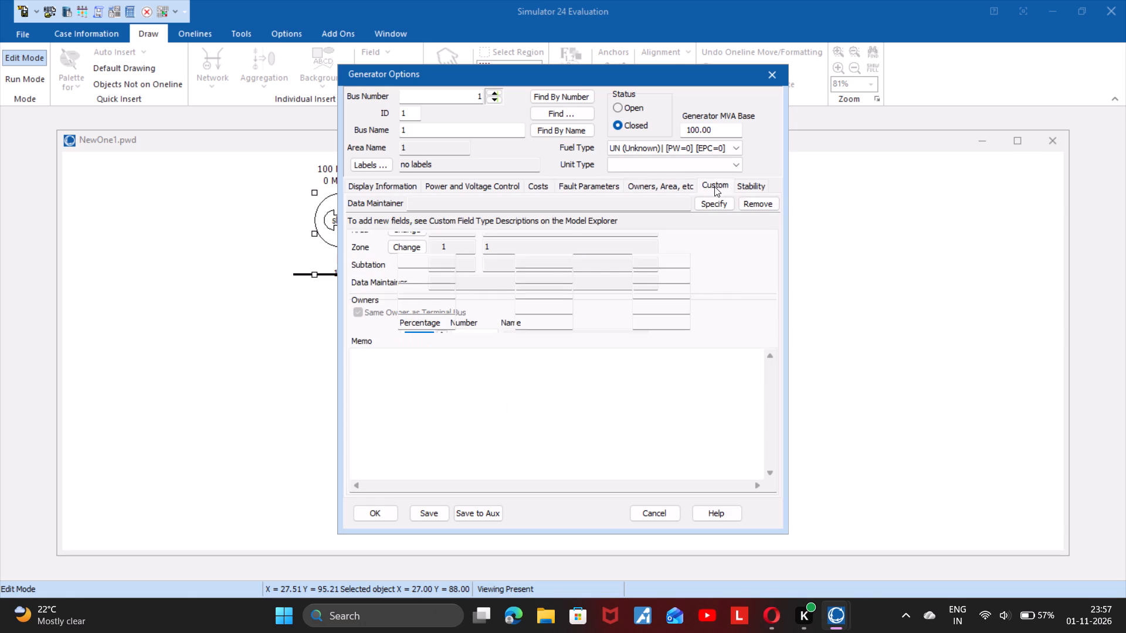
{"action": "left_click", "coordinate": [758, 188]}
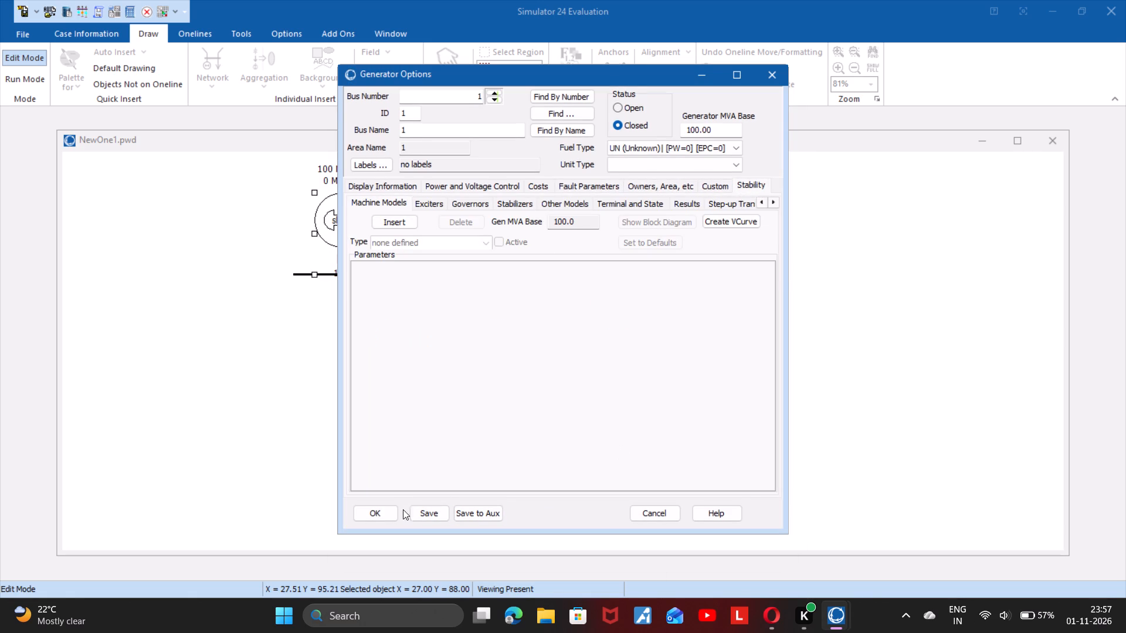
{"action": "left_click", "coordinate": [388, 512]}
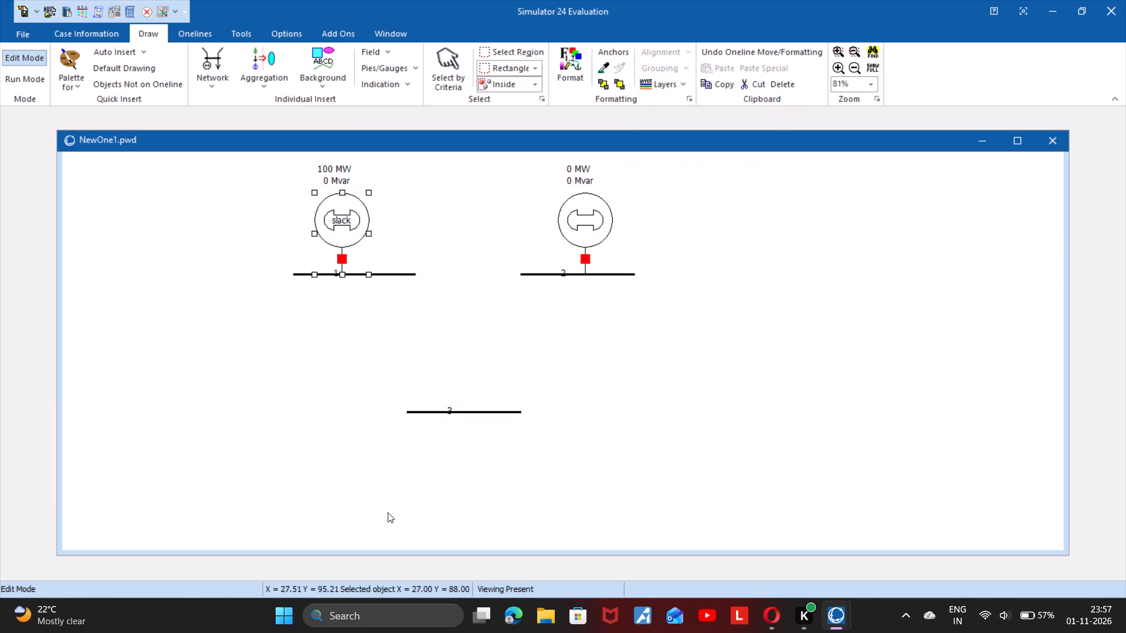
Set the bus 2 generator's internal sequence reactances X to 0.15 positive, 0.15 negative and 0.05 zero in its fault parameters.
{"action": "double_click", "coordinate": [585, 233]}
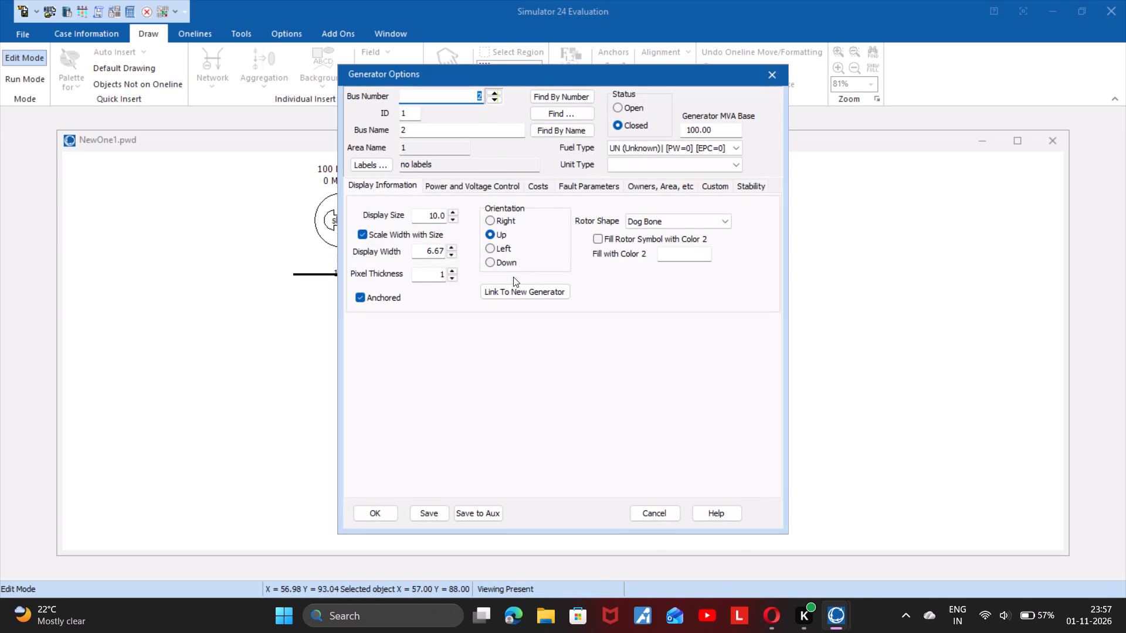
{"action": "left_click", "coordinate": [442, 187]}
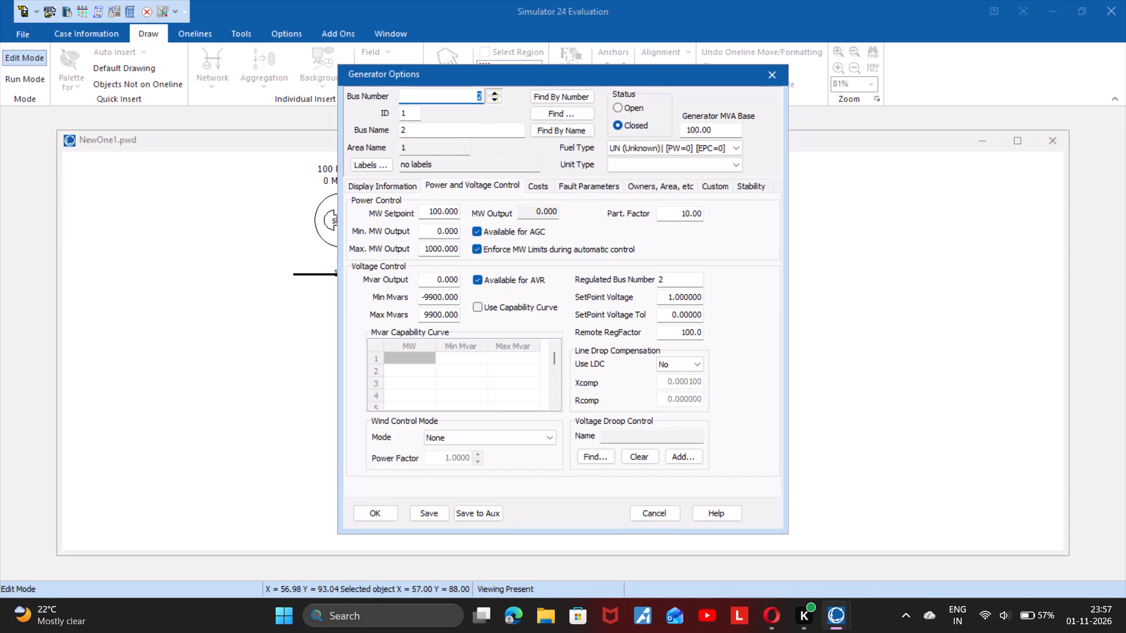
{"action": "left_click", "coordinate": [579, 186]}
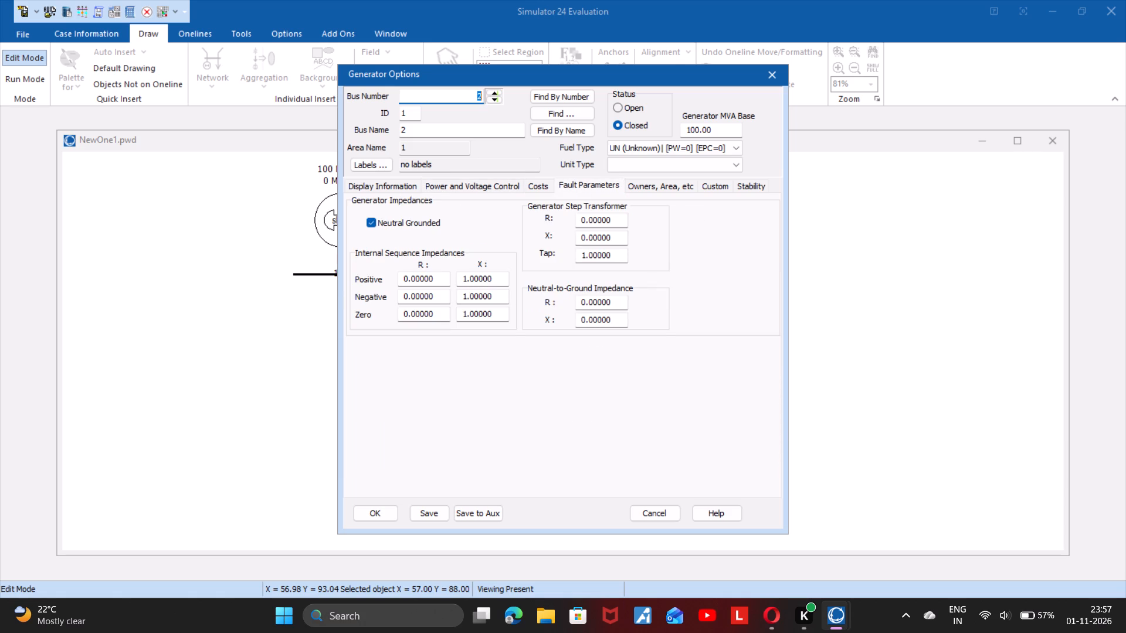
{"action": "left_click_drag", "start_coordinate": [495, 281], "coordinate": [441, 278]}
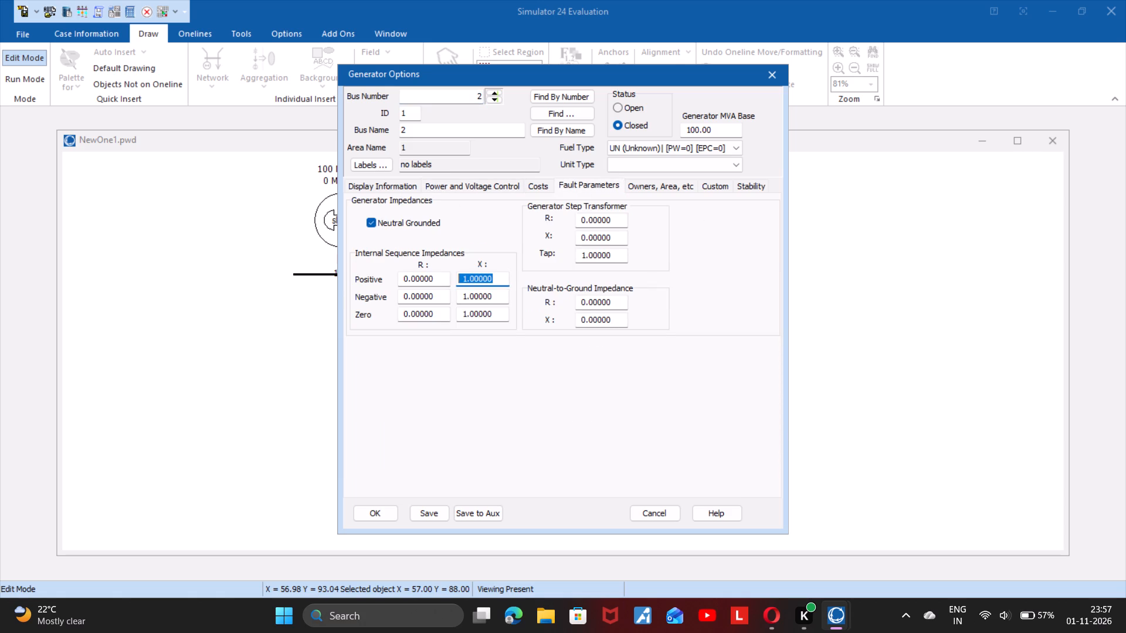
{"action": "type", "text": "0.15"}
{"action": "left_click_drag", "start_coordinate": [495, 293], "coordinate": [453, 290]}
{"action": "type", "text": "0.16"}
{"action": "key", "text": "BackSpace"}
{"action": "key", "text": "5"}
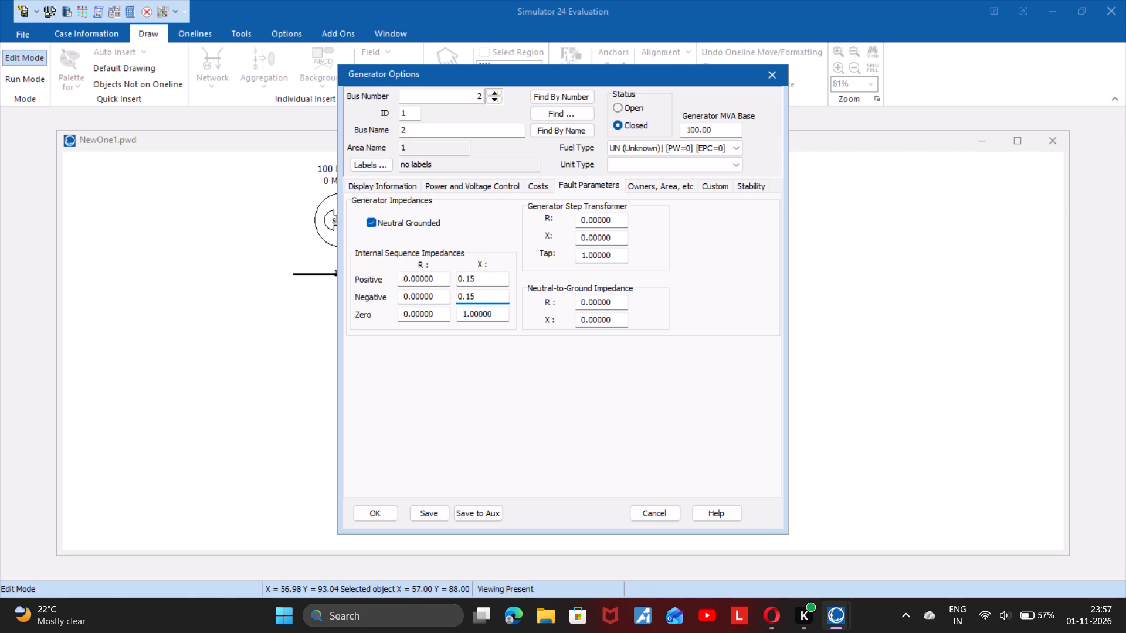
{"action": "left_click_drag", "start_coordinate": [501, 319], "coordinate": [450, 330]}
{"action": "type", "text": "0.05"}
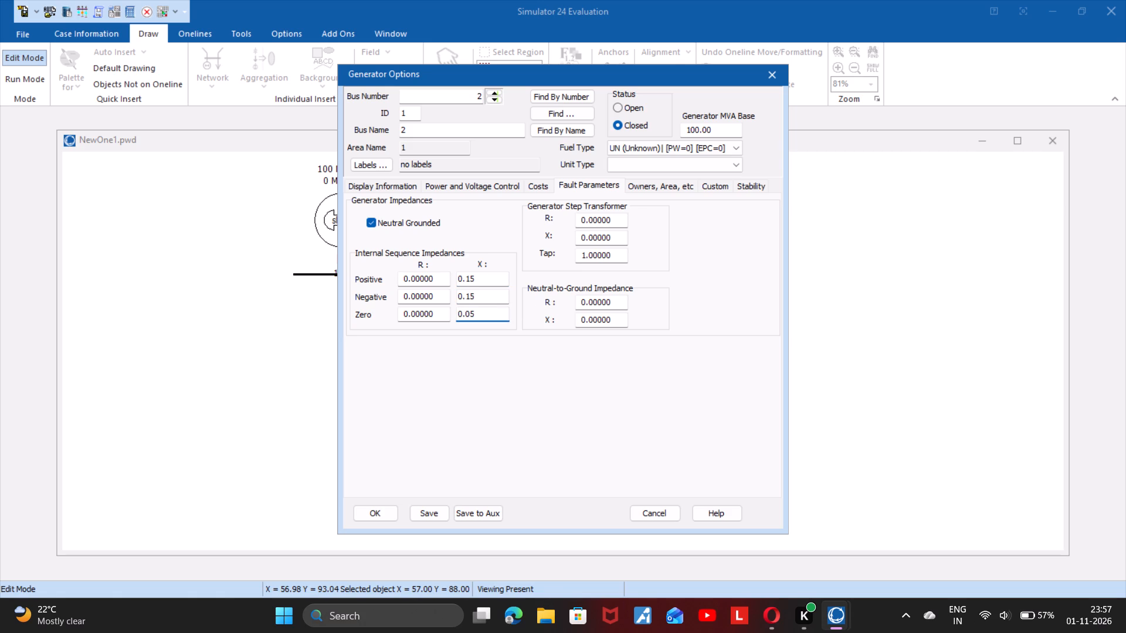
Set the bus 2 generator's step transformer X, tap and R each to 0.10 and accept its options.
{"action": "left_click", "coordinate": [614, 236]}
{"action": "left_click_drag", "start_coordinate": [614, 236], "coordinate": [581, 243]}
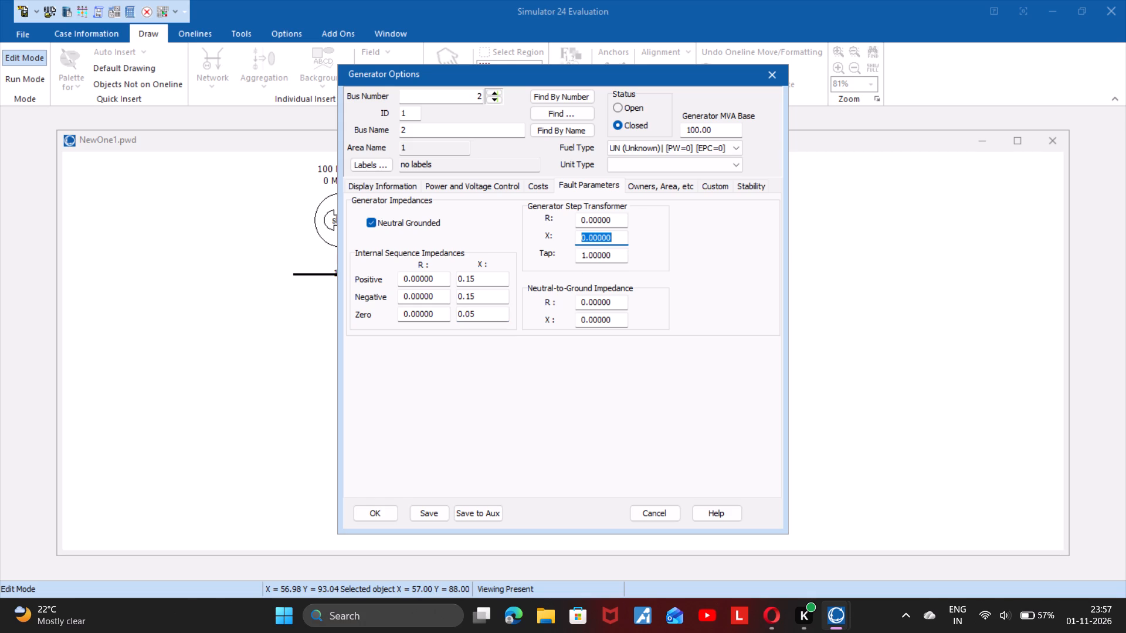
{"action": "type", "text": "0.10"}
{"action": "left_click_drag", "start_coordinate": [615, 253], "coordinate": [609, 251]}
{"action": "left_click_drag", "start_coordinate": [609, 251], "coordinate": [558, 254]}
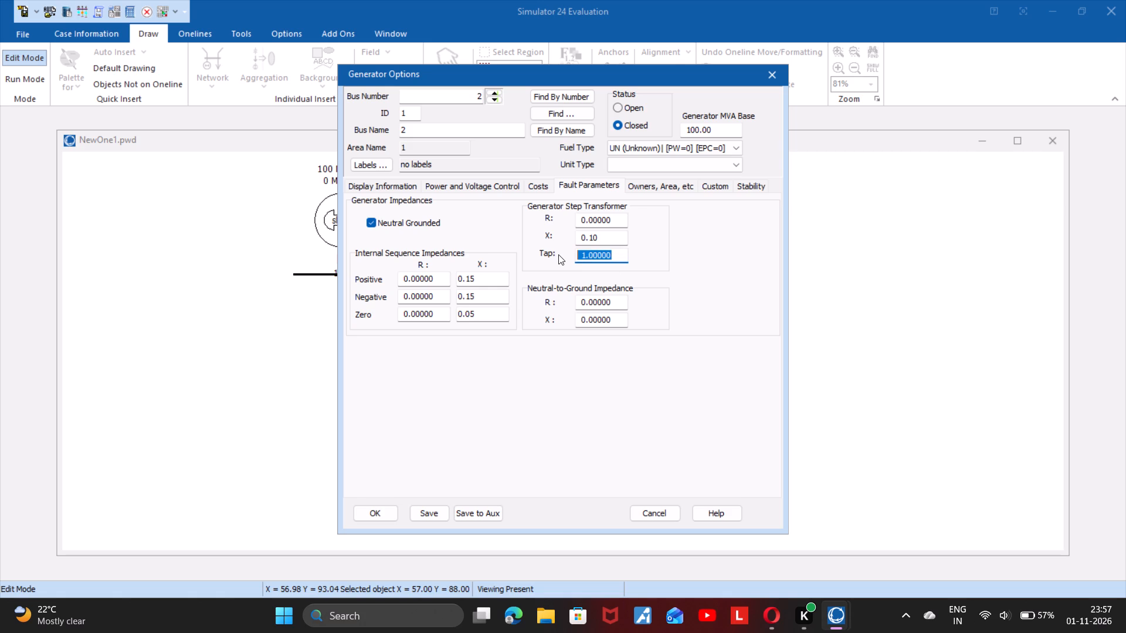
{"action": "type", "text": "0.10"}
{"action": "left_click_drag", "start_coordinate": [622, 221], "coordinate": [551, 227]}
{"action": "type", "text": "1\\"}
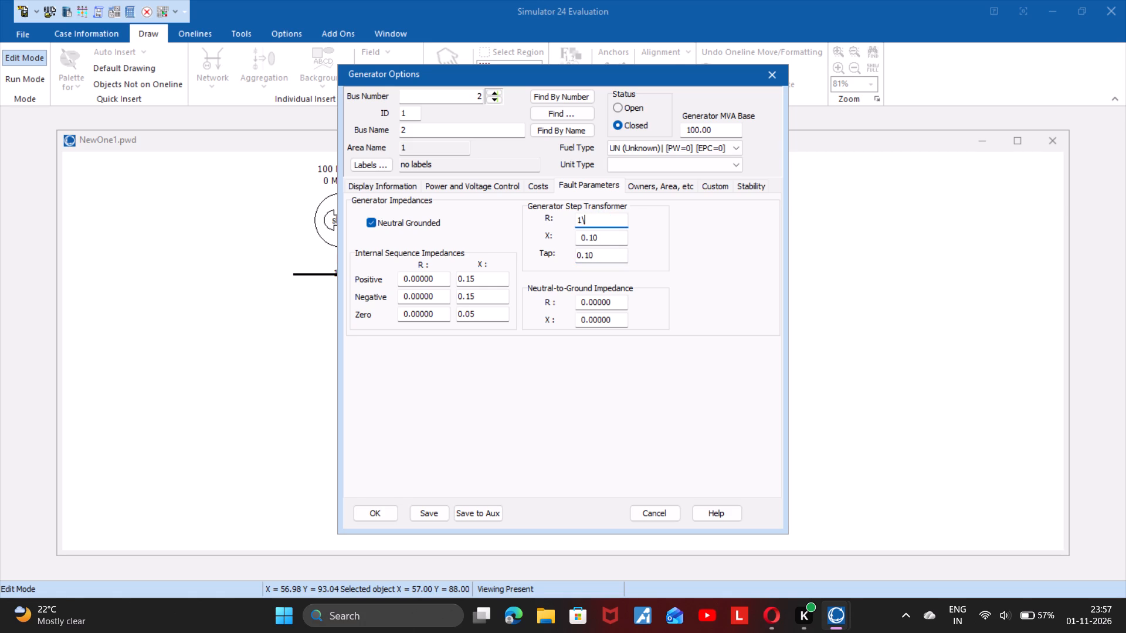
{"action": "key", "text": "BackSpace"}
{"action": "key", "text": "BackSpace"}
{"action": "type", "text": "0.10"}
{"action": "left_click", "coordinate": [382, 515]}
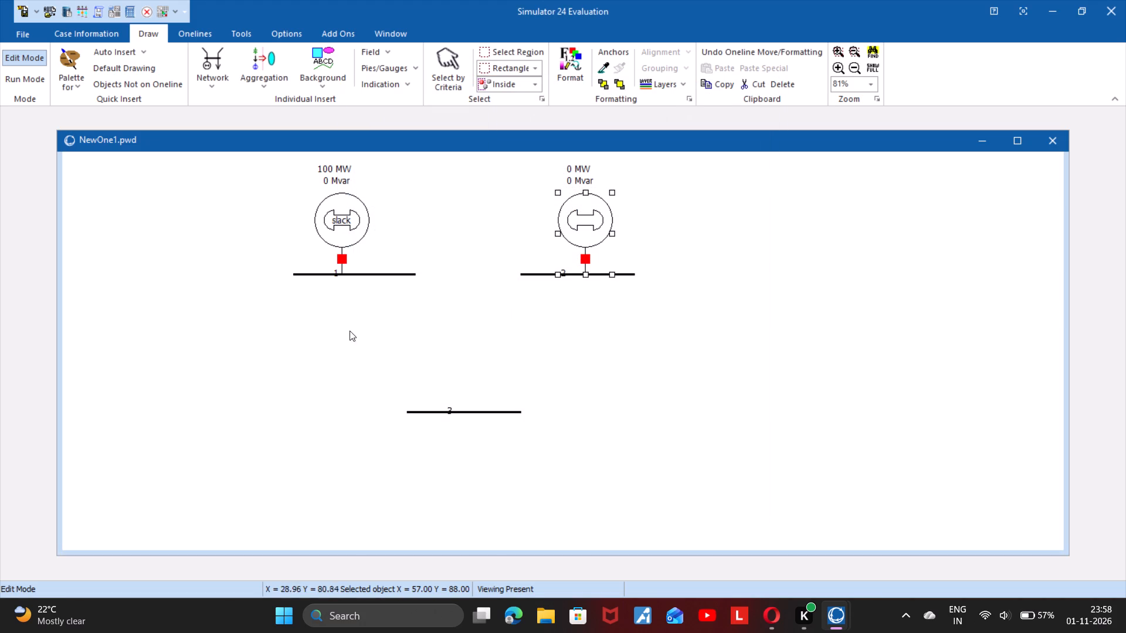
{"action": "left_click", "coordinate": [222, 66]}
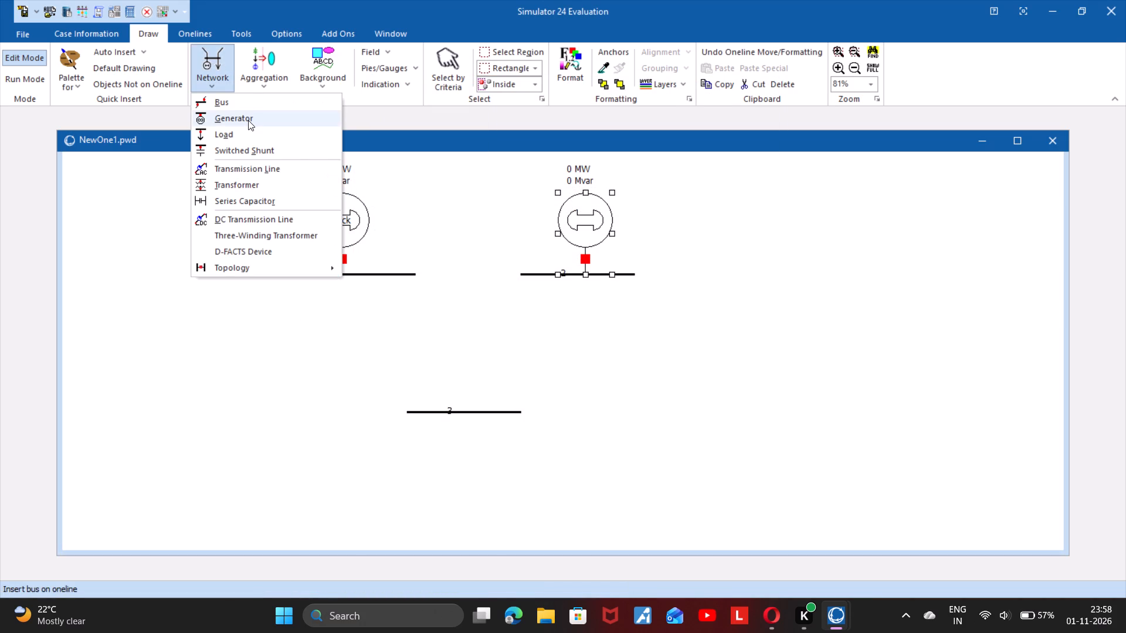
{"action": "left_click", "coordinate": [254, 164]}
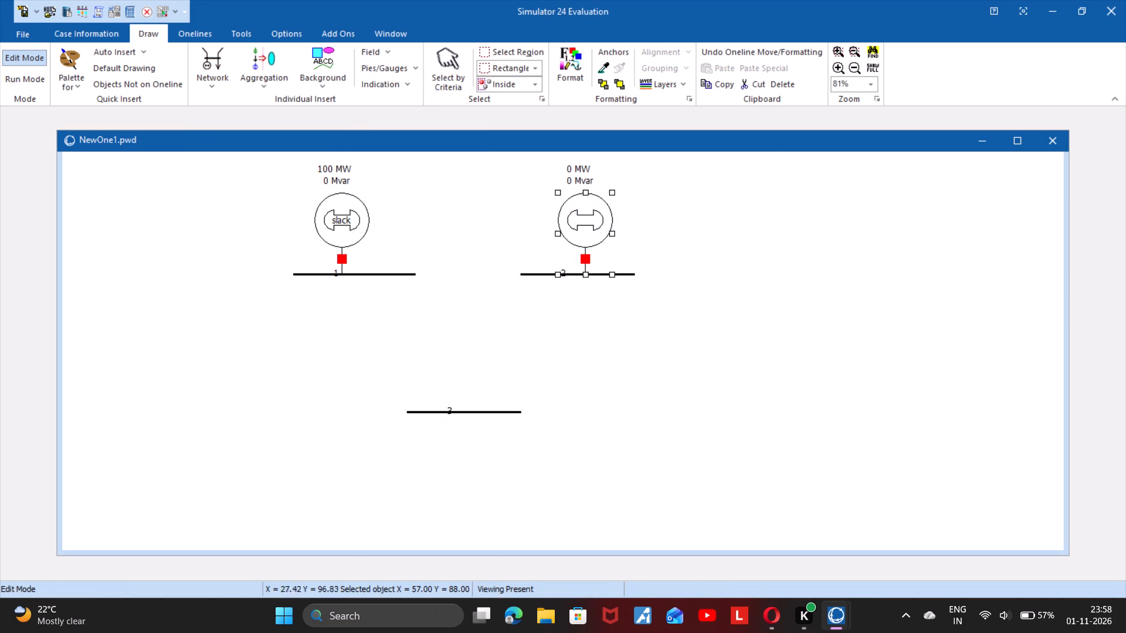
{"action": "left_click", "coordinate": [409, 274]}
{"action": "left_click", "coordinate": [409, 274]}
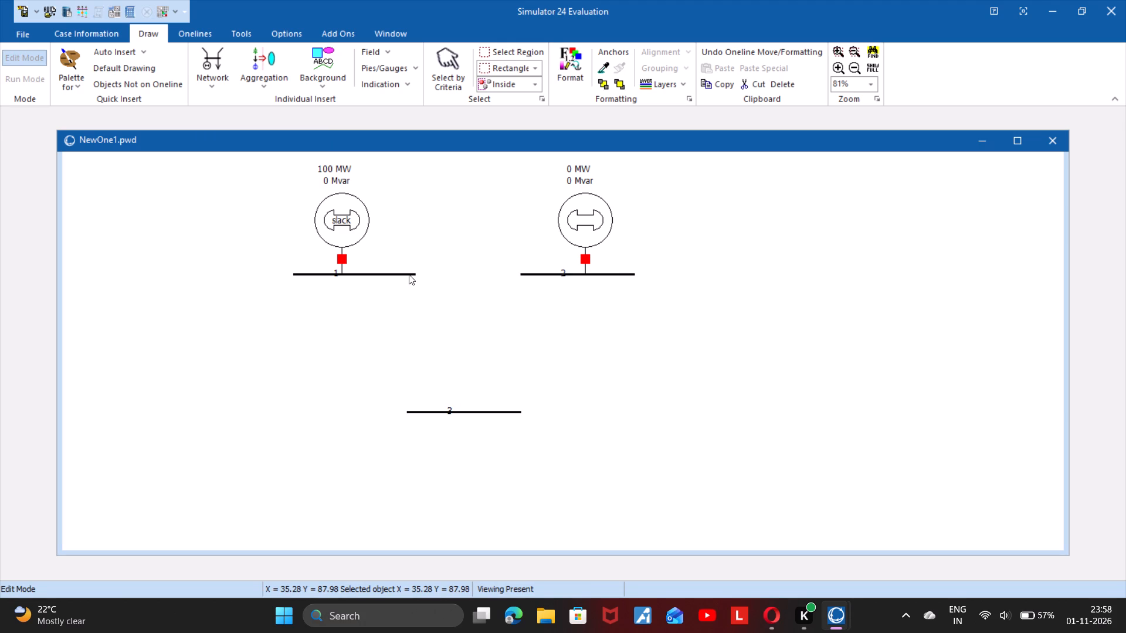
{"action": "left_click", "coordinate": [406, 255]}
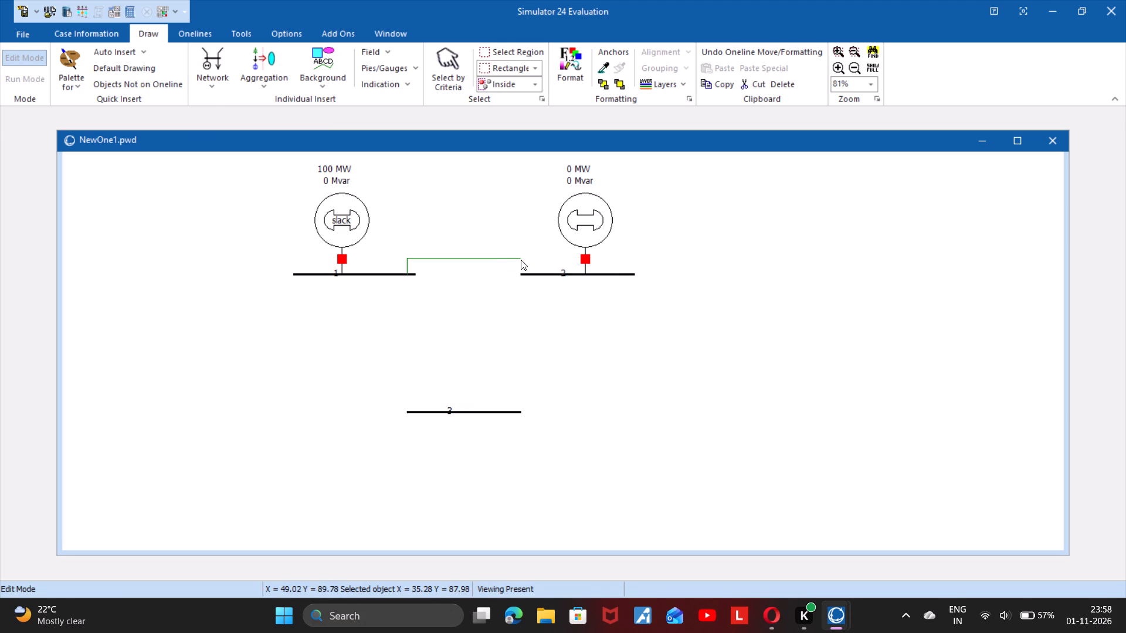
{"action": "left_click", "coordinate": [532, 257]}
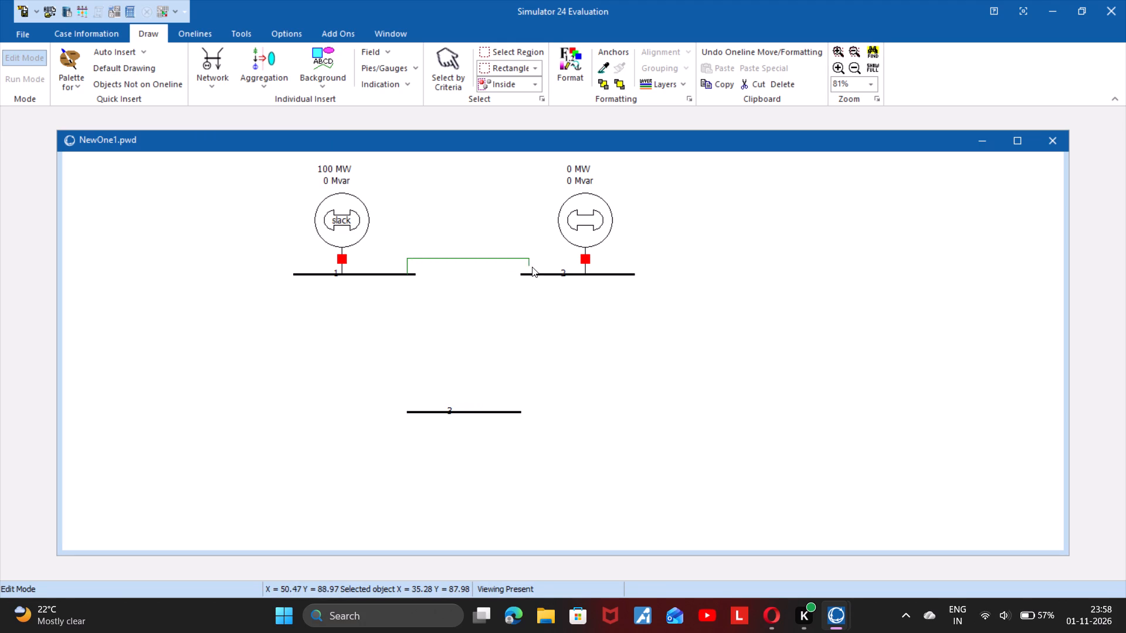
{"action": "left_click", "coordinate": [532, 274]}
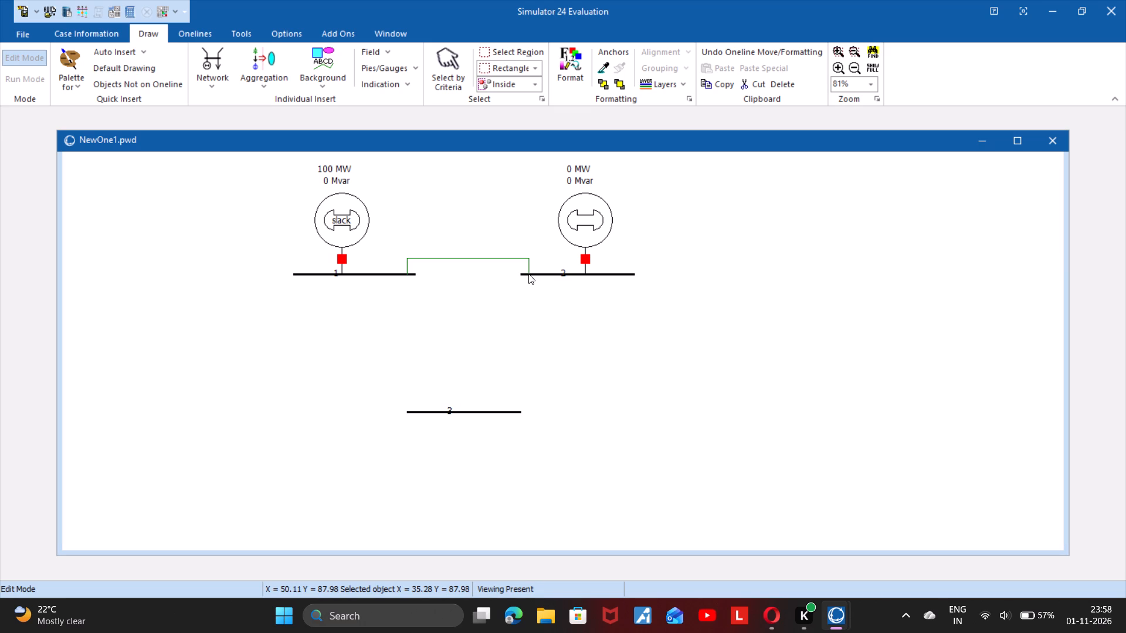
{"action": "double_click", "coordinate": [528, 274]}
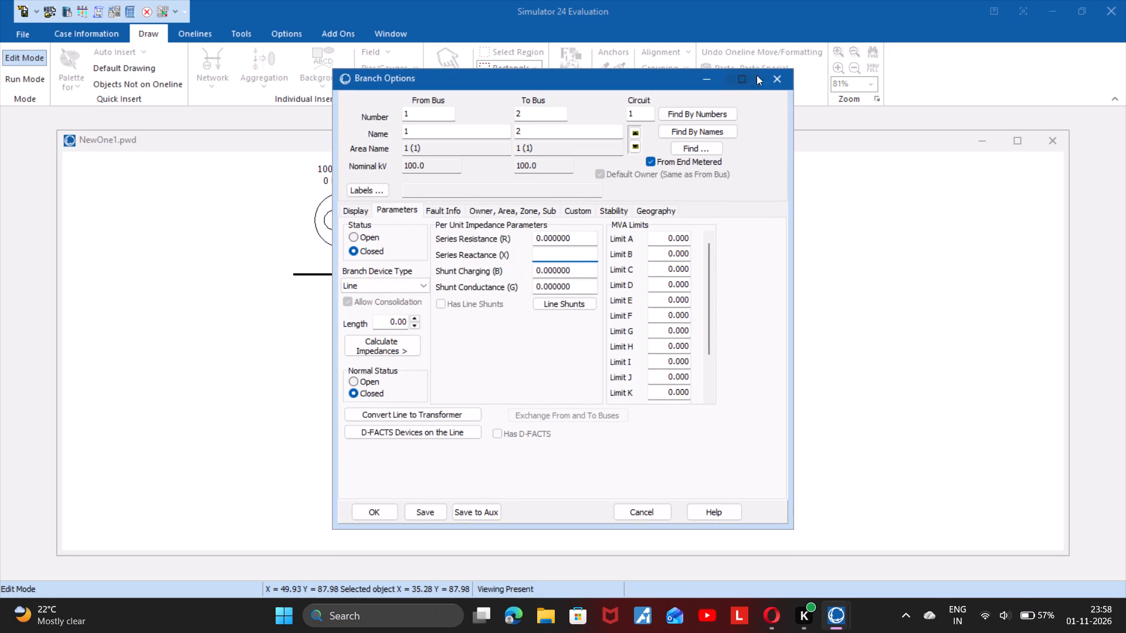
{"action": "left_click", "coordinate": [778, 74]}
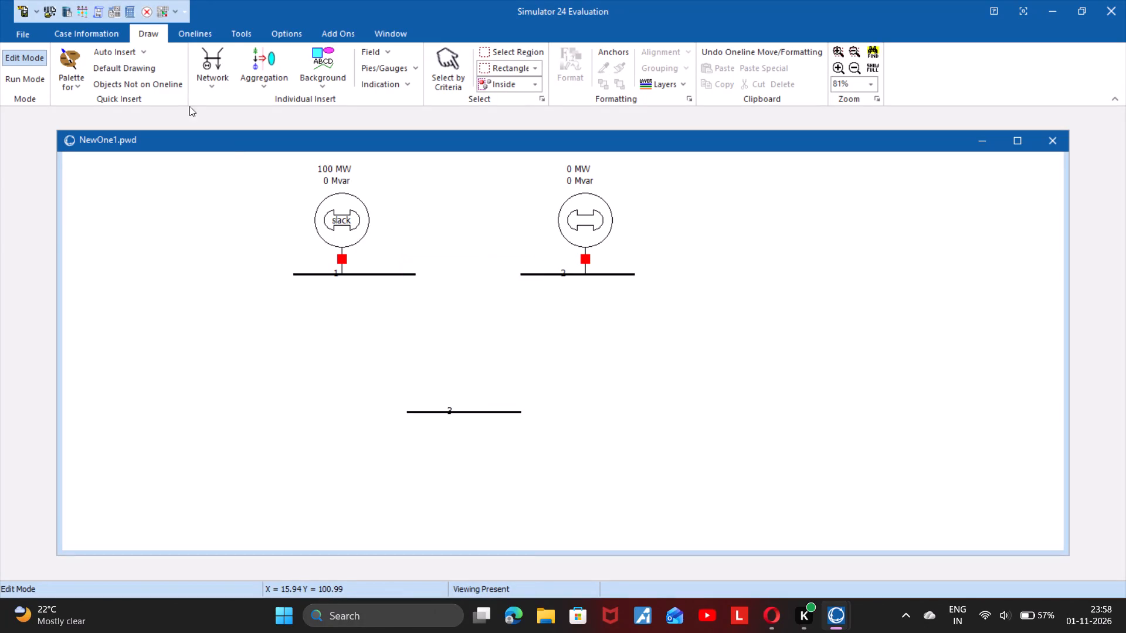
Draw a transmission line from bus 1 to bus 2, routed up and across between the two generators.
{"action": "left_click", "coordinate": [205, 80]}
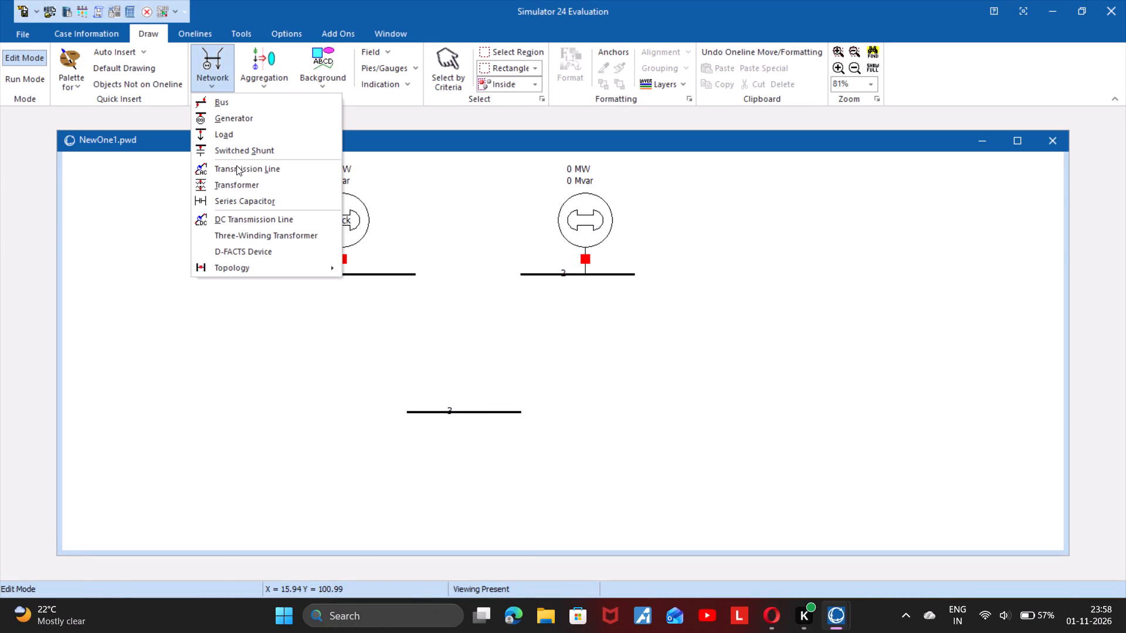
{"action": "left_click", "coordinate": [236, 165]}
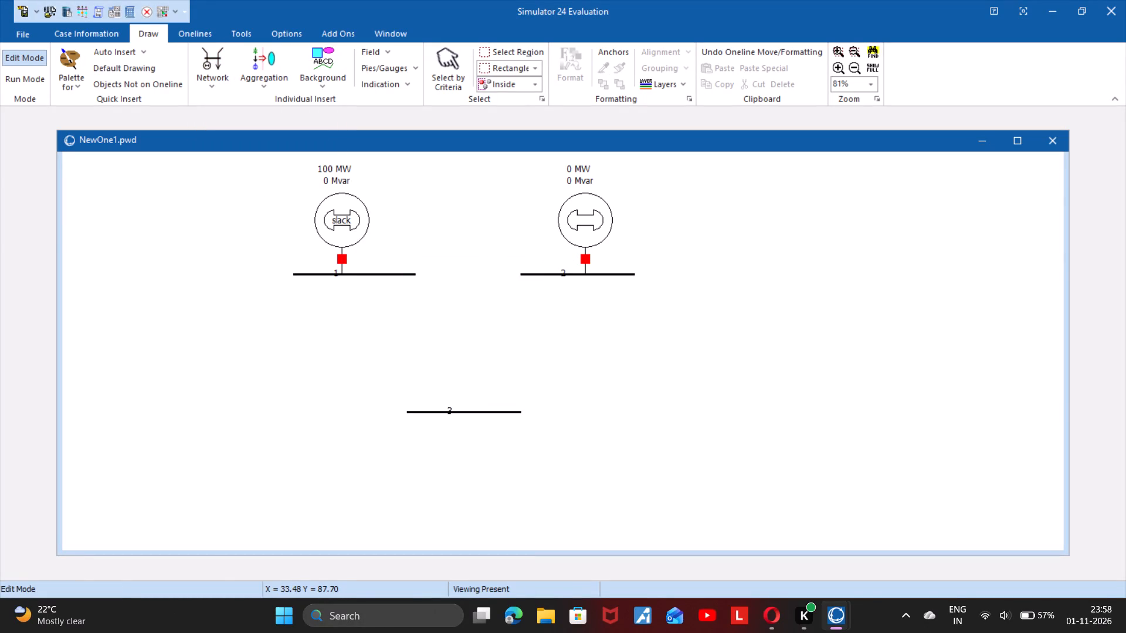
{"action": "left_click", "coordinate": [395, 274]}
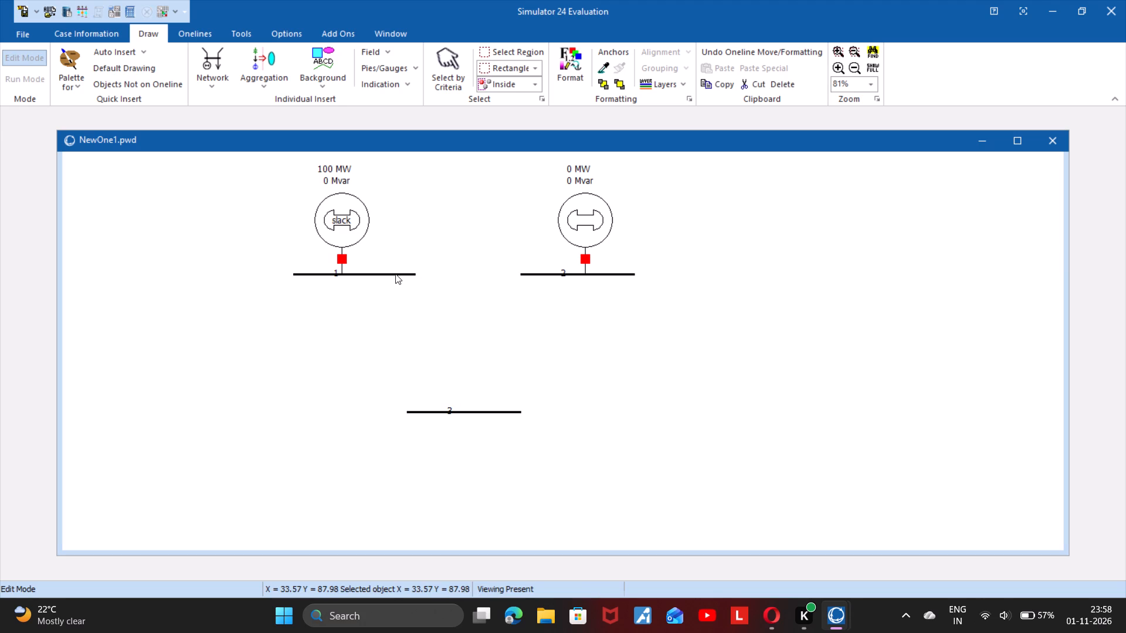
{"action": "left_click", "coordinate": [395, 274]}
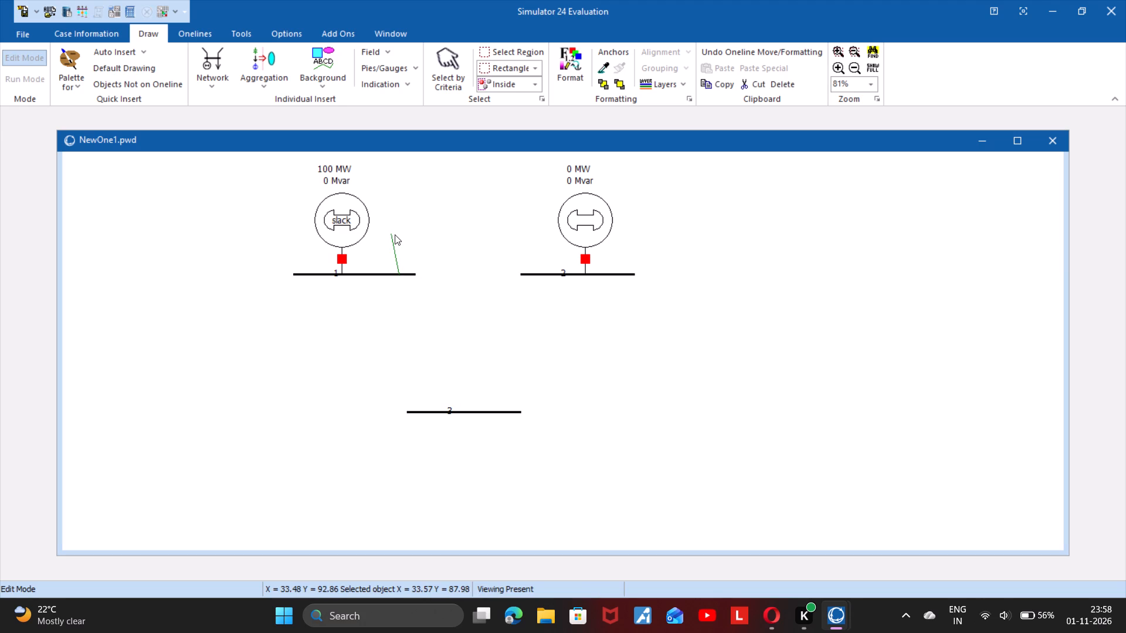
{"action": "left_click", "coordinate": [400, 234]}
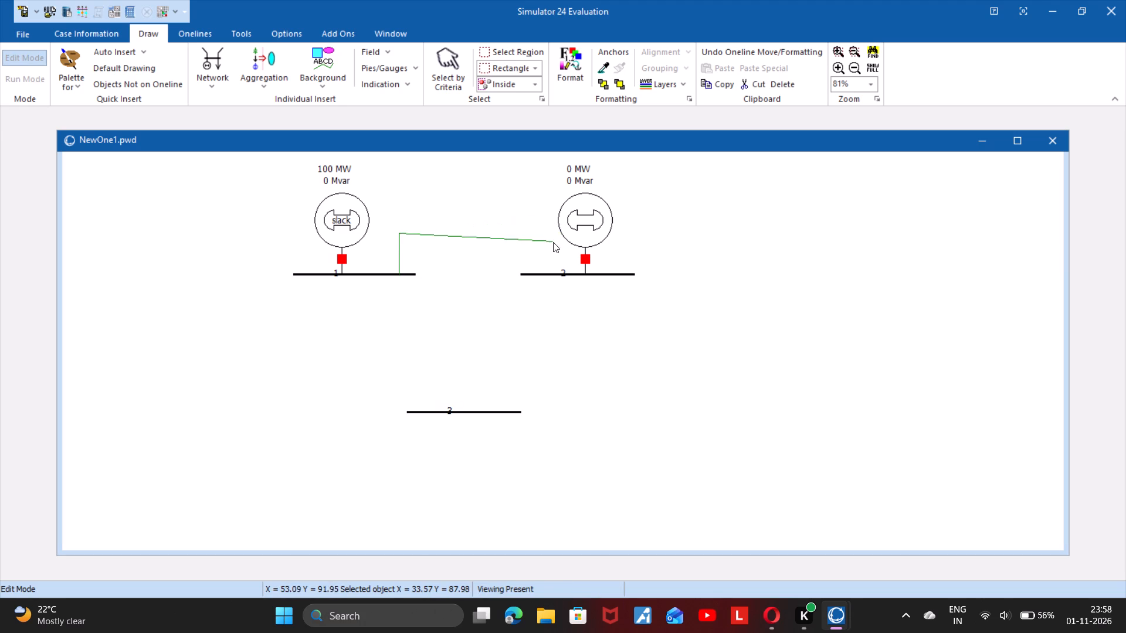
{"action": "left_click", "coordinate": [547, 235]}
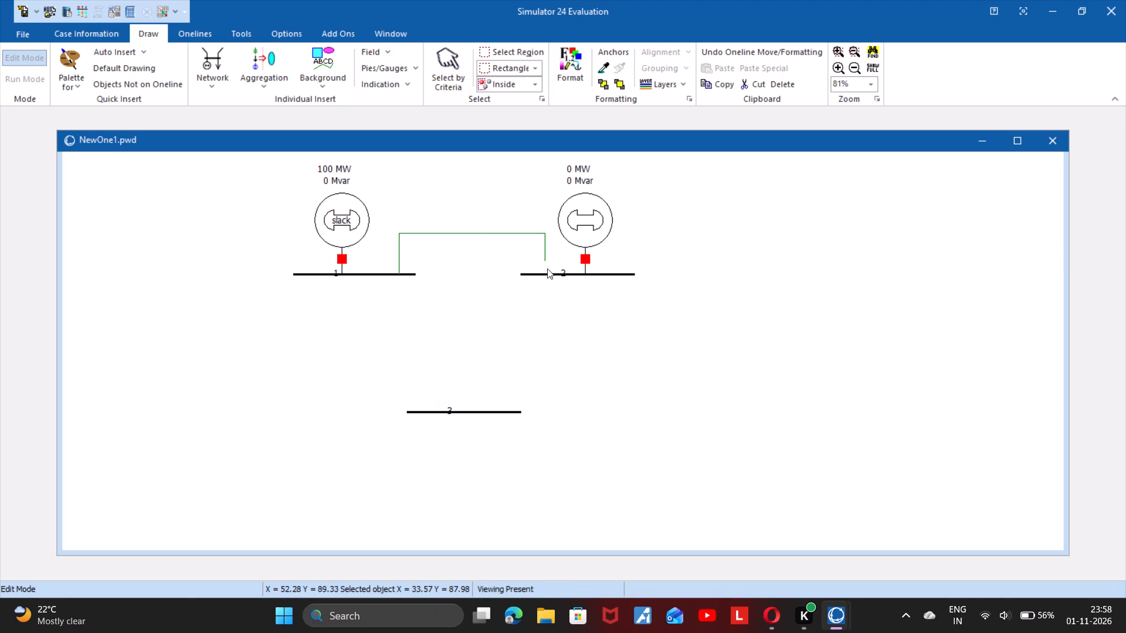
{"action": "left_click", "coordinate": [545, 274]}
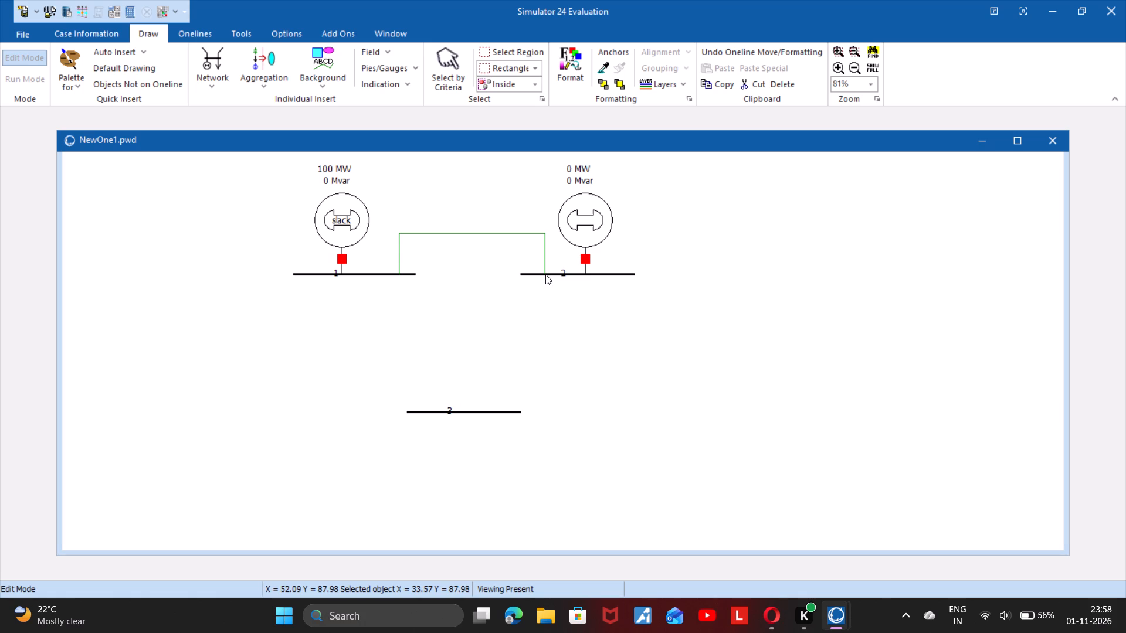
{"action": "double_click", "coordinate": [545, 274]}
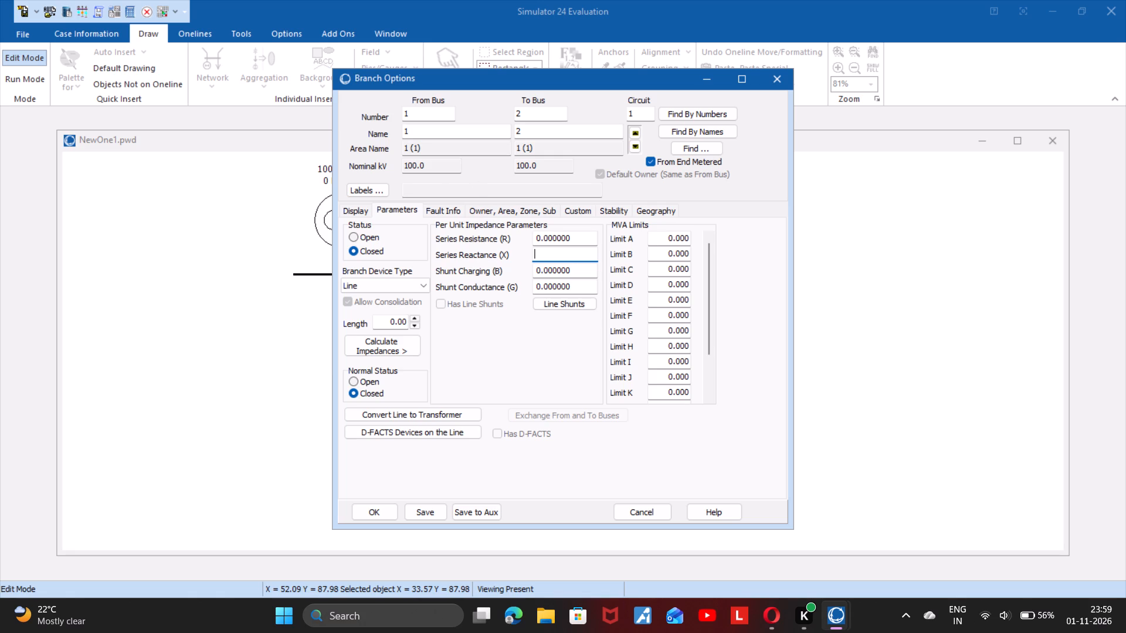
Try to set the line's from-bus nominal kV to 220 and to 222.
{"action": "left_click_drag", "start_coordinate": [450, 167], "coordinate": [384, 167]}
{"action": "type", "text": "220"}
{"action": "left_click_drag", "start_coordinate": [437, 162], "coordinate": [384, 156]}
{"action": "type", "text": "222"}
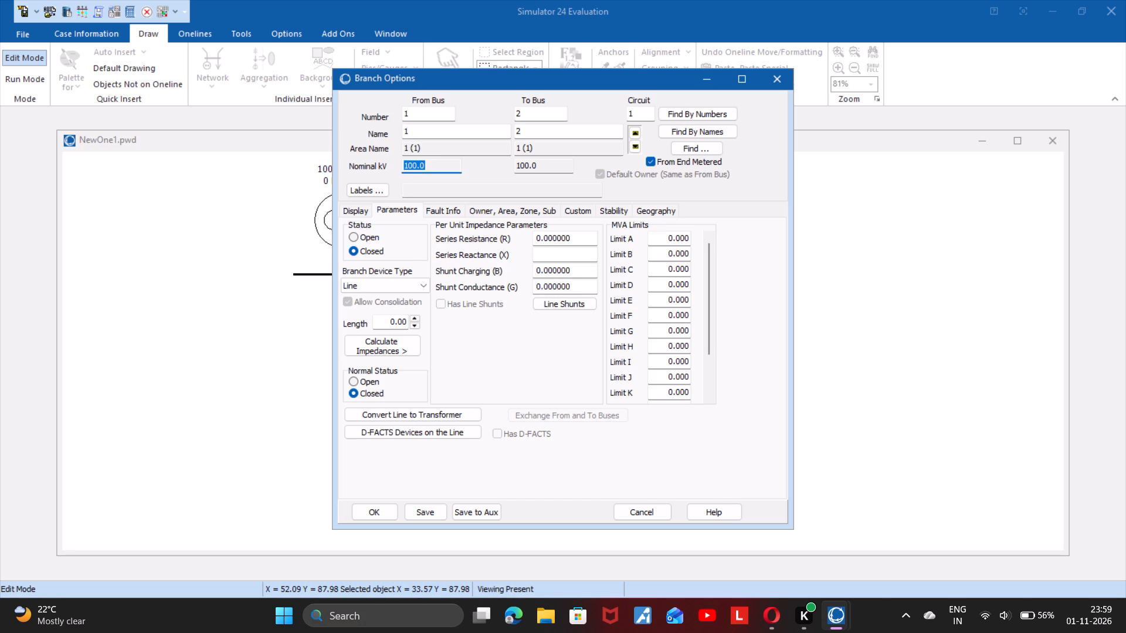
Examine the bus 1 to bus 2 line's per unit impedance parameters and its fault info.
{"action": "left_click", "coordinate": [555, 256]}
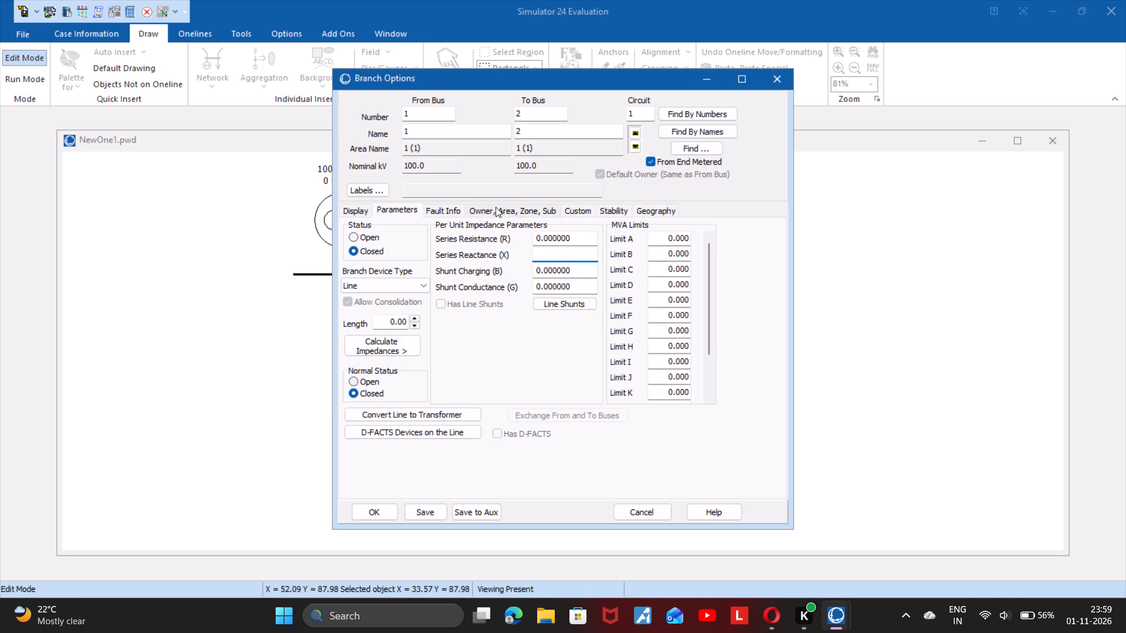
{"action": "left_click", "coordinate": [466, 207]}
{"action": "left_click", "coordinate": [461, 207]}
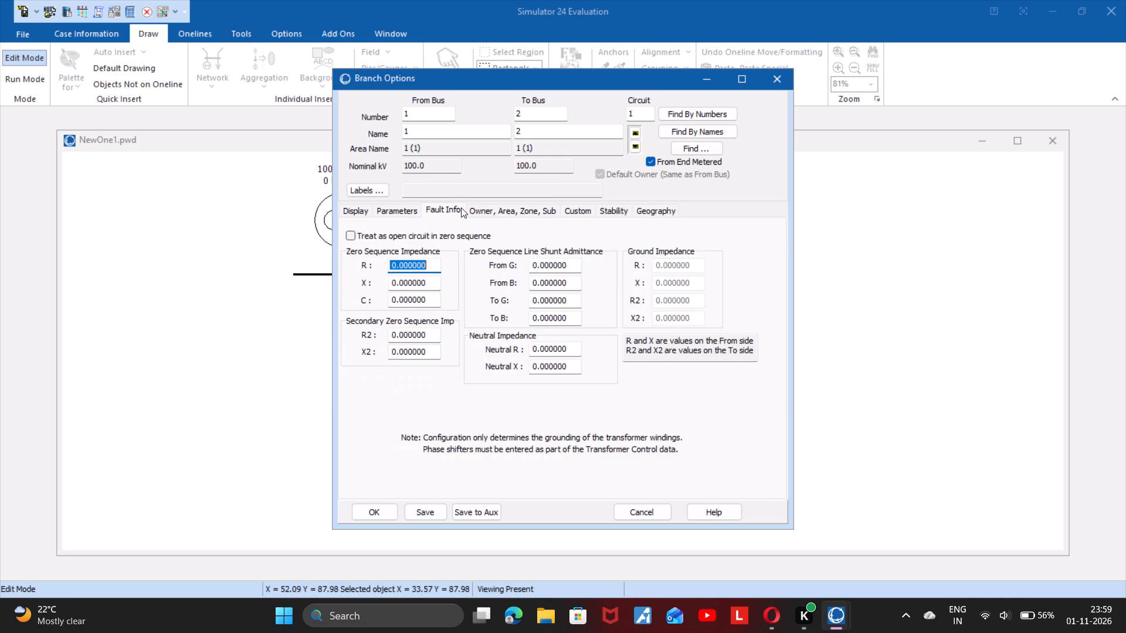
{"action": "left_click_drag", "start_coordinate": [413, 203], "coordinate": [405, 212]}
{"action": "left_click", "coordinate": [405, 212]}
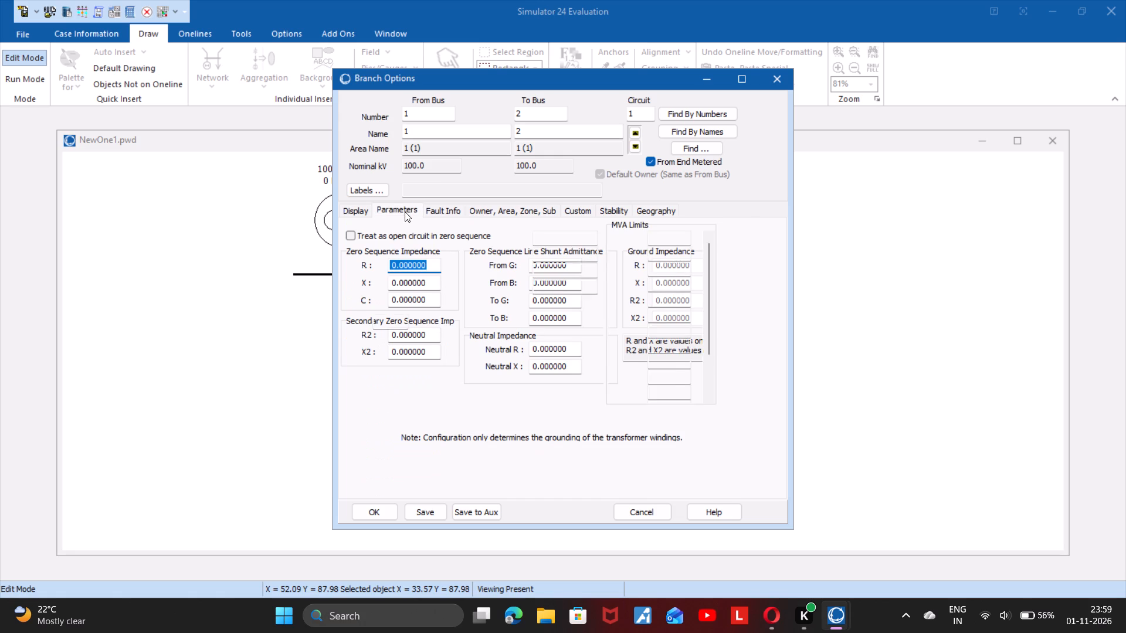
{"action": "left_click", "coordinate": [569, 262]}
{"action": "left_click", "coordinate": [569, 259]}
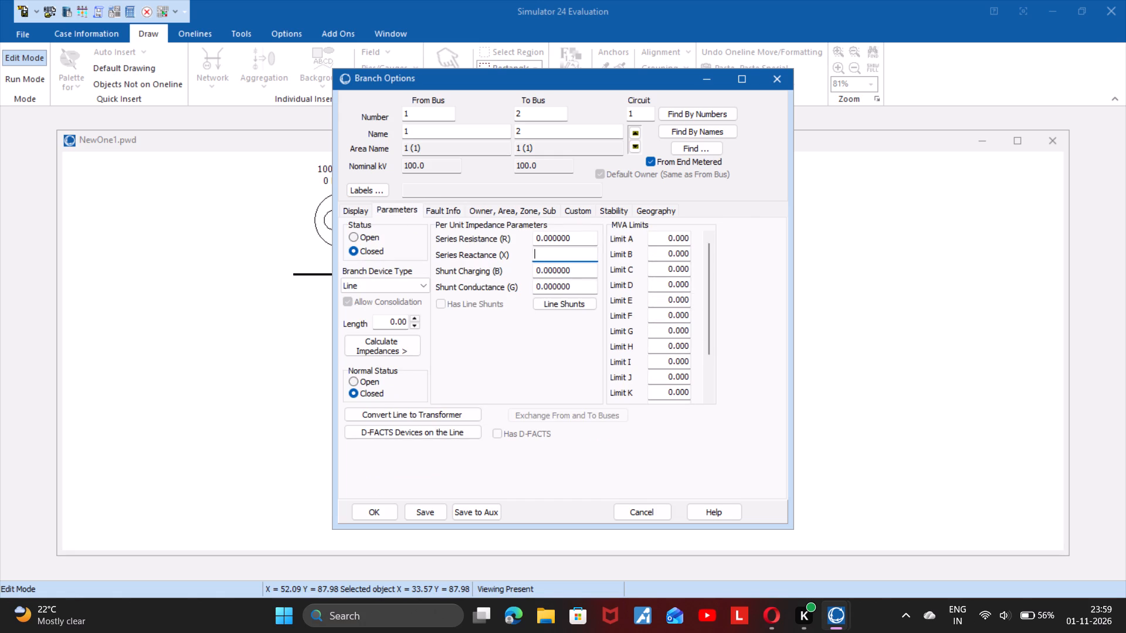
Open the line's zero sequence impedance R for editing in its fault info.
{"action": "left_click", "coordinate": [453, 215]}
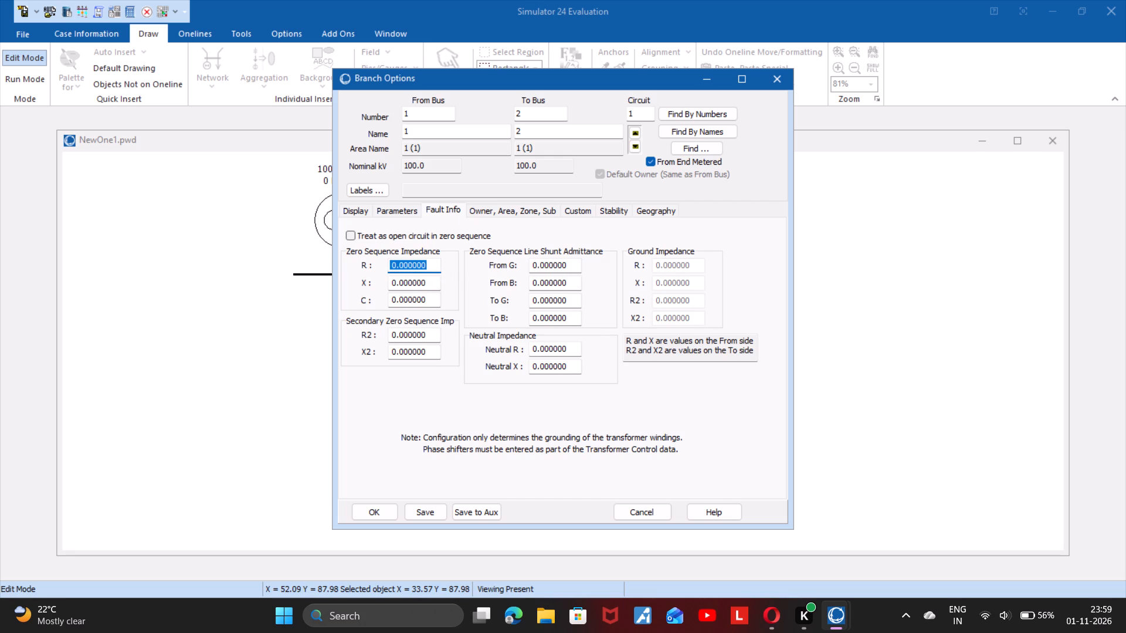
{"action": "left_click_drag", "start_coordinate": [435, 264], "coordinate": [394, 268]}
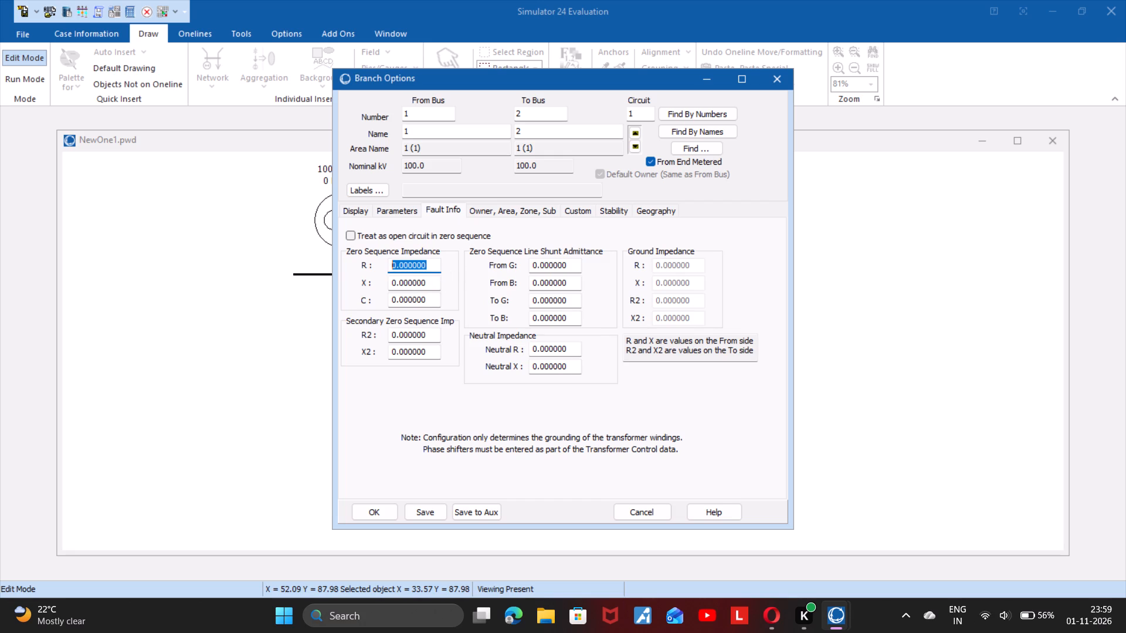
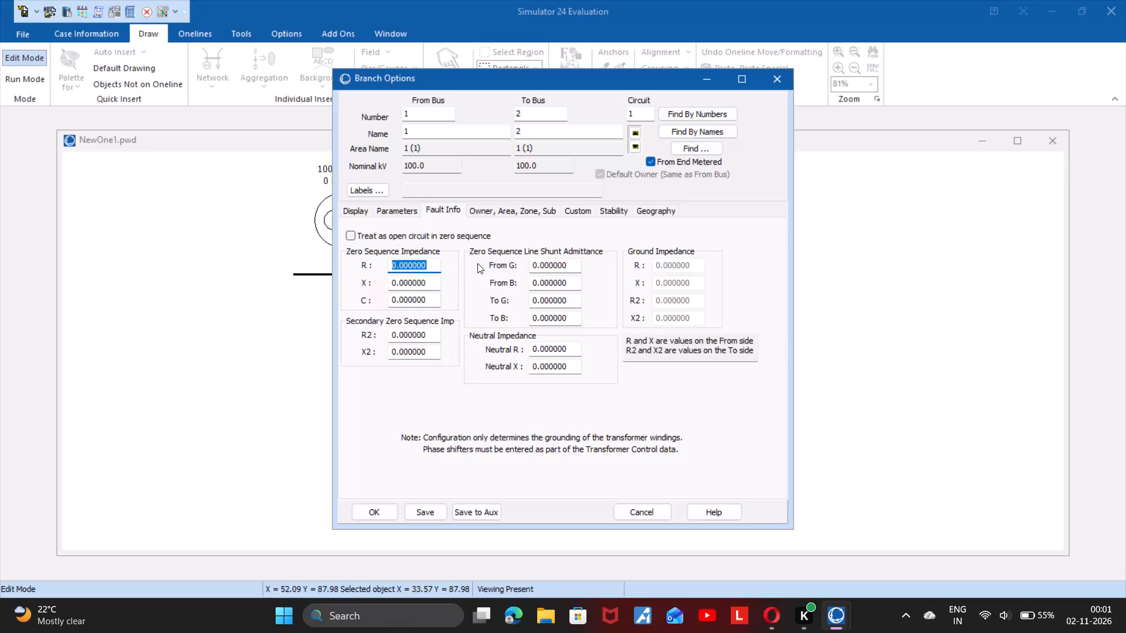
Examine the owner, area, zone and substation assignments of the bus 1 to bus 2 line.
{"action": "scroll", "coordinate": [528, 280], "scroll_direction": "right", "scroll_amount": 1}
{"action": "left_click", "coordinate": [495, 213]}
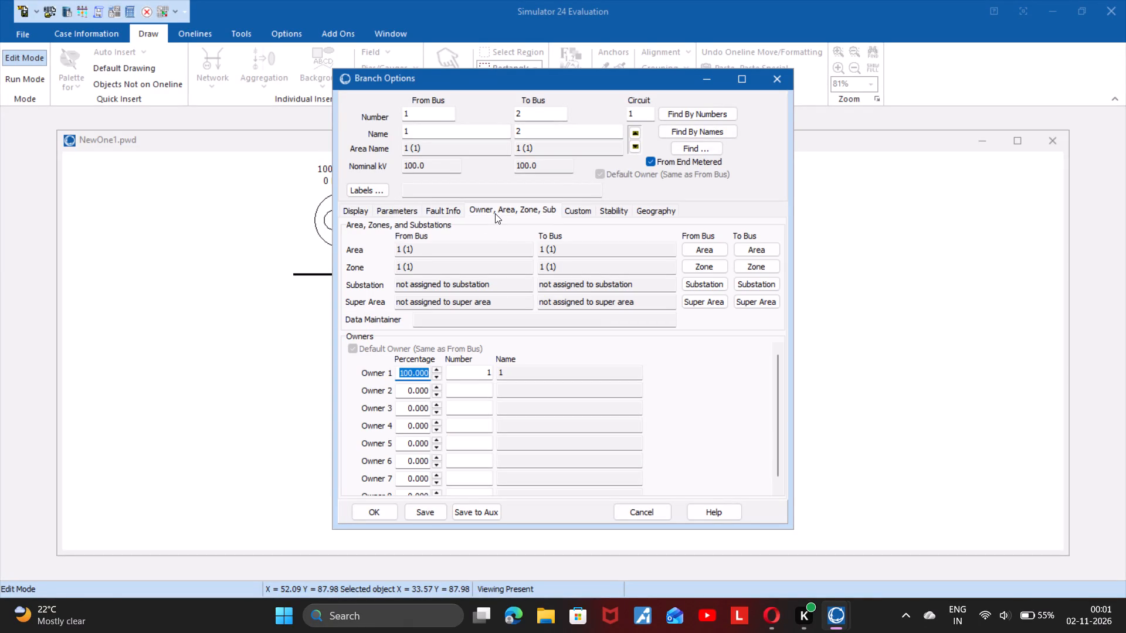
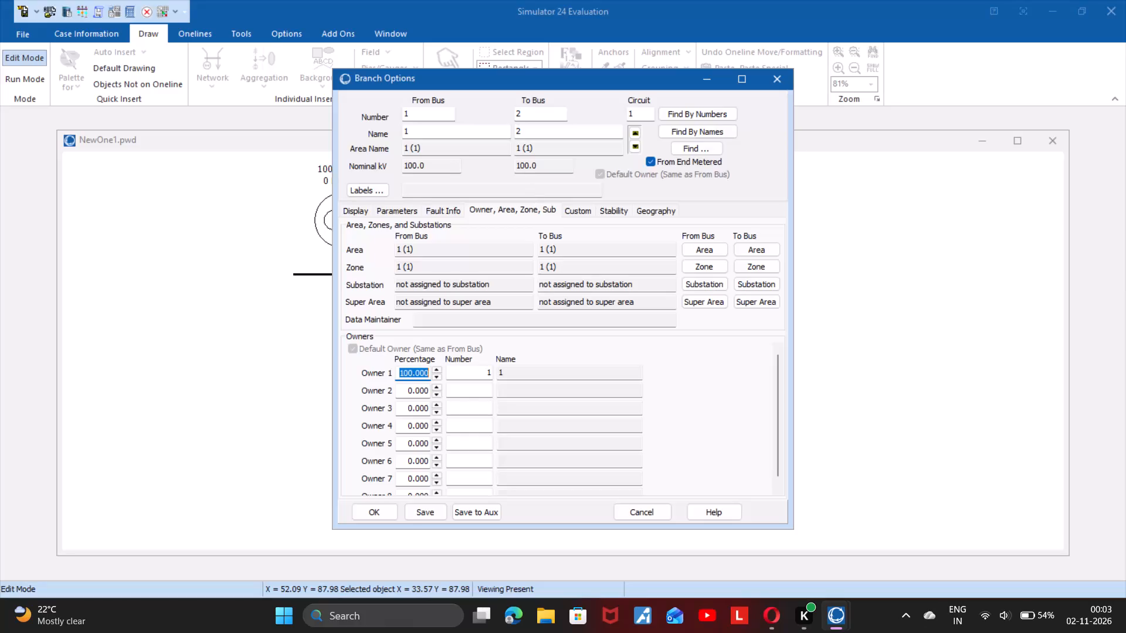
Examine the custom, stability, geography and fault settings of the bus 1 to bus 2 line, closing its options without saving.
{"action": "left_click", "coordinate": [491, 210]}
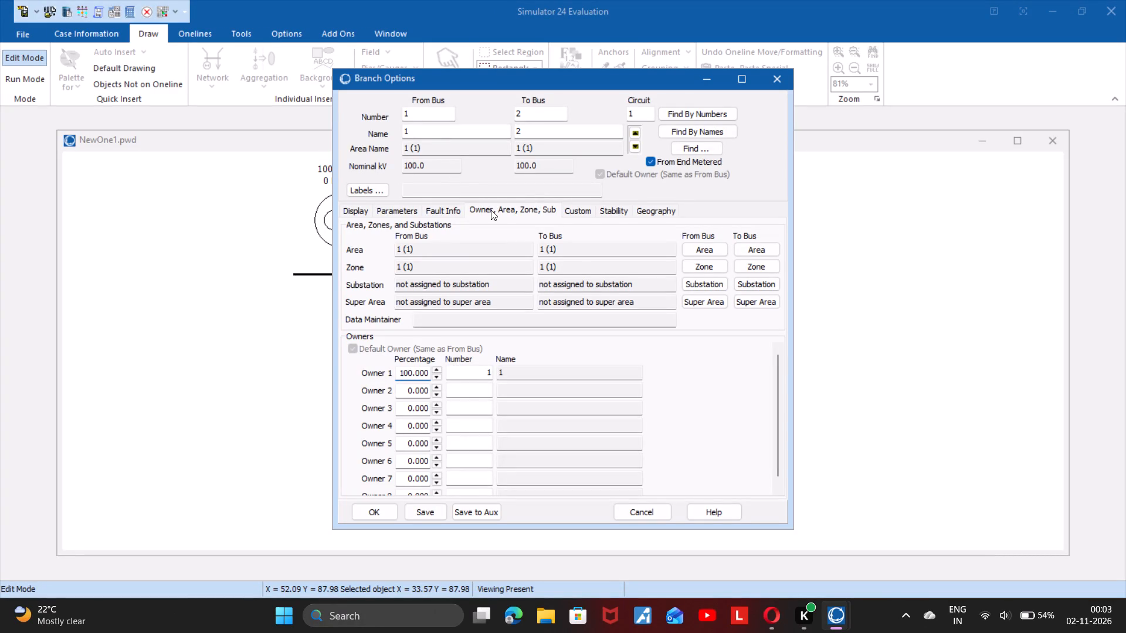
{"action": "left_click", "coordinate": [568, 208]}
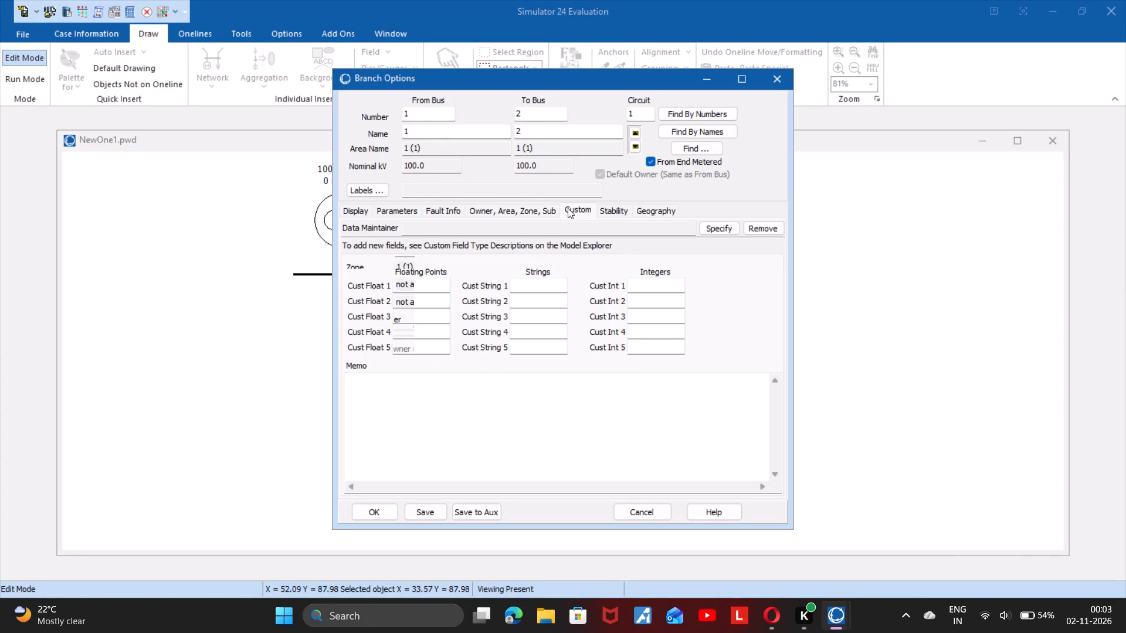
{"action": "left_click", "coordinate": [598, 212]}
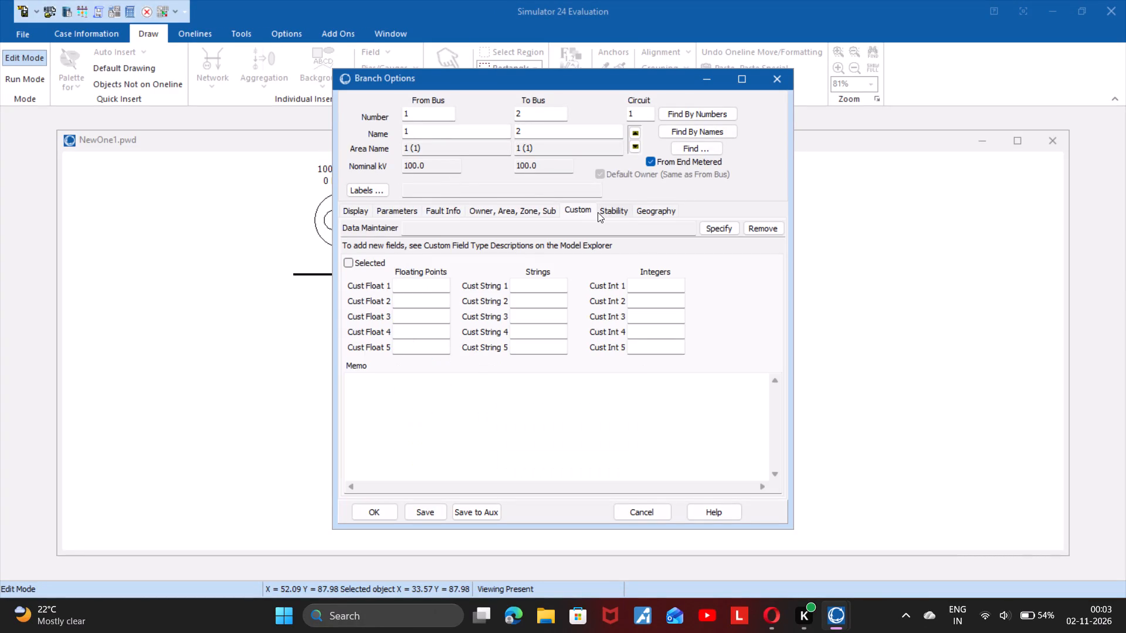
{"action": "left_click", "coordinate": [629, 208]}
{"action": "left_click", "coordinate": [647, 210]}
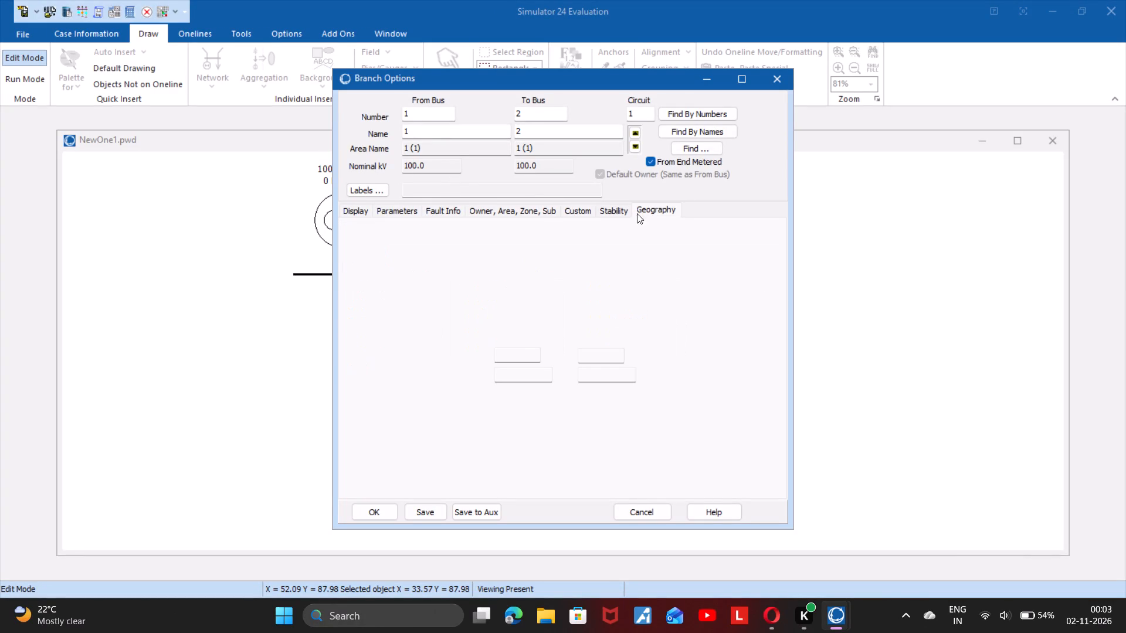
{"action": "left_click", "coordinate": [447, 204]}
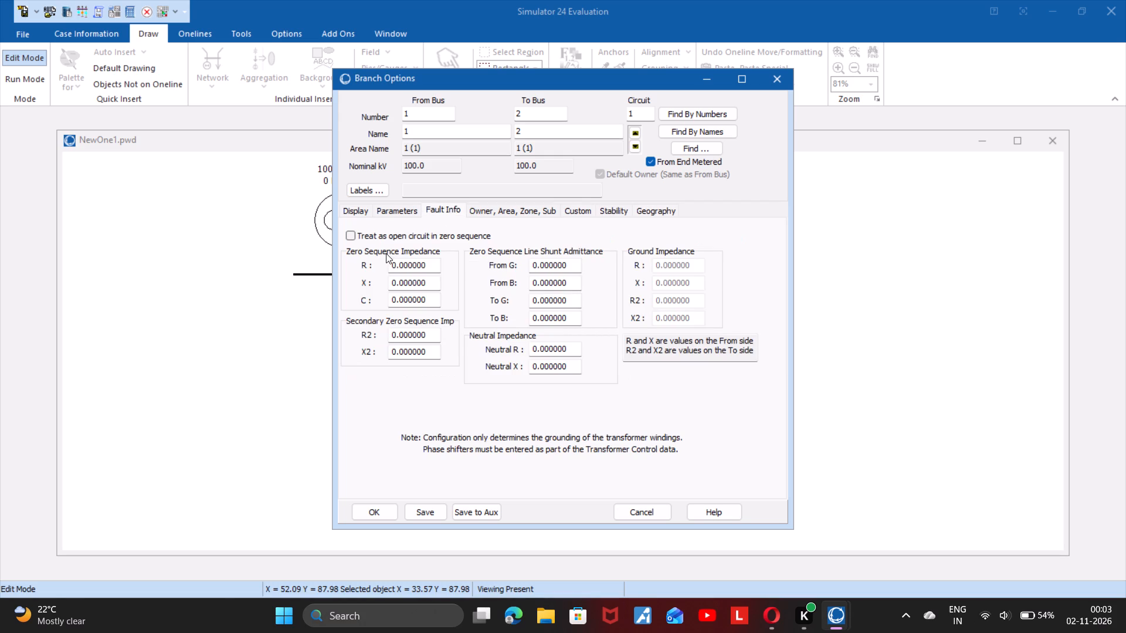
{"action": "left_click", "coordinate": [284, 262]}
{"action": "left_click", "coordinate": [772, 79]}
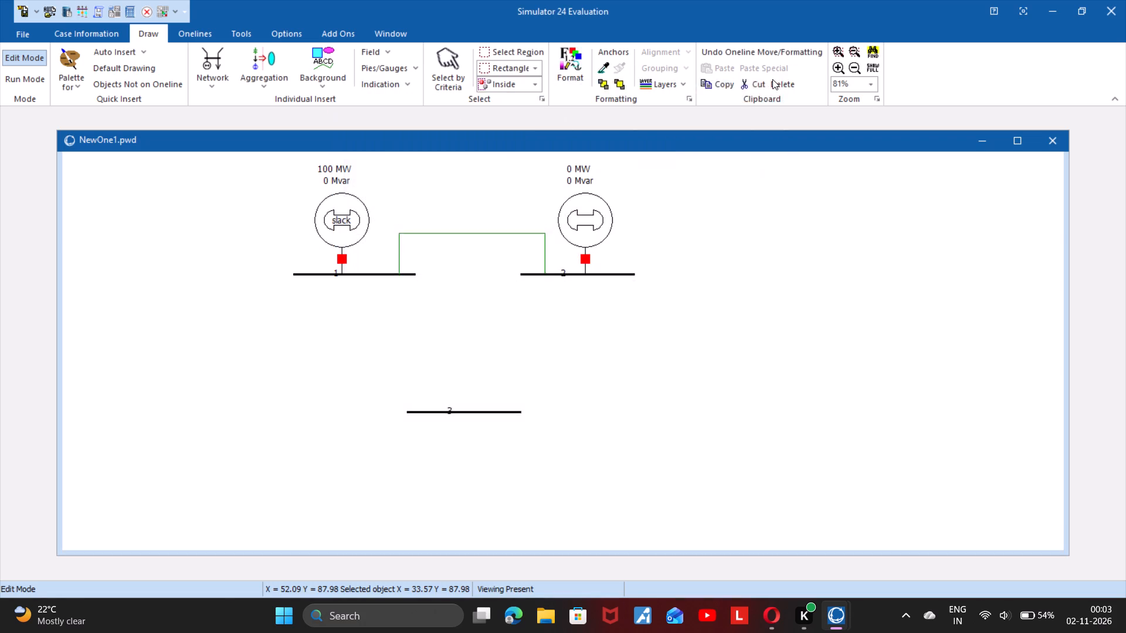